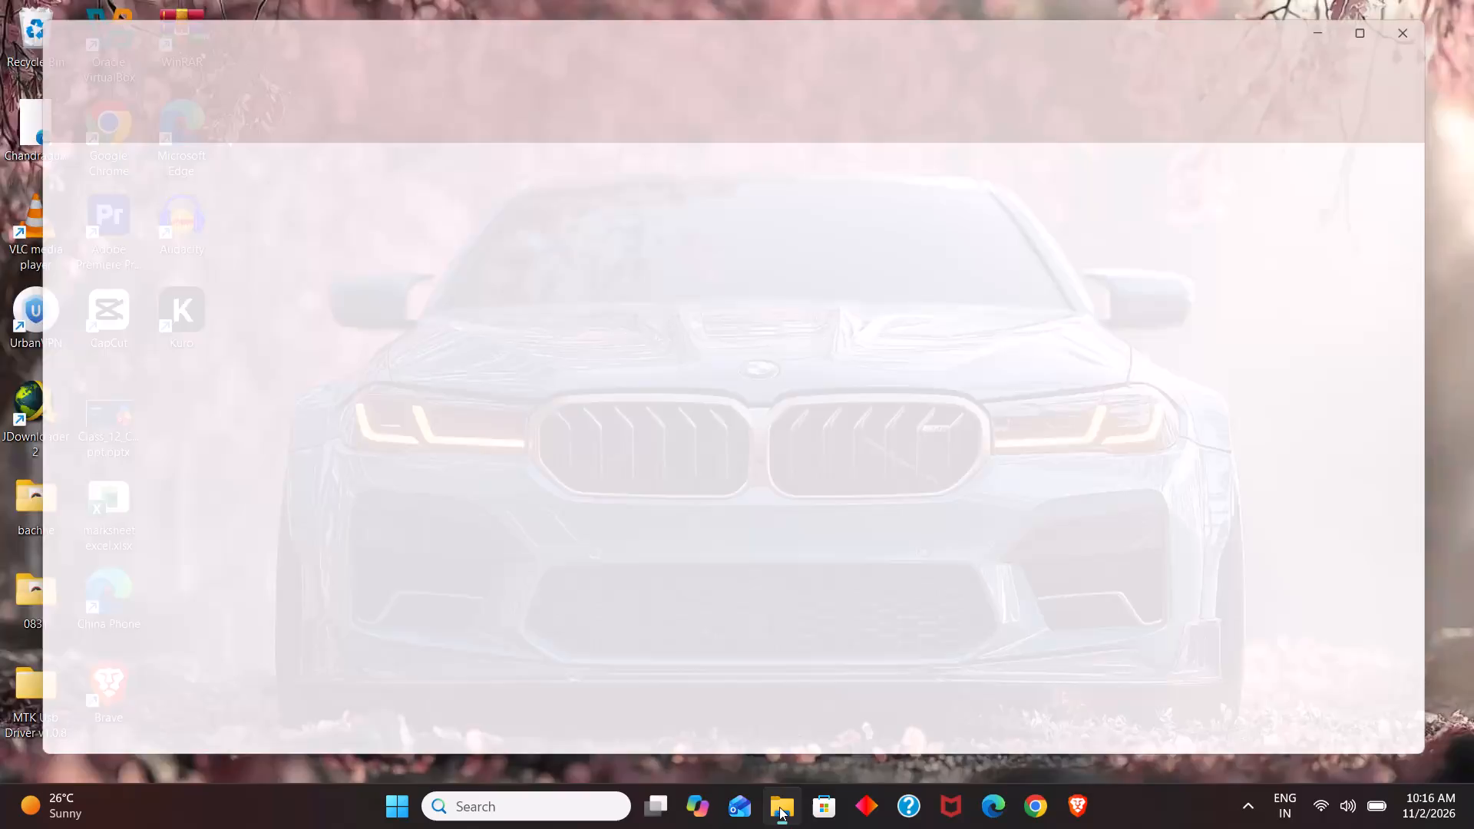
# Open jyjy.pdf from the Downloads folder to check its contents, and close it.
pyautogui.doubleClick(676, 208)
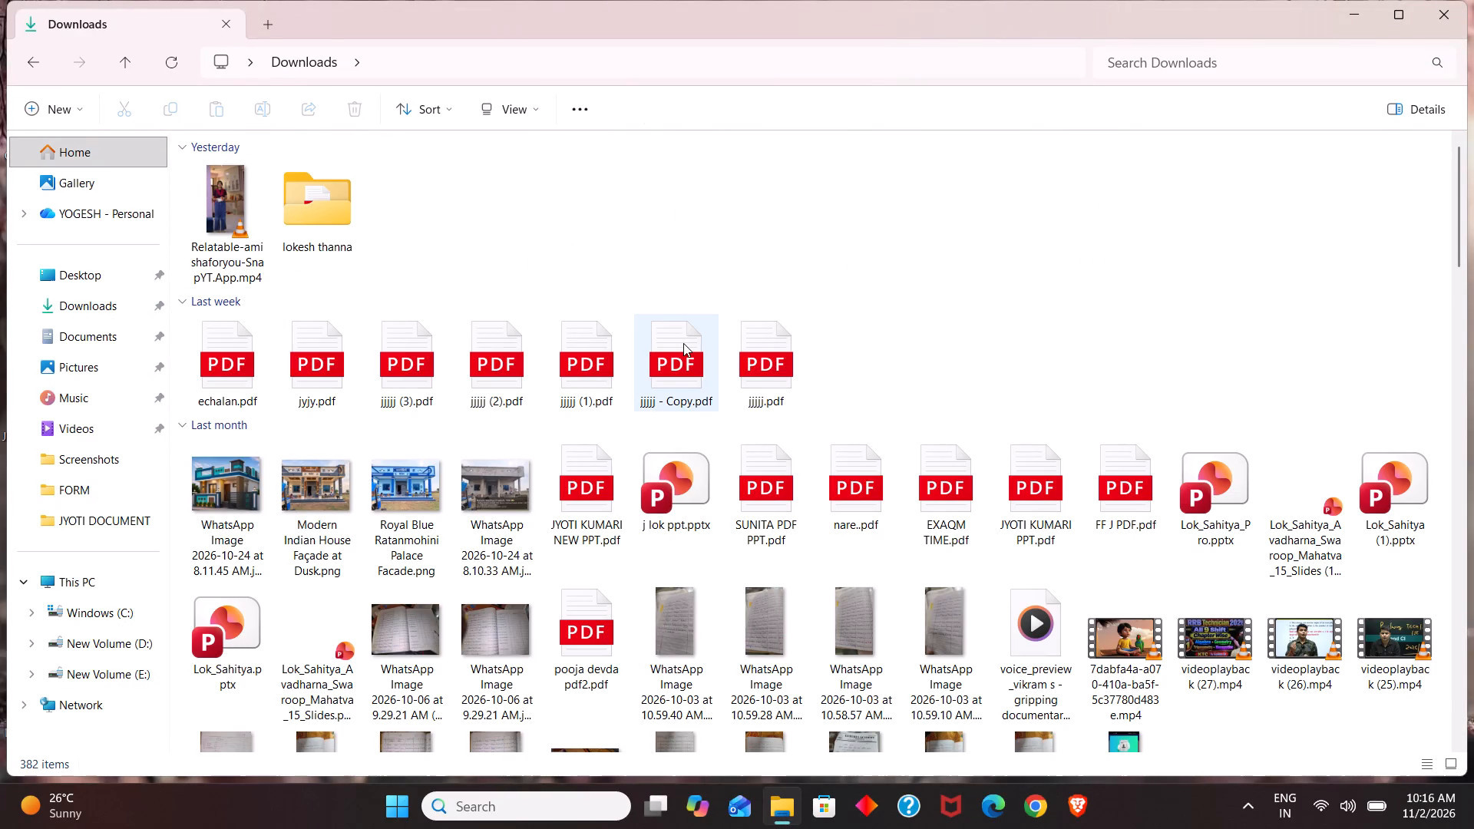
pyautogui.doubleClick(325, 356)
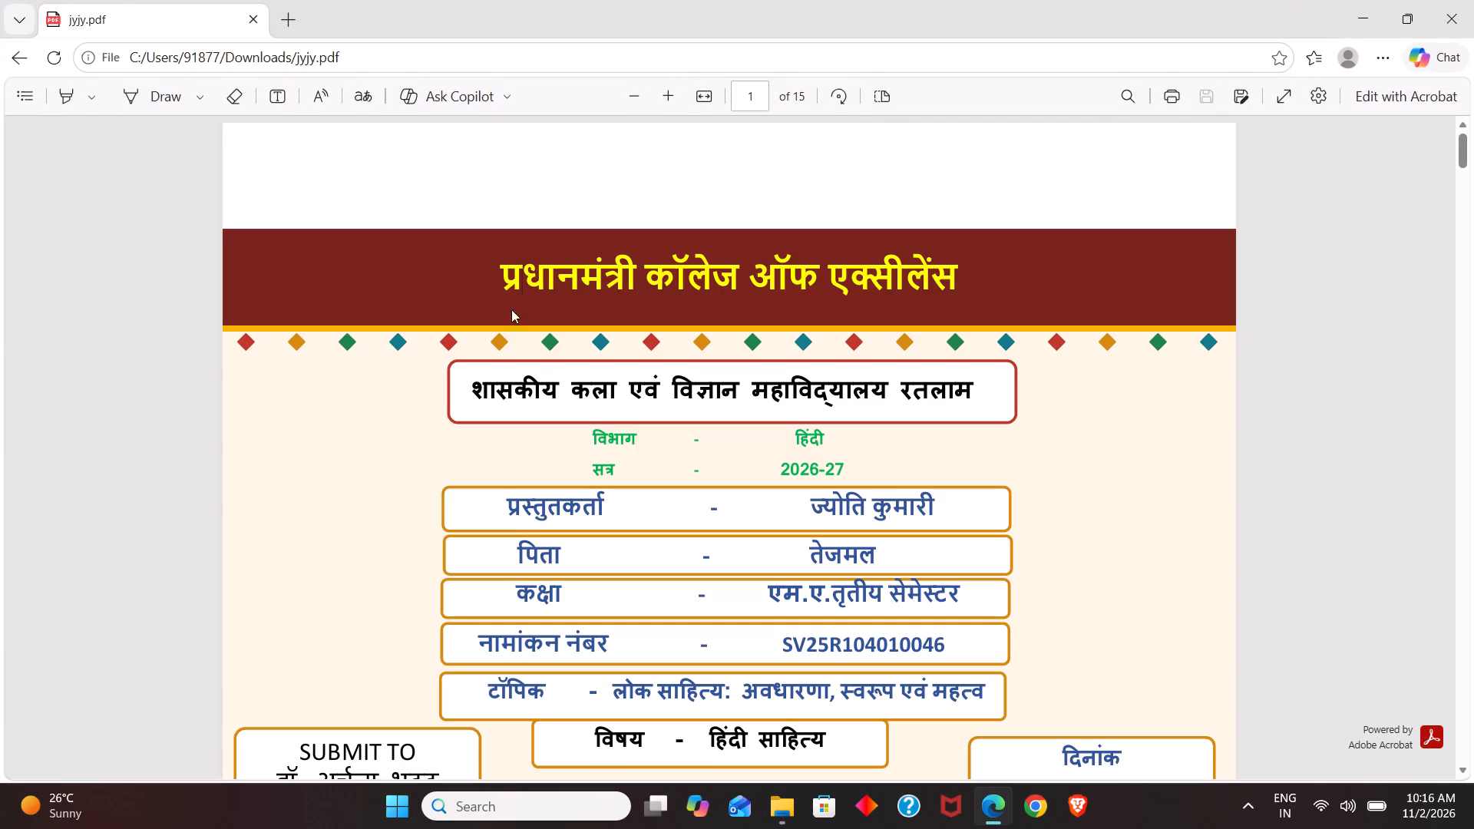
pyautogui.click(1460, 20)
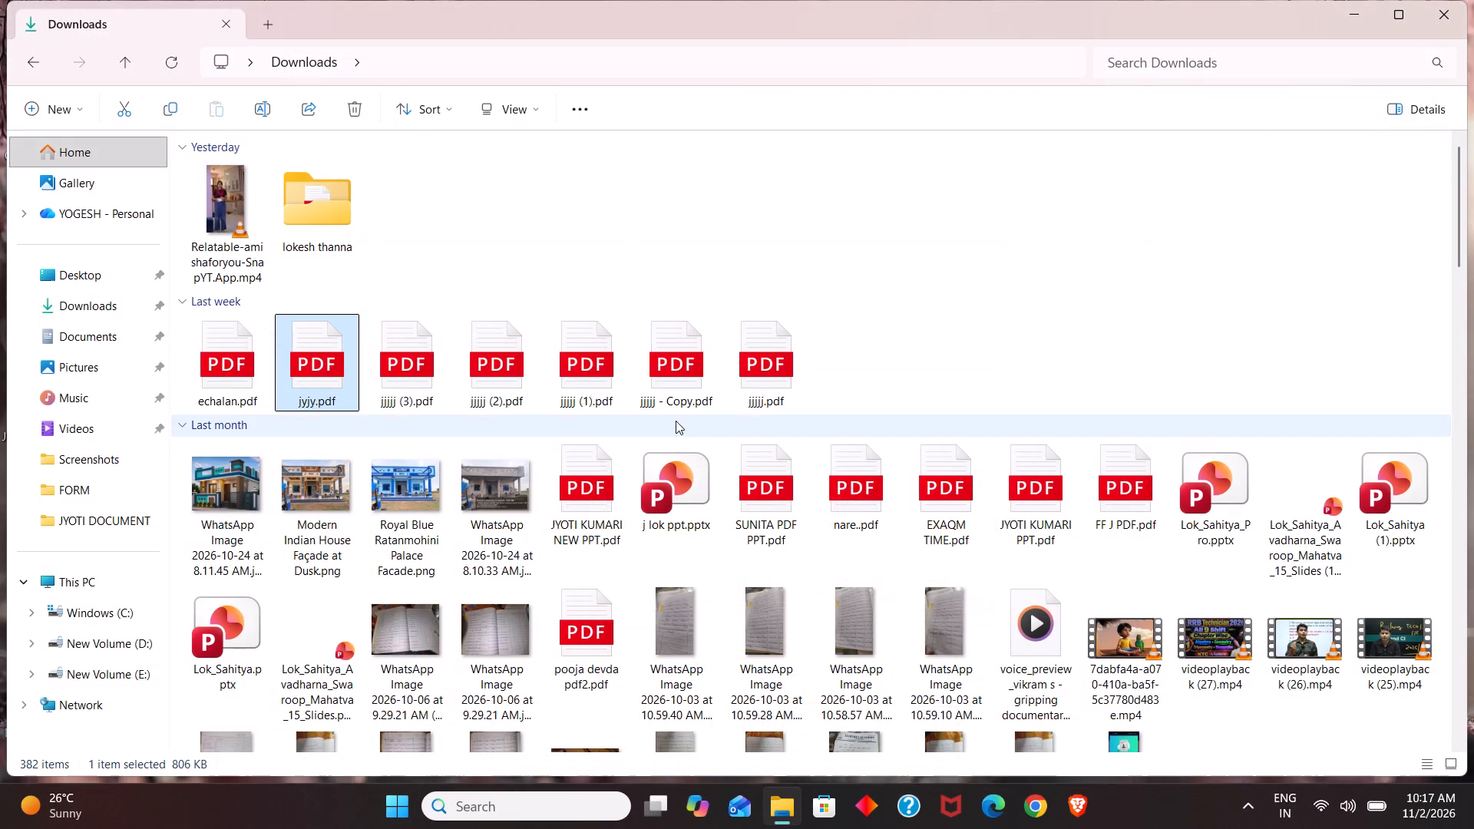
pyautogui.click(1038, 332)
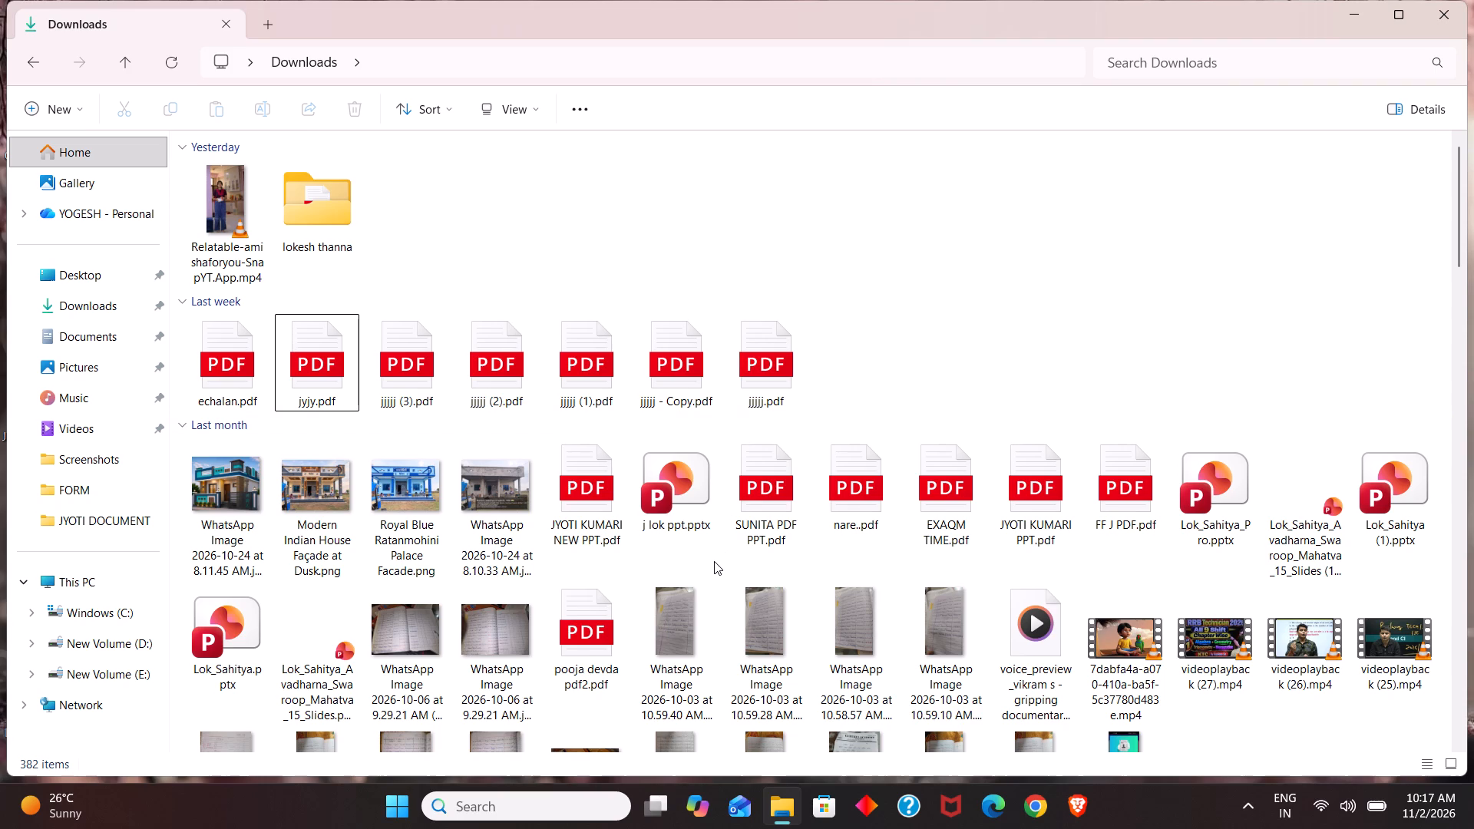
pyautogui.click(106, 649)
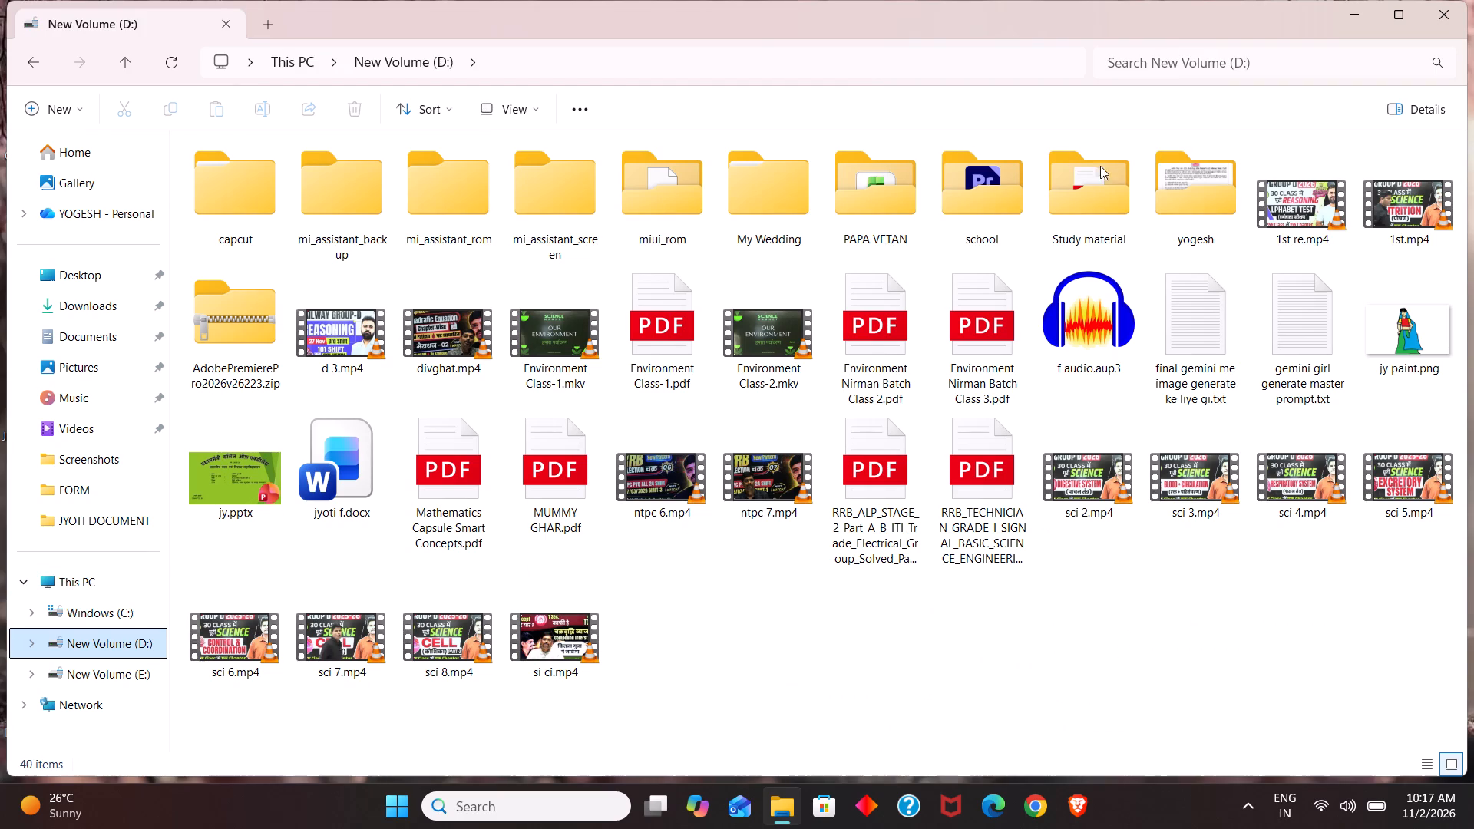
pyautogui.doubleClick(871, 206)
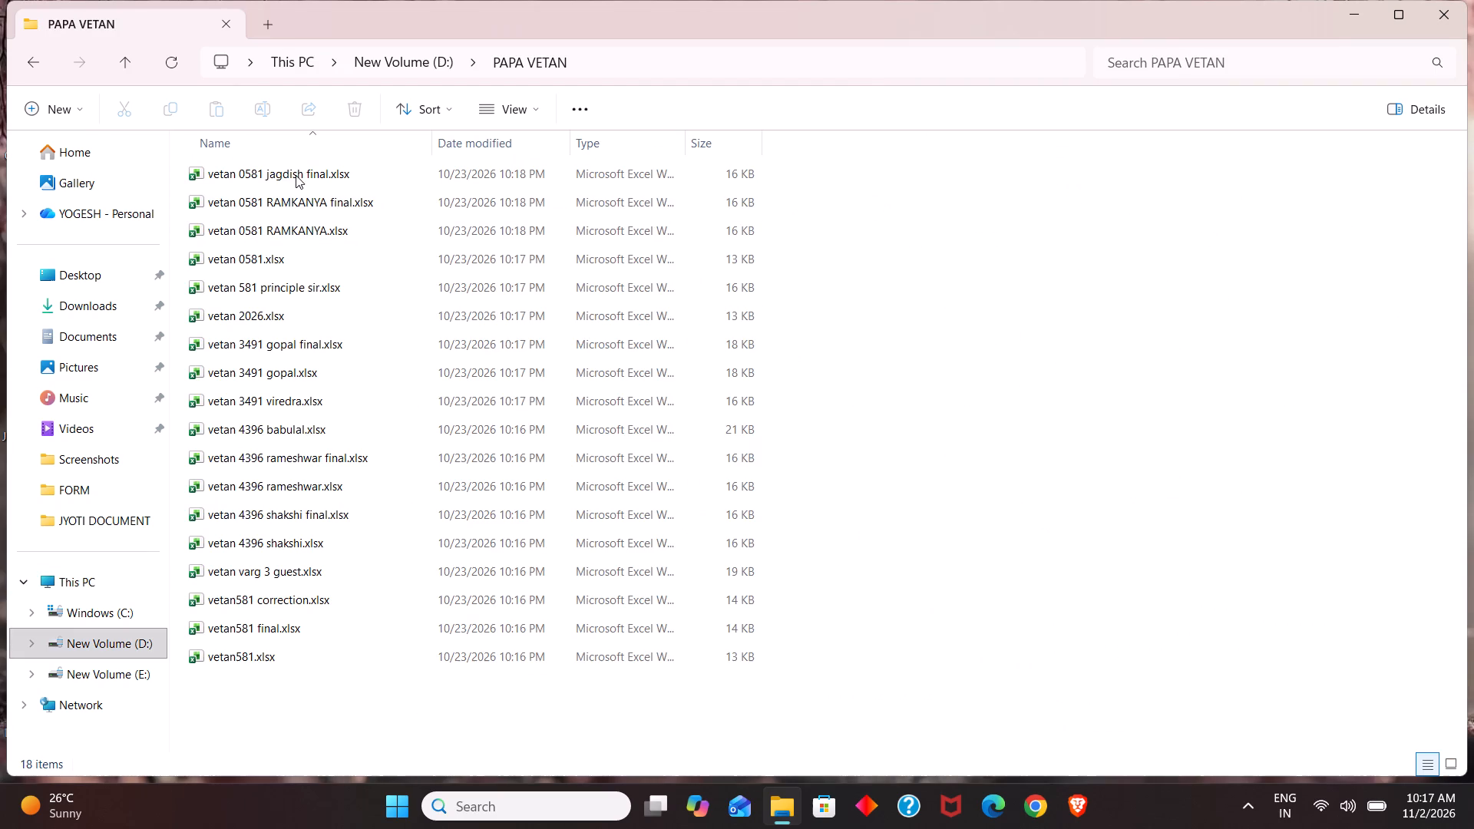
pyautogui.tripleClick(283, 438)
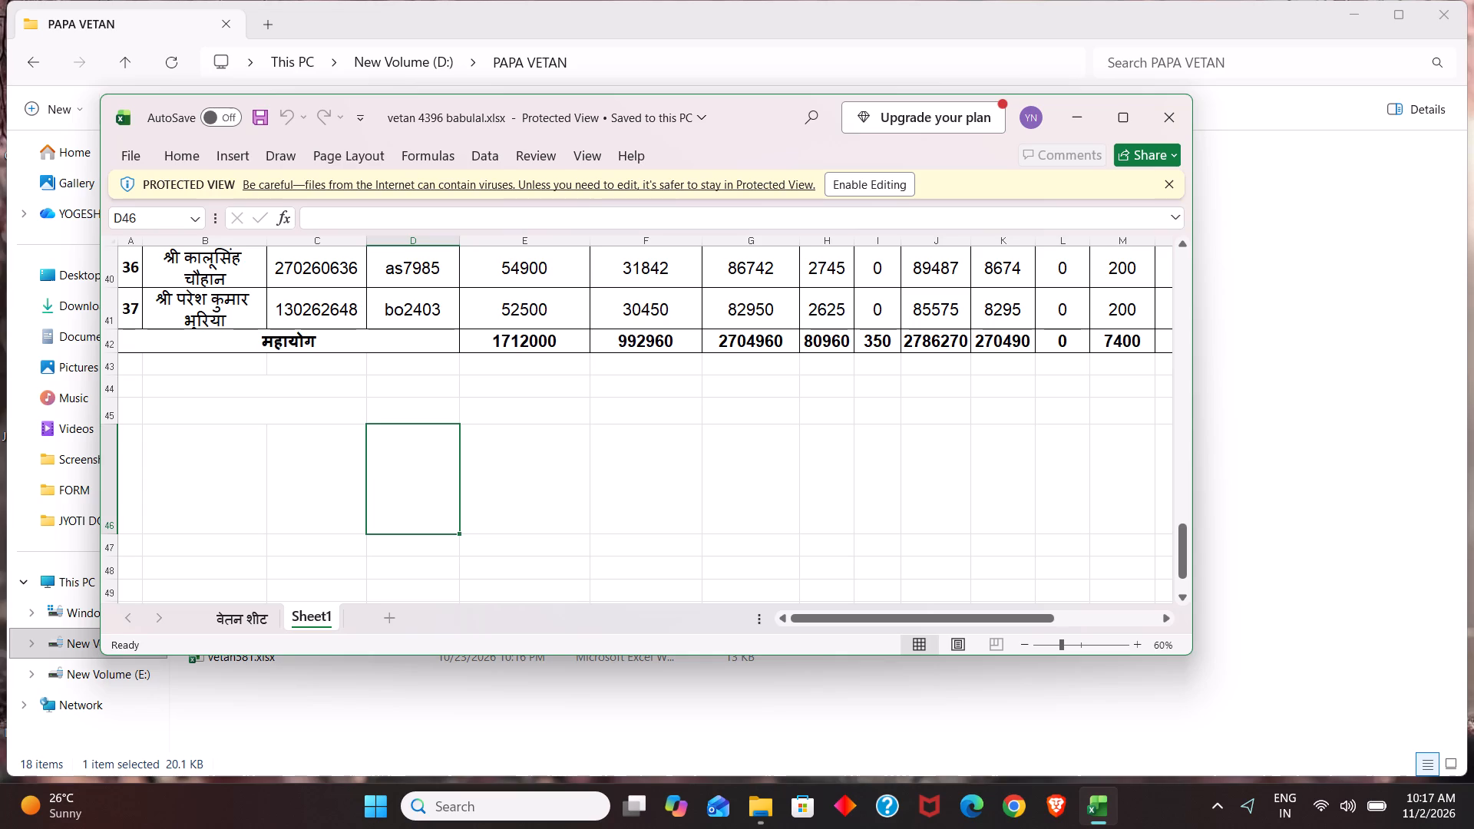
pyautogui.scroll(5, 416, 327)
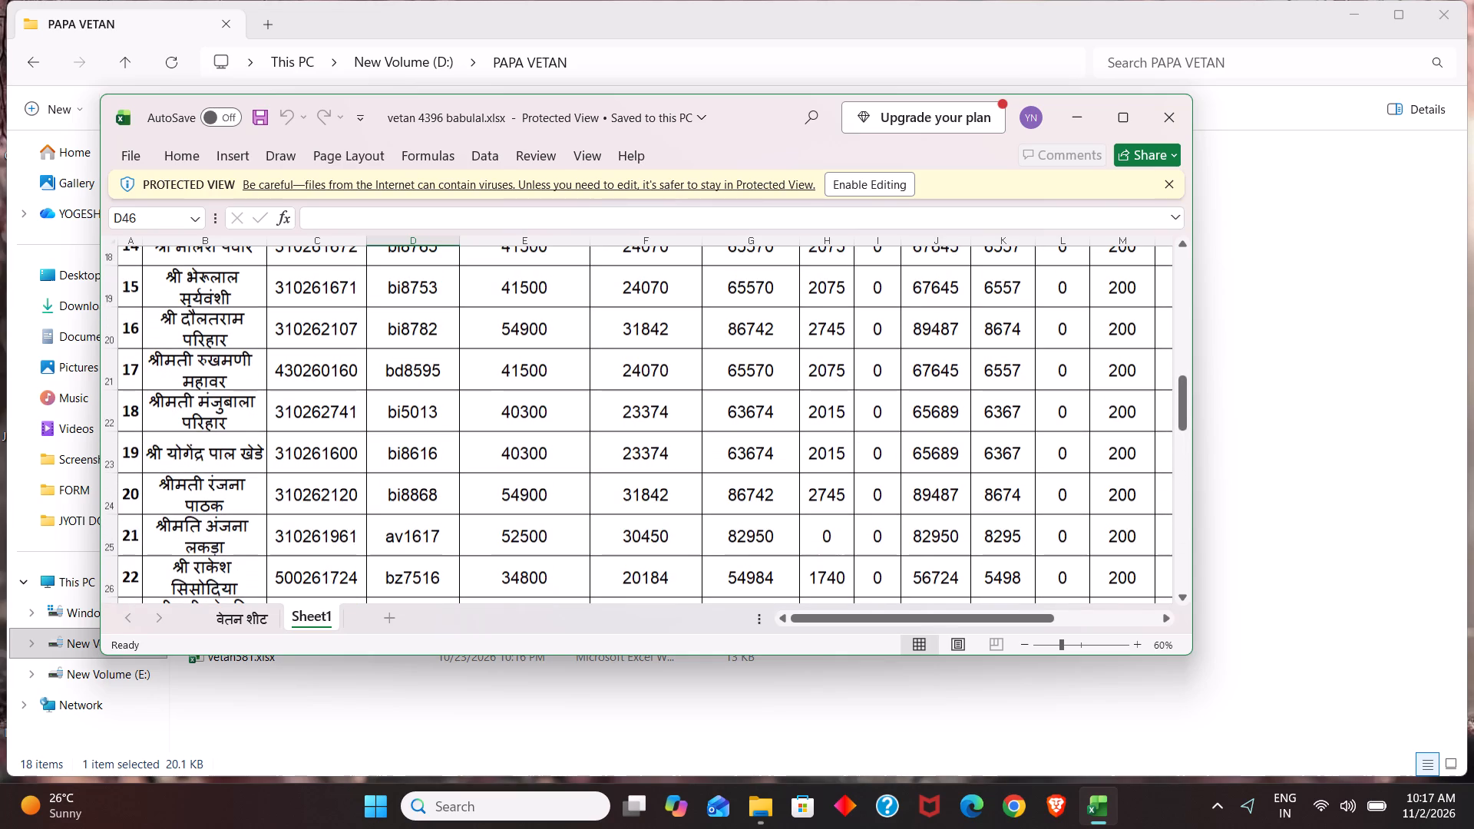
pyautogui.click(1114, 114)
pyautogui.click(785, 91)
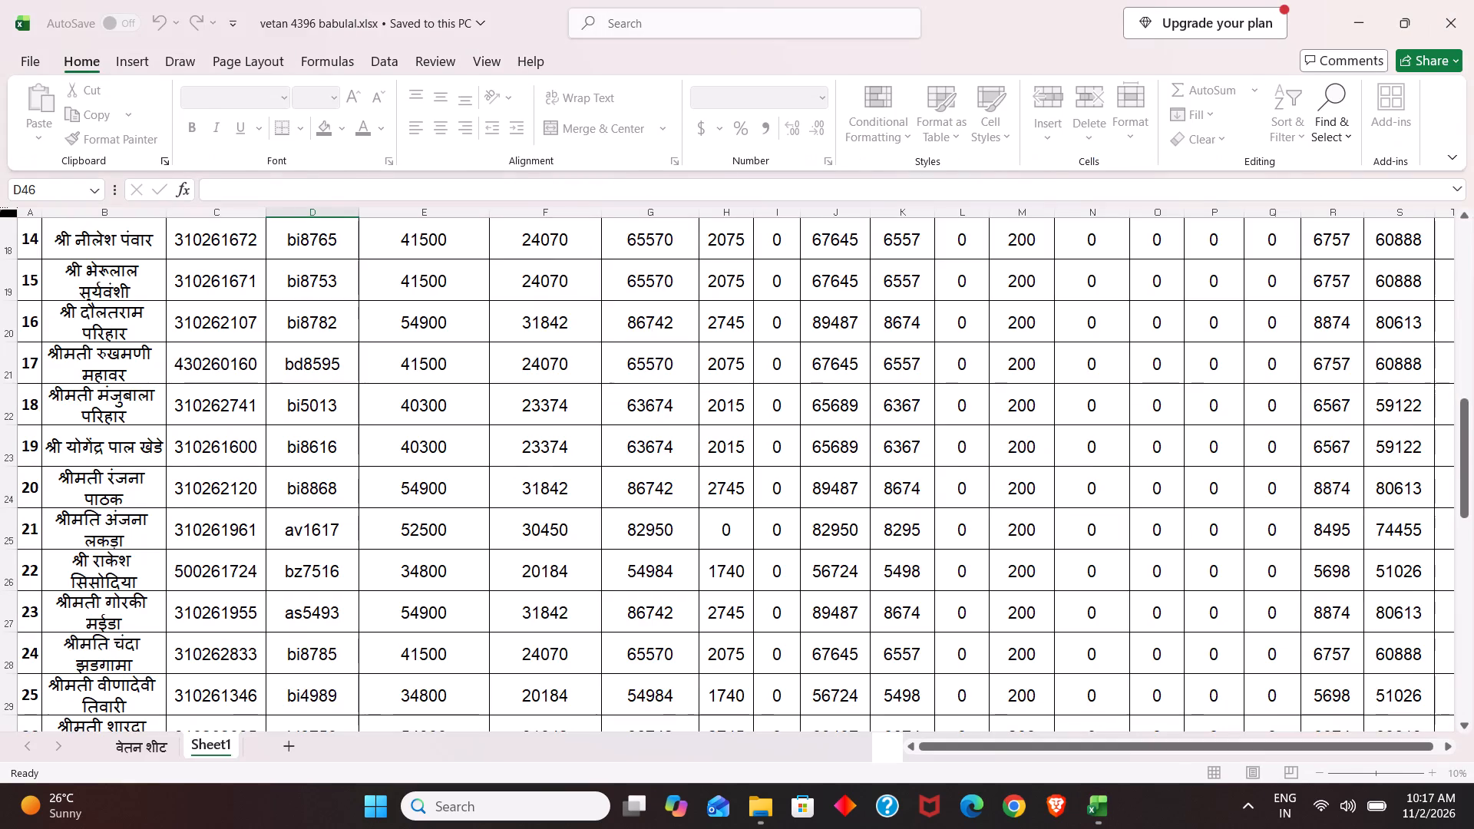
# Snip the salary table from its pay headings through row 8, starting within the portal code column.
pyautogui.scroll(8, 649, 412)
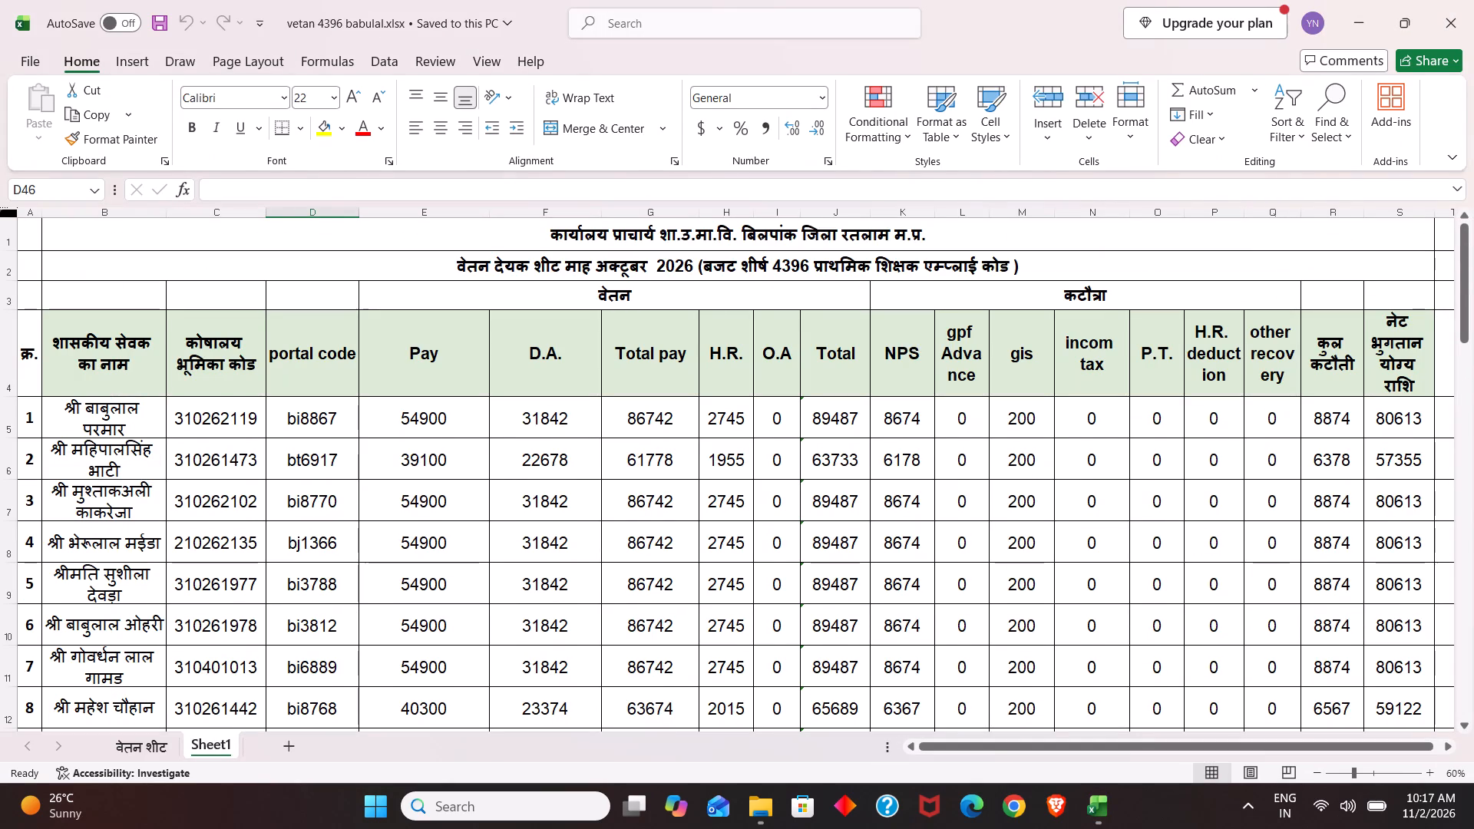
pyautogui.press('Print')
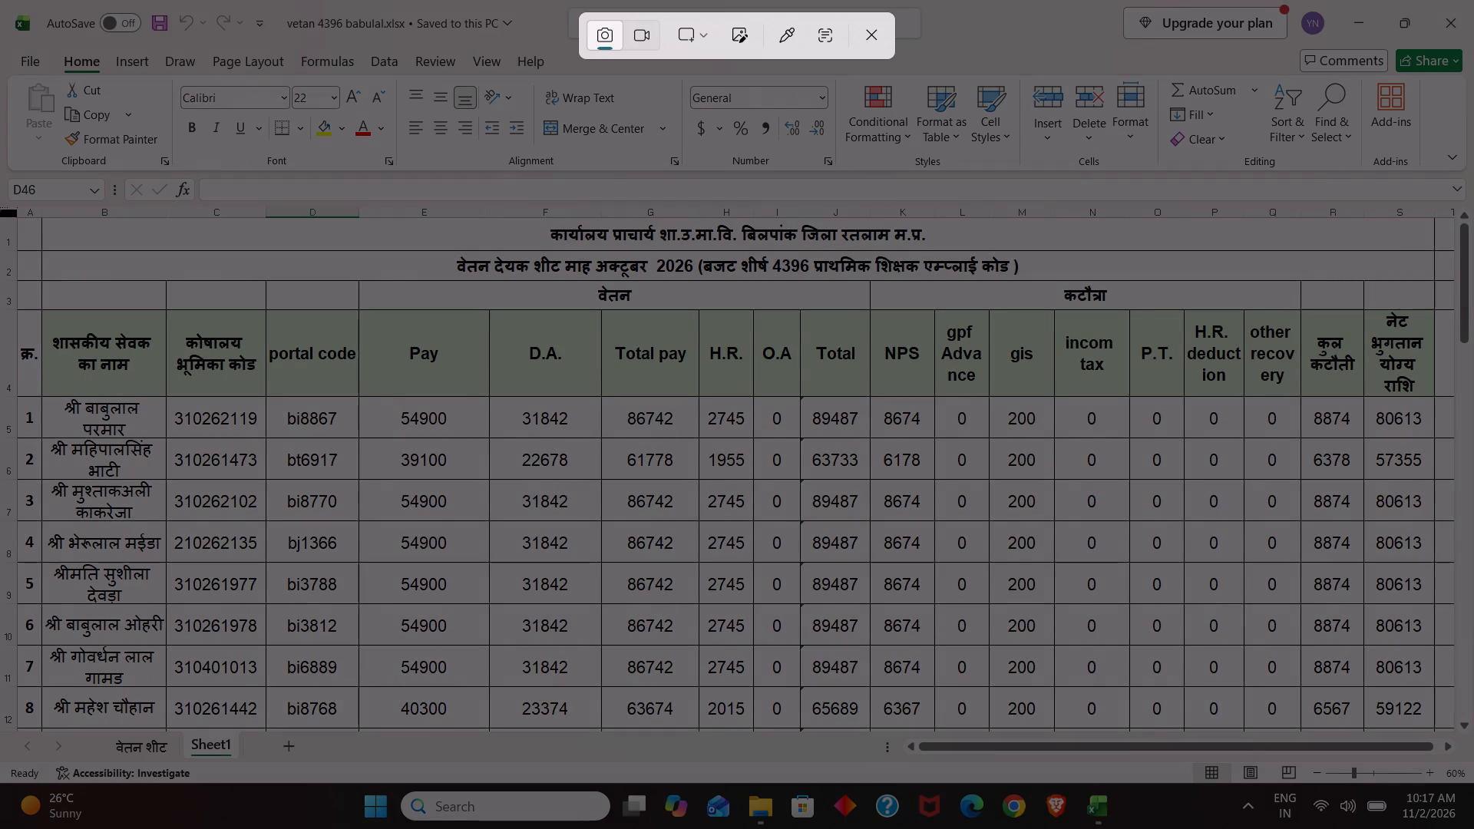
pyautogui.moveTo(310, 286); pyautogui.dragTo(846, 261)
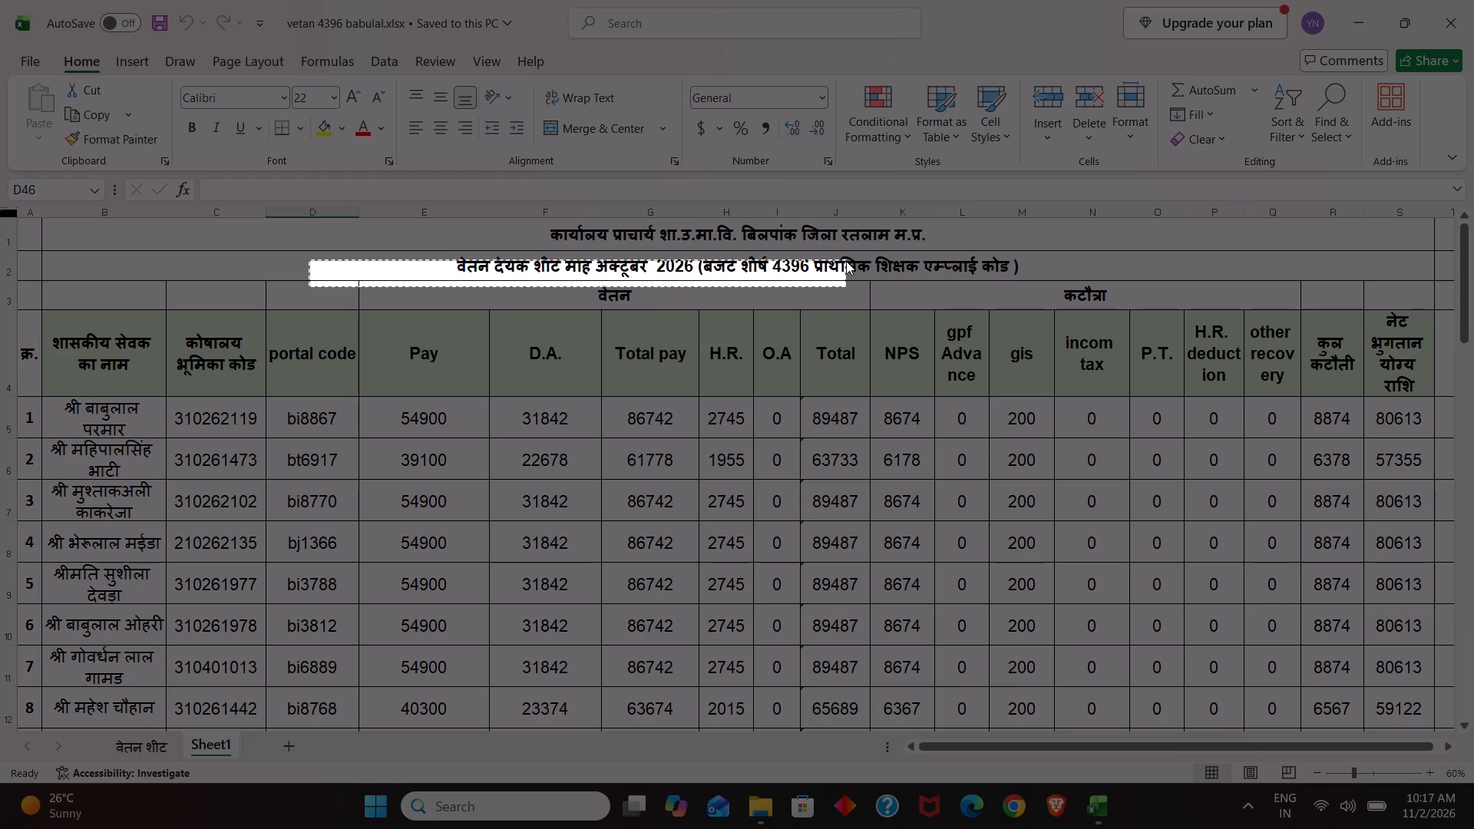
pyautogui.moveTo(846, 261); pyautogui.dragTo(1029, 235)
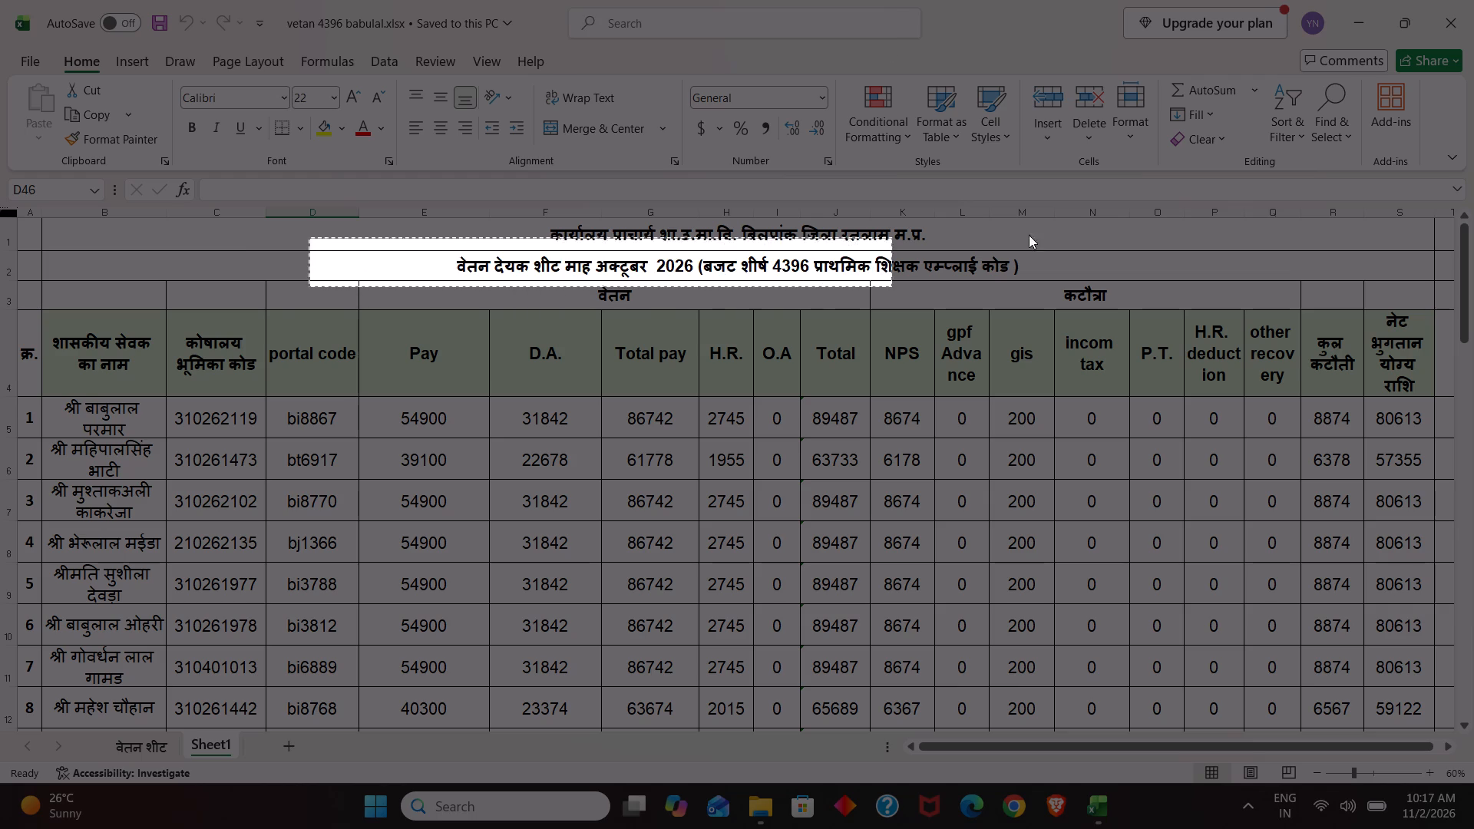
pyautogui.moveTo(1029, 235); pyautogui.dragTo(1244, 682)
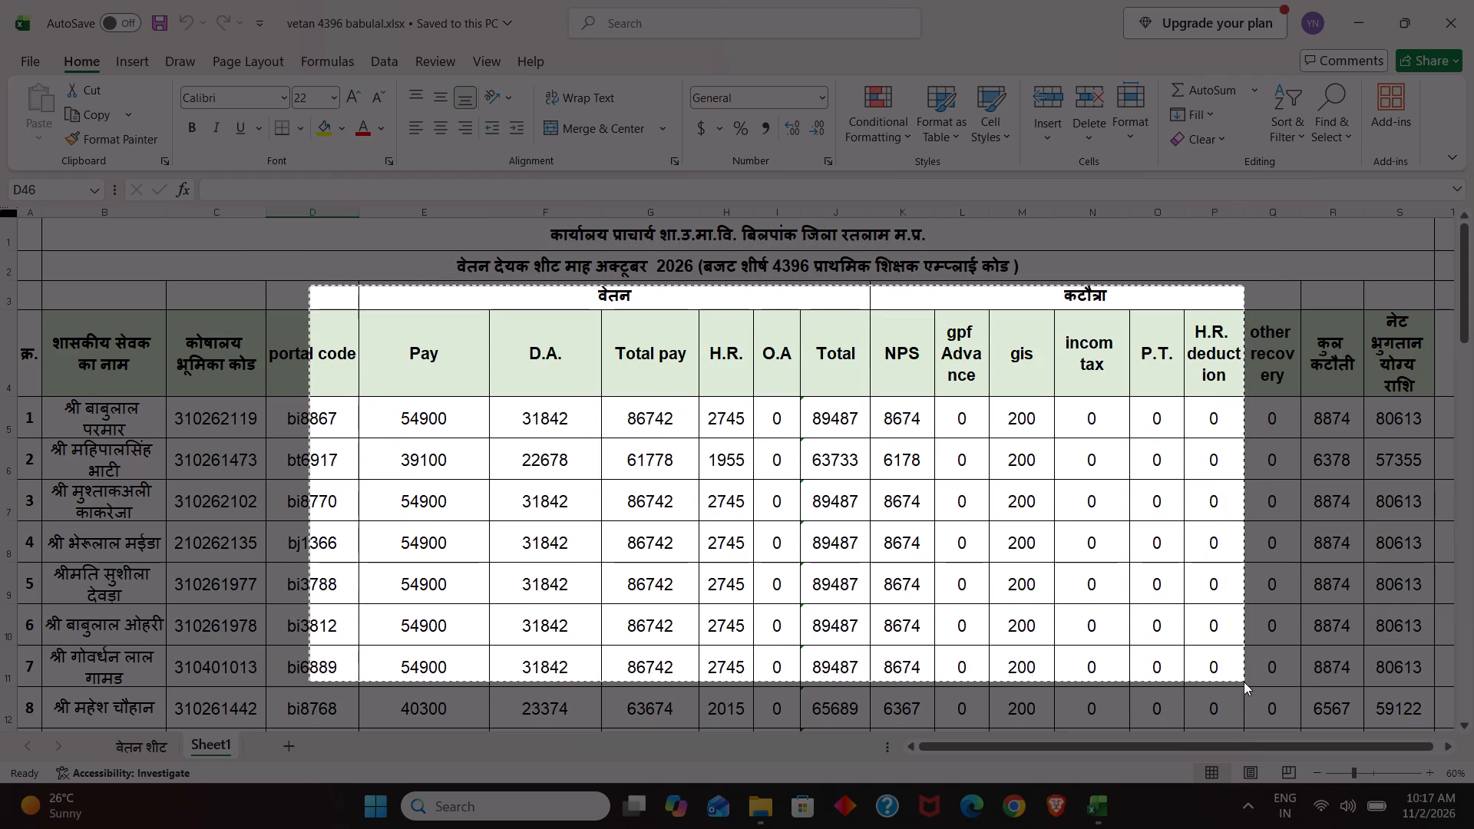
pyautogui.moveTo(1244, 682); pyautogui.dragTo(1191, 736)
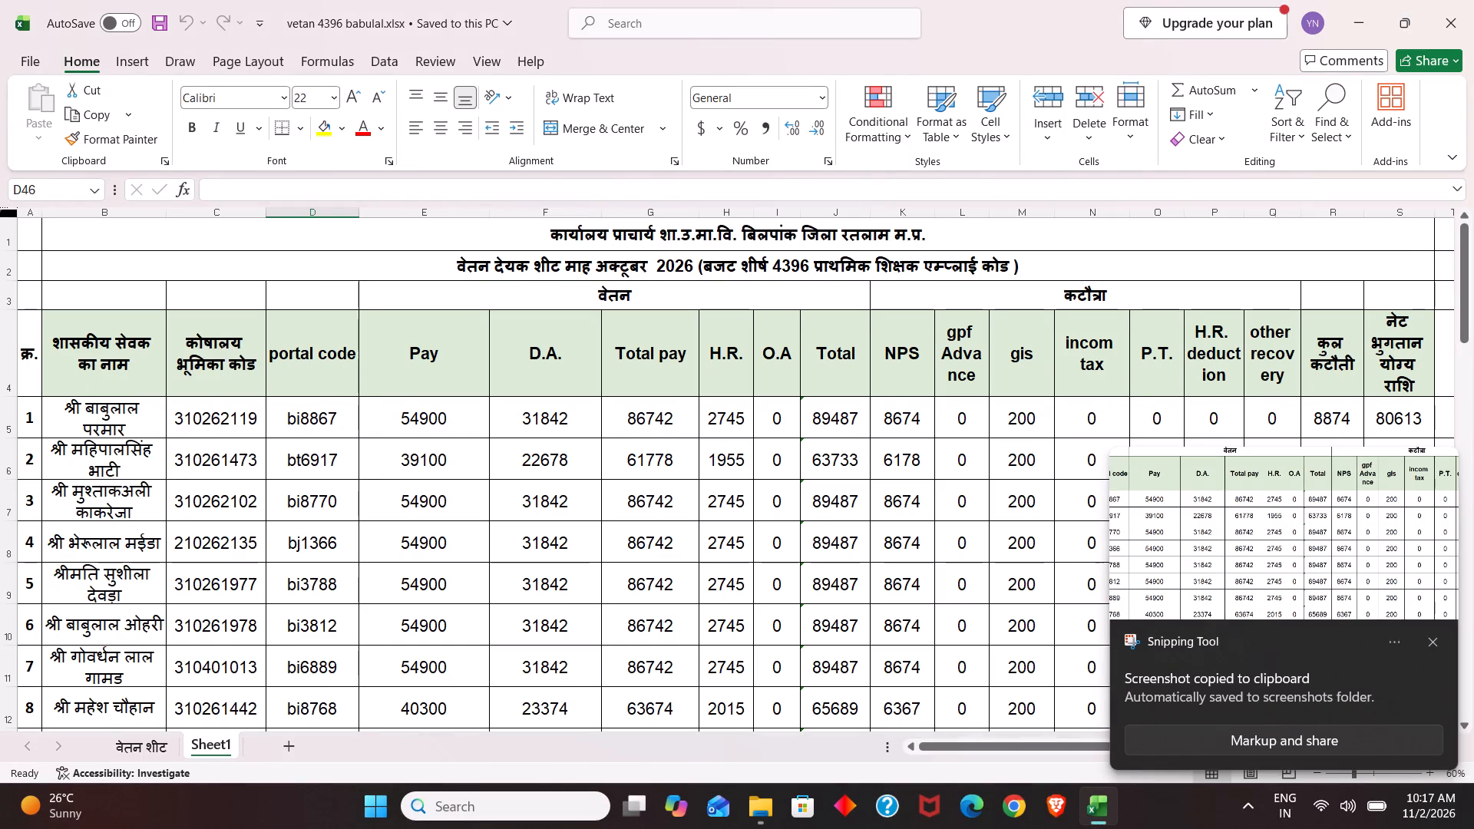
# Snip the salary table from the Pay column through the incom tax column, including the headings and first eight rows.
pyautogui.moveTo(385, 275); pyautogui.dragTo(396, 375)
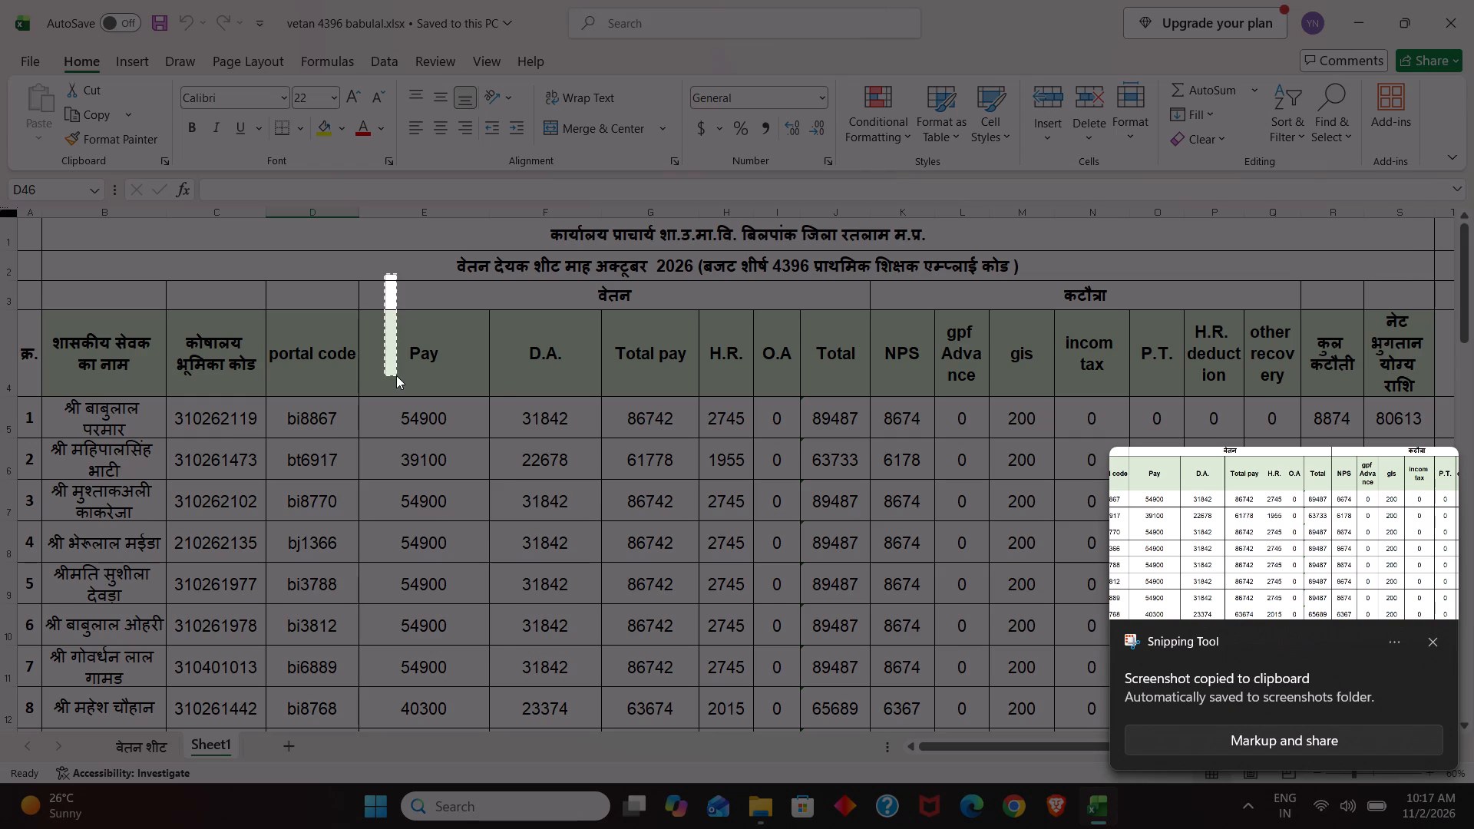
pyautogui.moveTo(396, 375); pyautogui.dragTo(1255, 773)
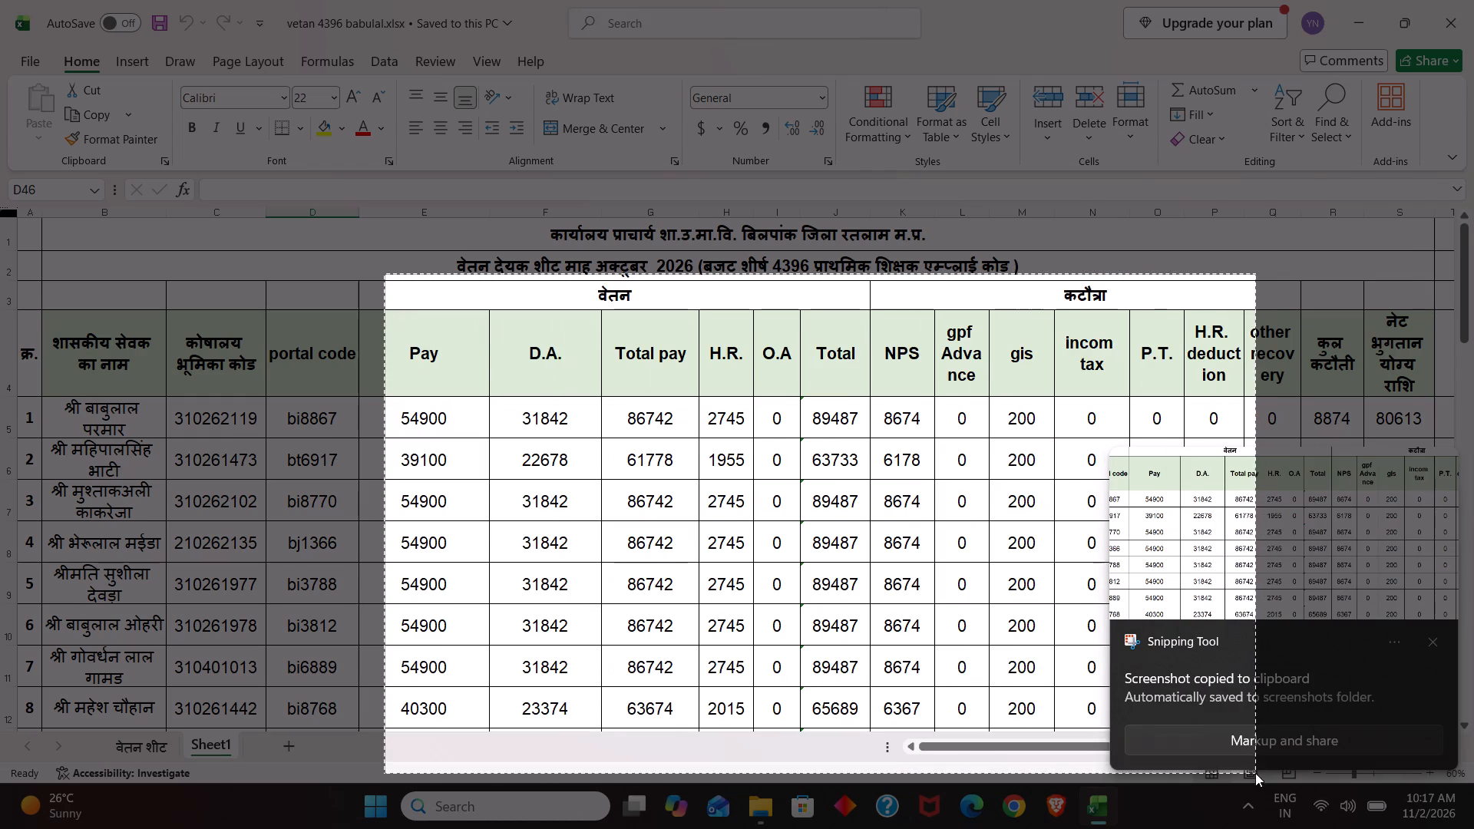
pyautogui.moveTo(1255, 773); pyautogui.dragTo(1076, 746)
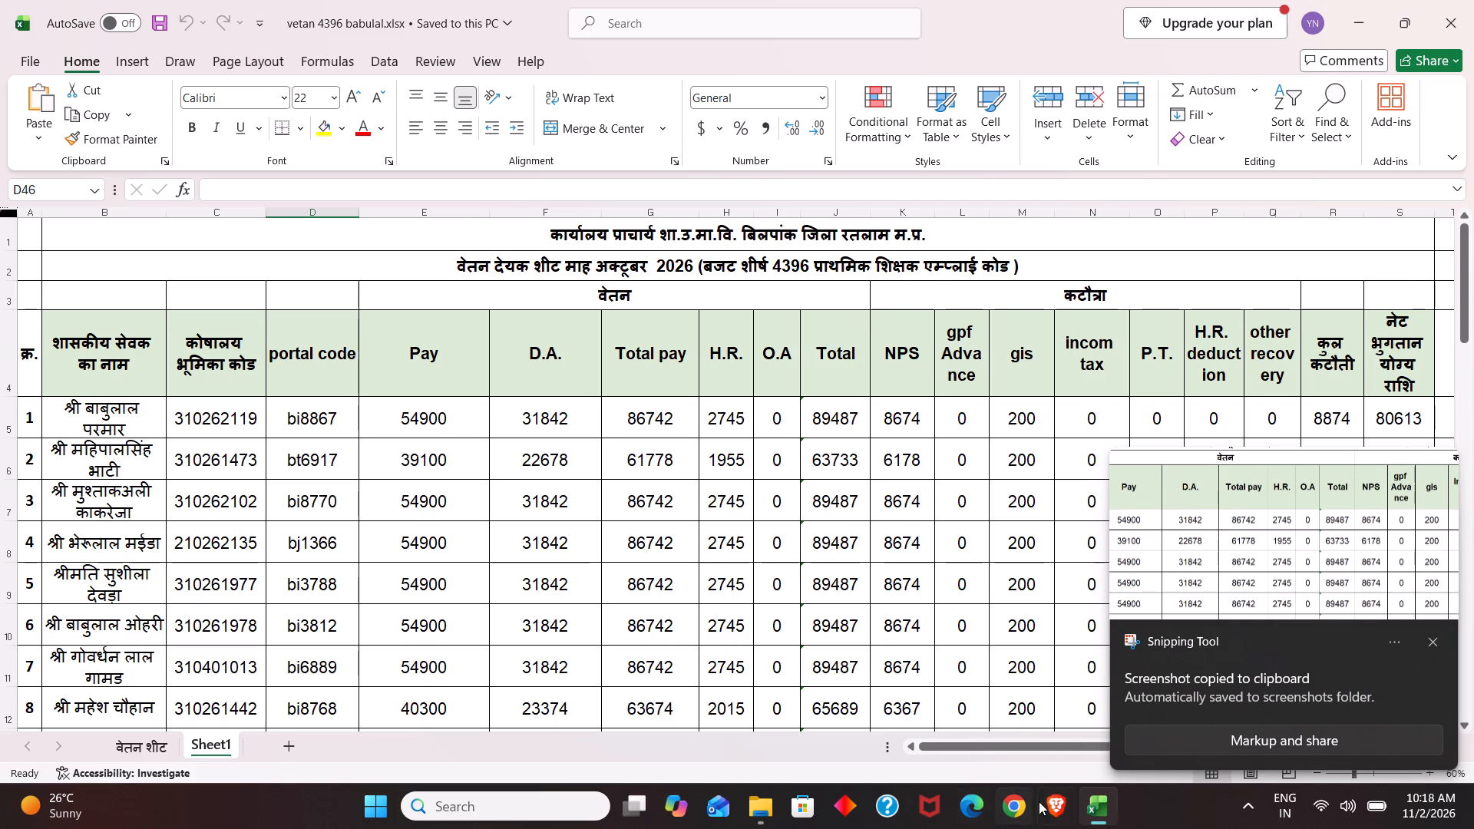
# Switch to Brave and pause the ALP 2026 science video on YouTube.
pyautogui.click(1049, 804)
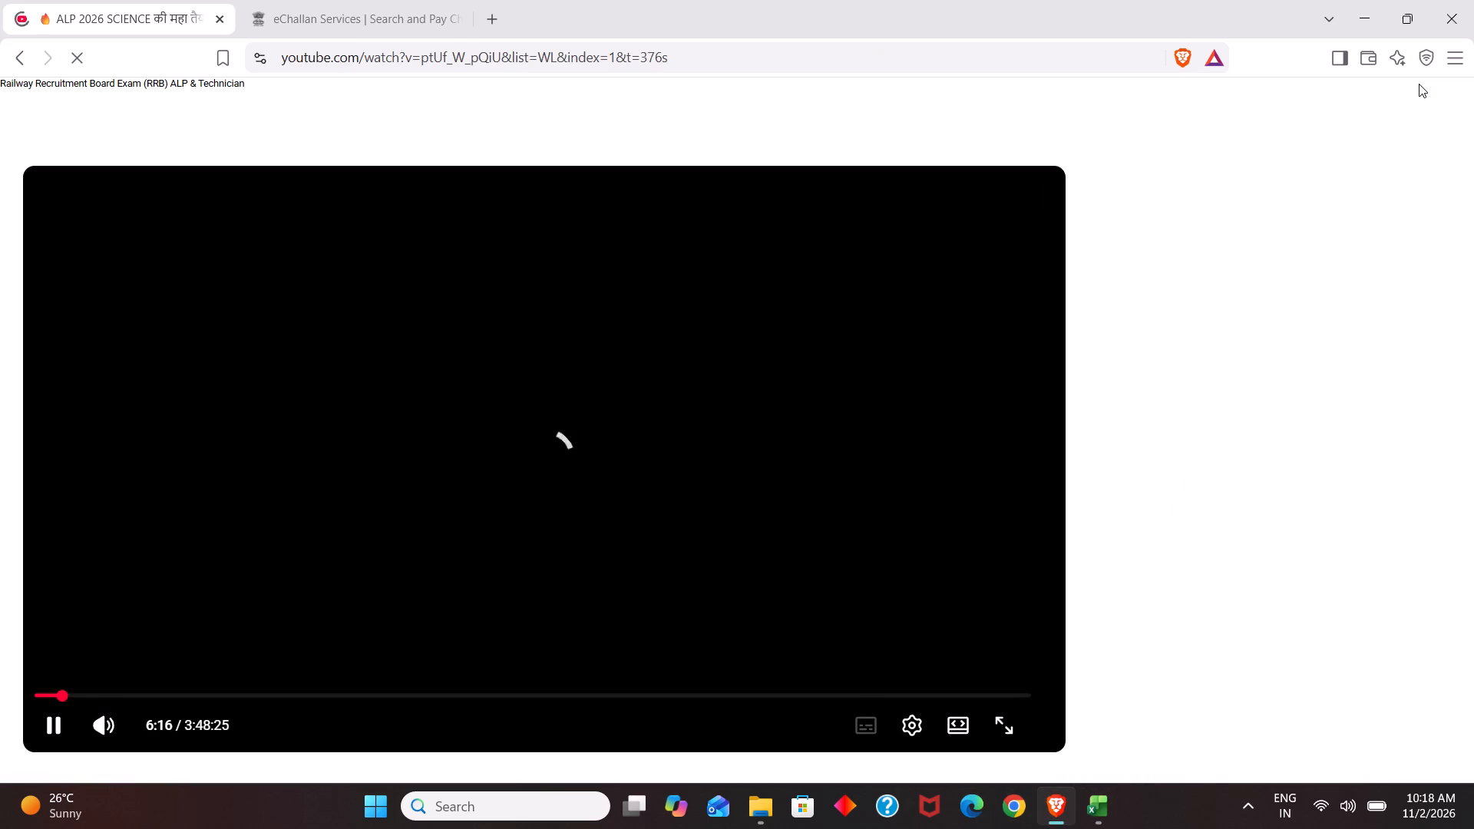
pyautogui.press('g')
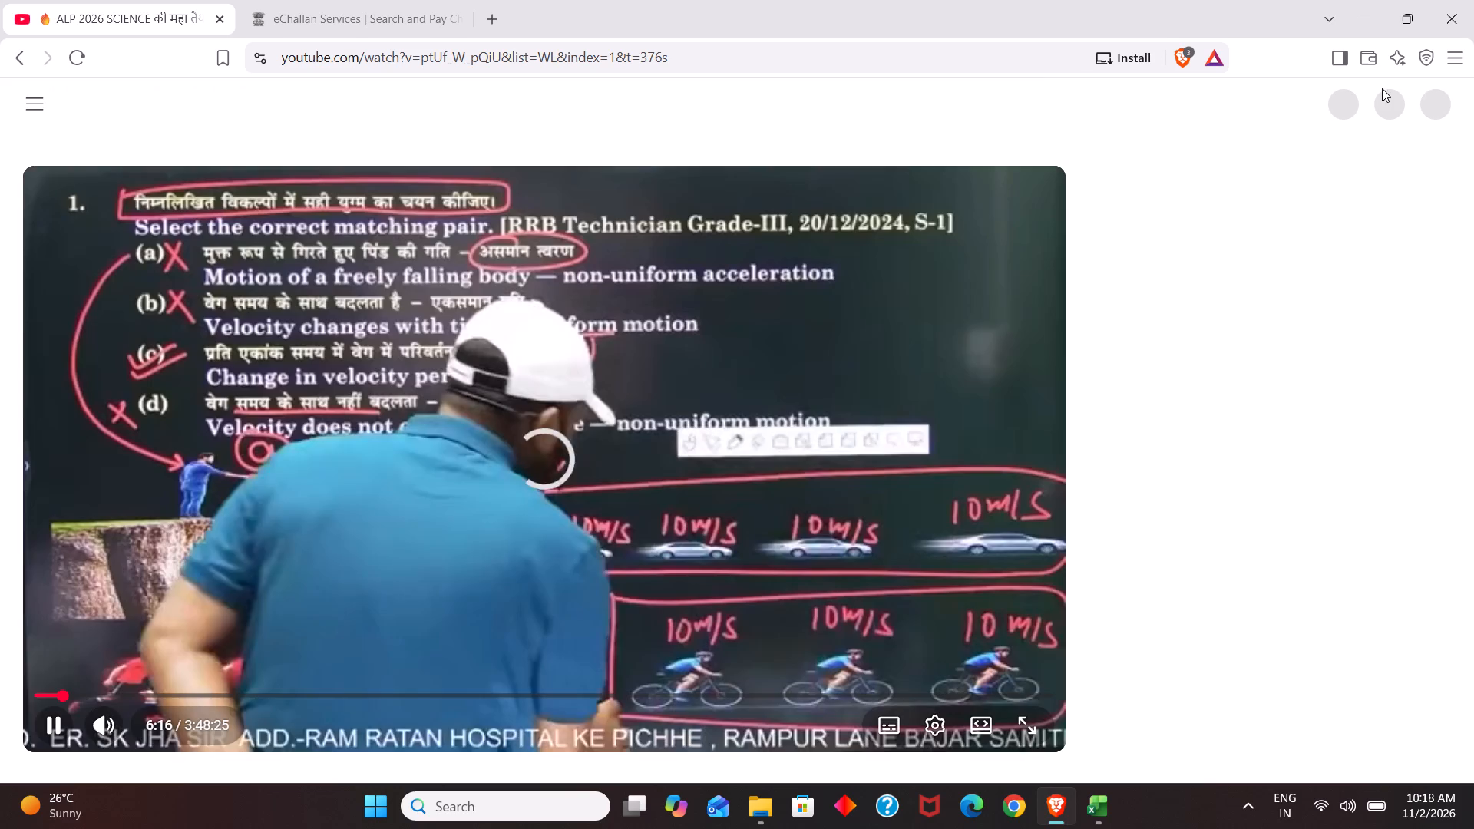
pyautogui.click(654, 404)
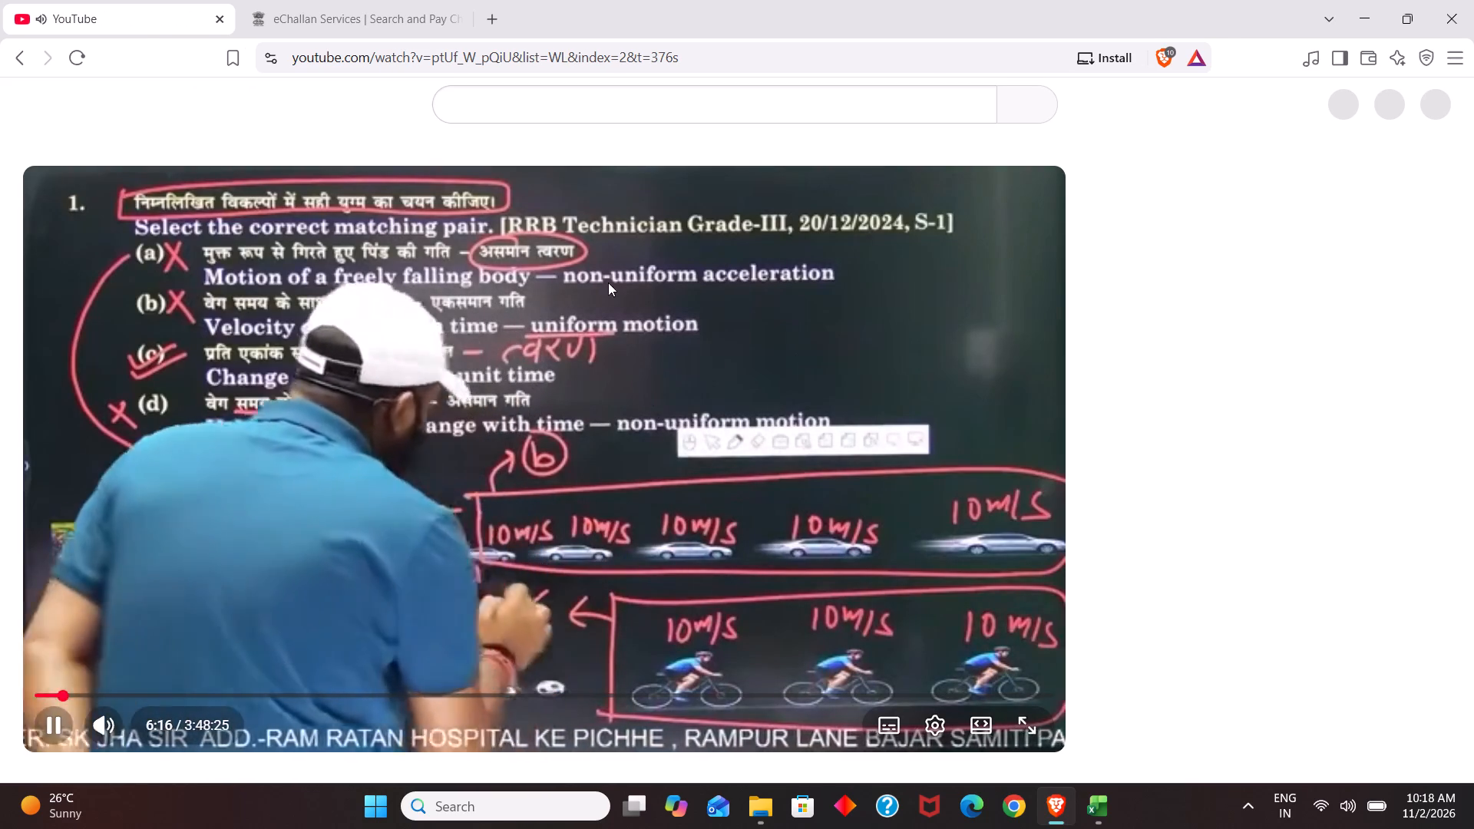
pyautogui.click(51, 736)
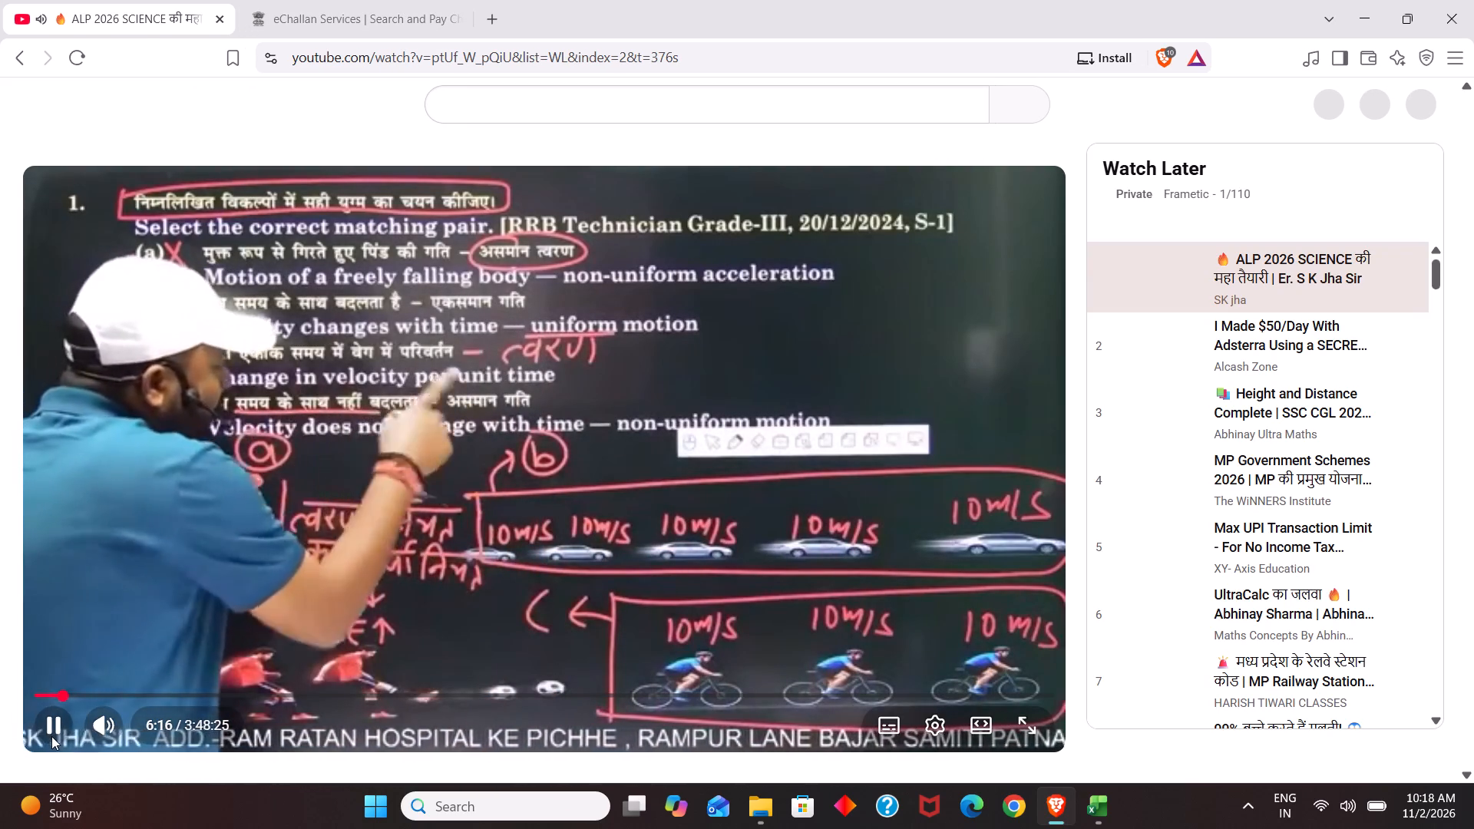
pyautogui.click(50, 724)
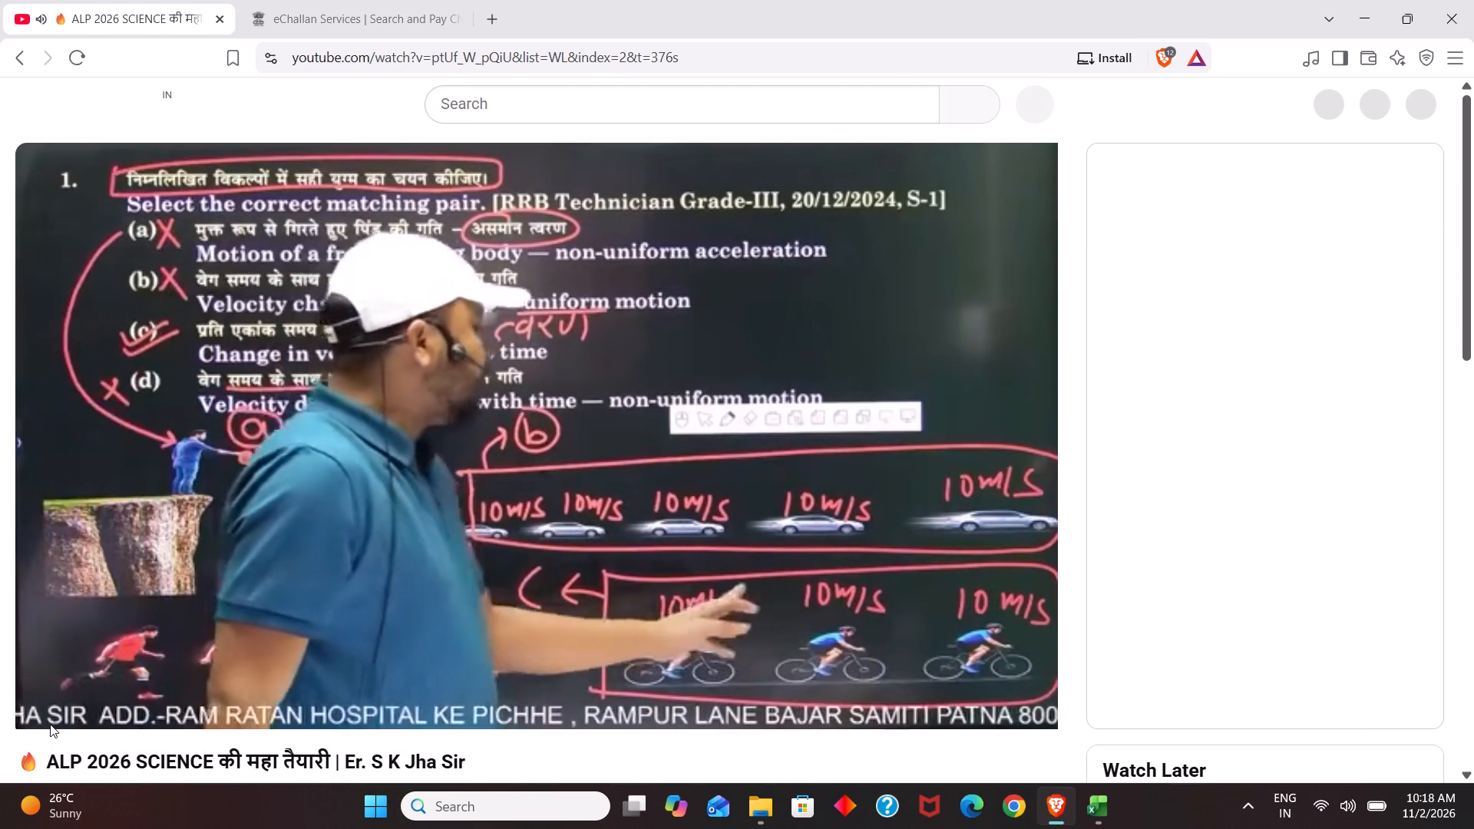
# Close the eChallan Services page.
pyautogui.click(362, 3)
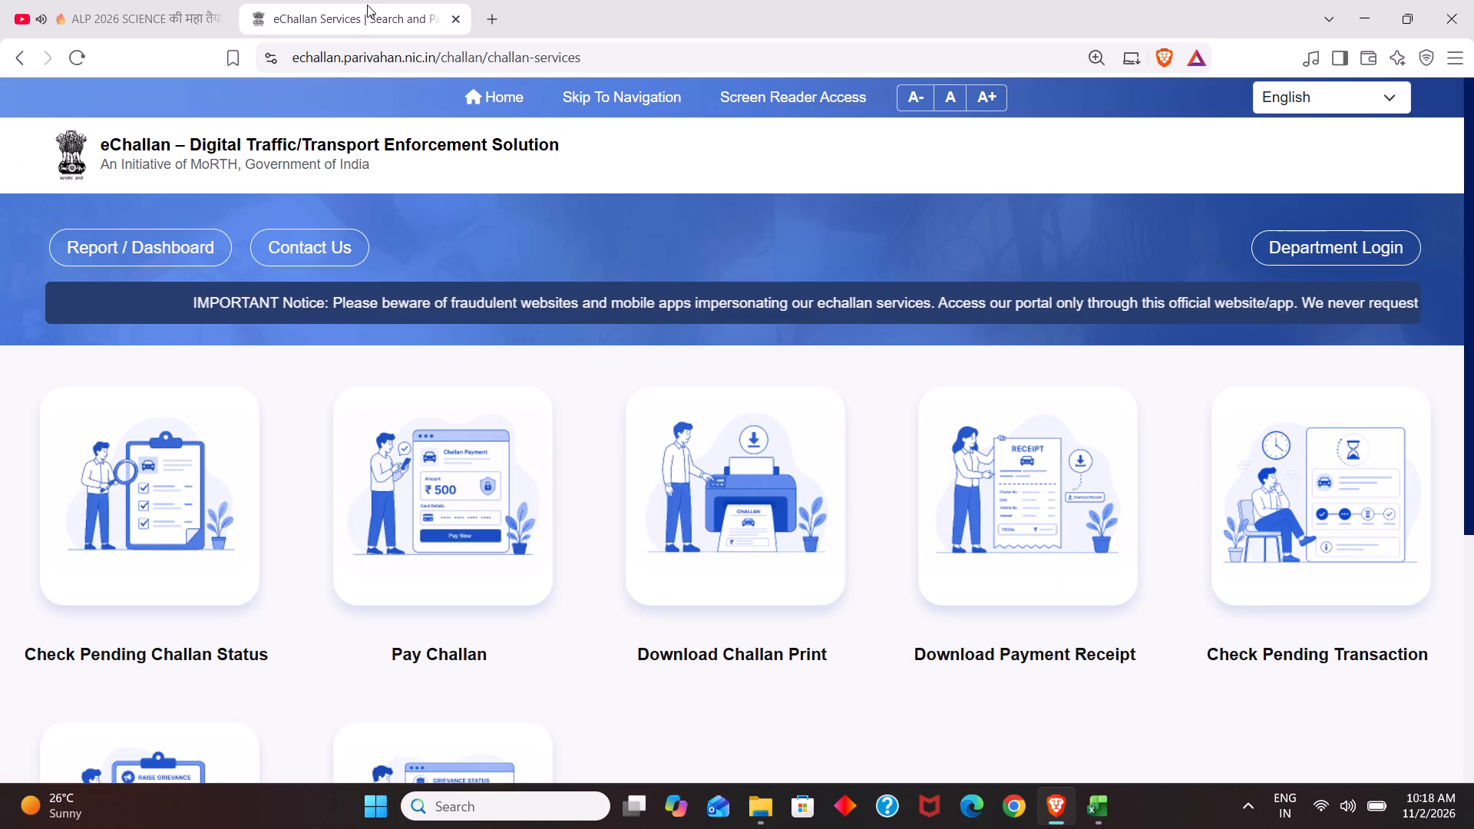
pyautogui.click(454, 21)
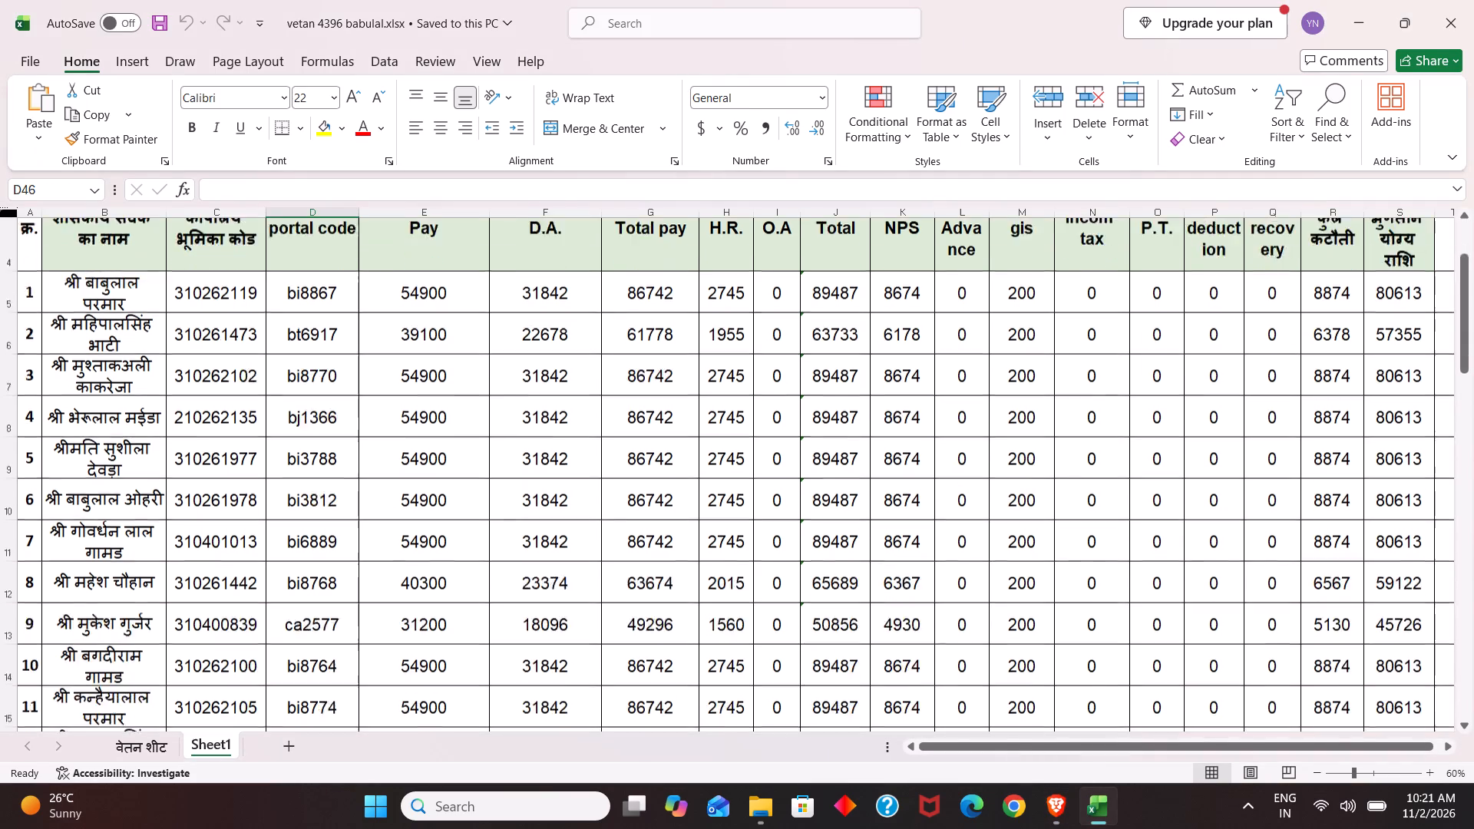
pyautogui.scroll(-11, 819, 546)
pyautogui.scroll(4, 819, 546)
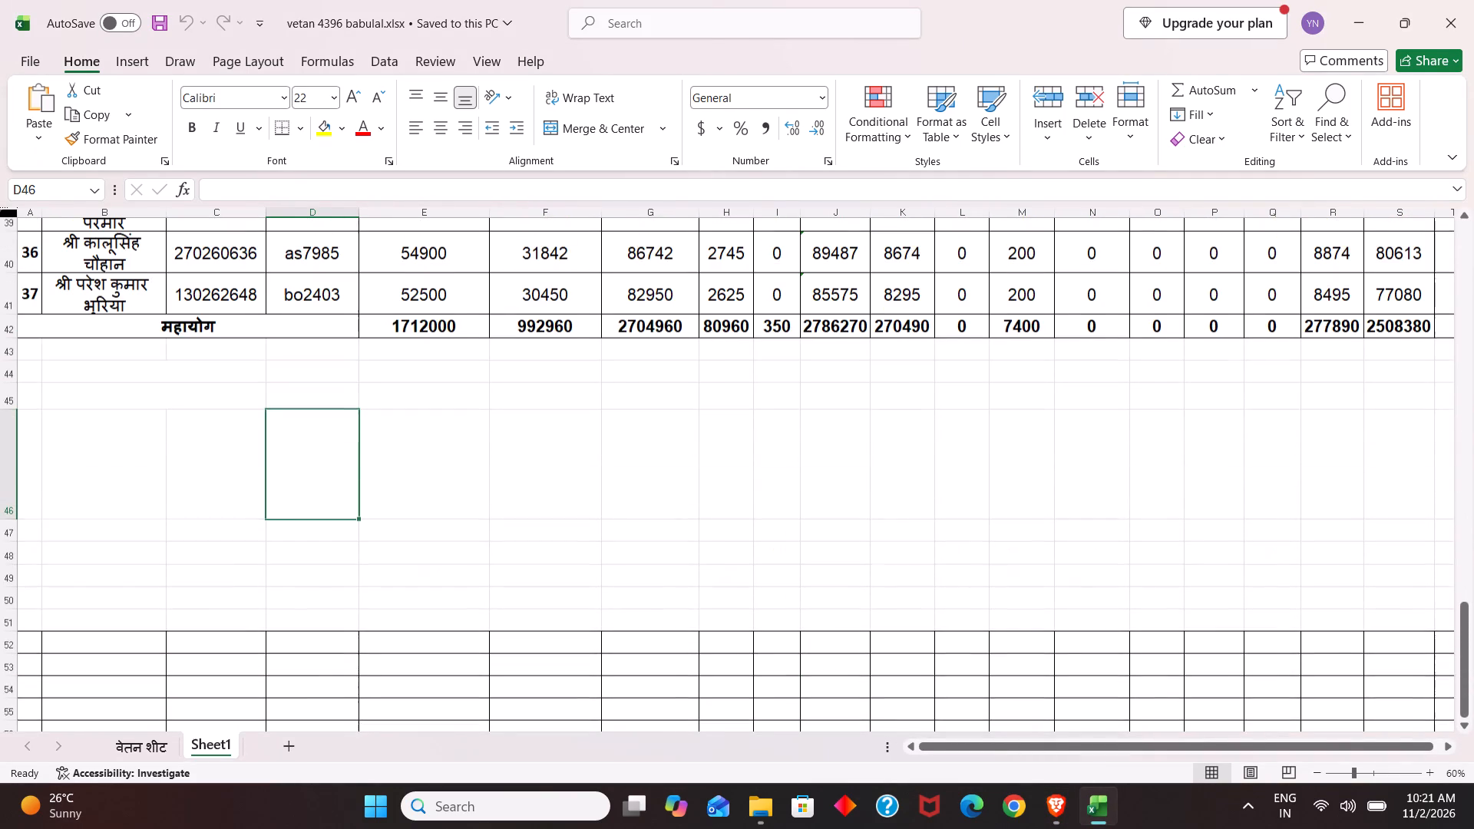
pyautogui.click(544, 499)
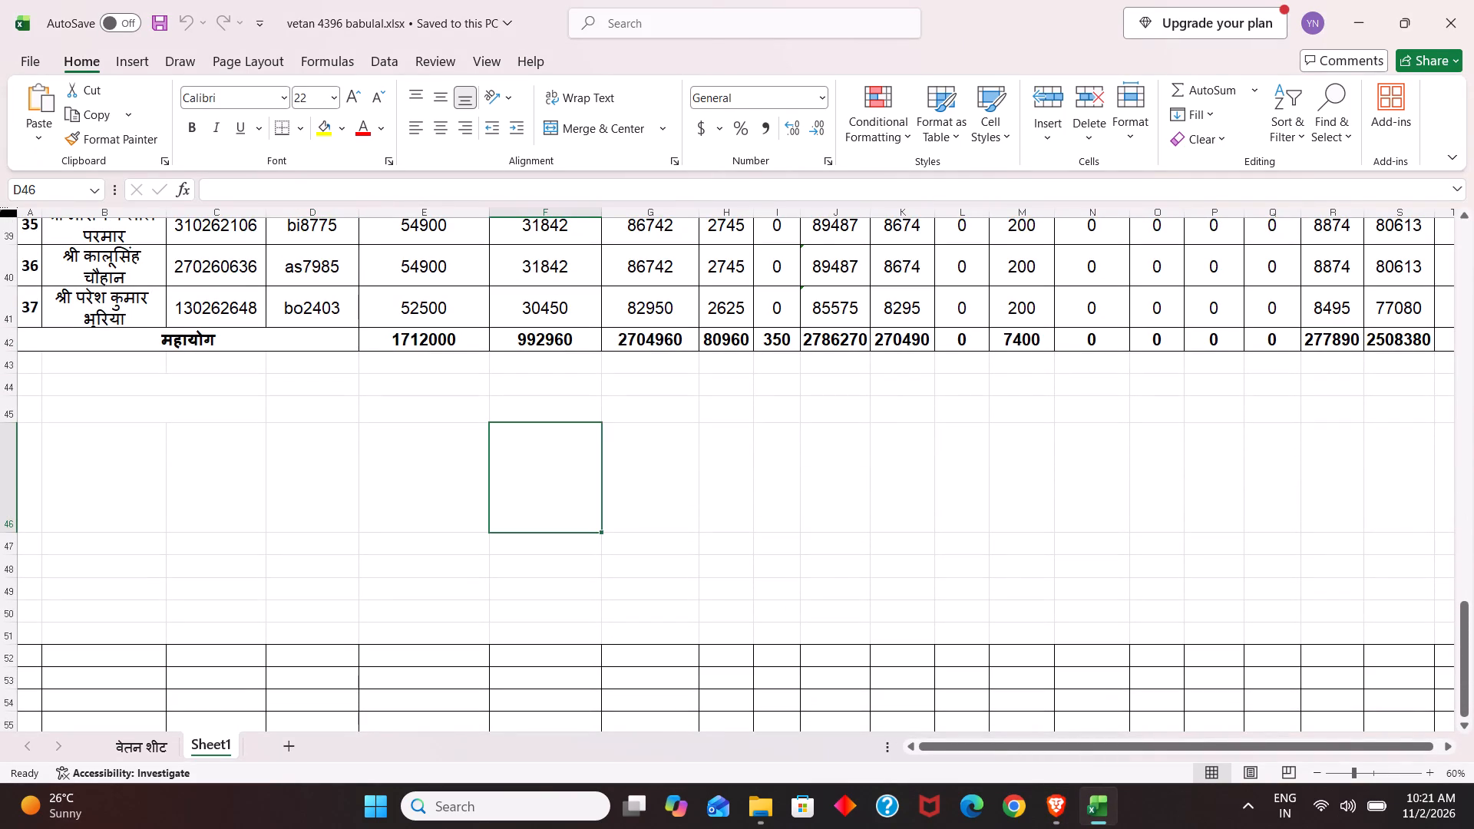
pyautogui.click(571, 671)
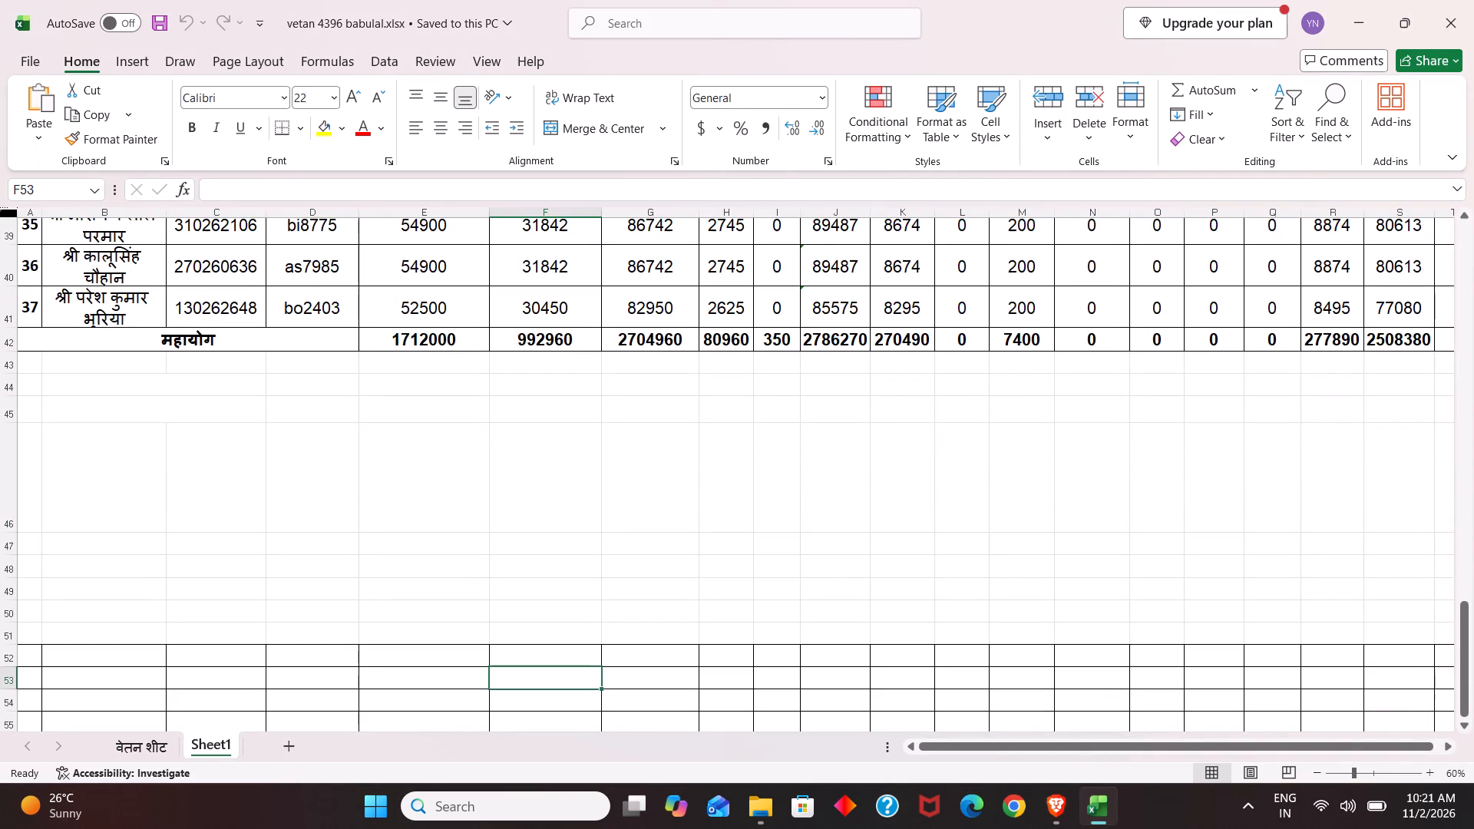
pyautogui.doubleClick(571, 671)
pyautogui.click(1048, 801)
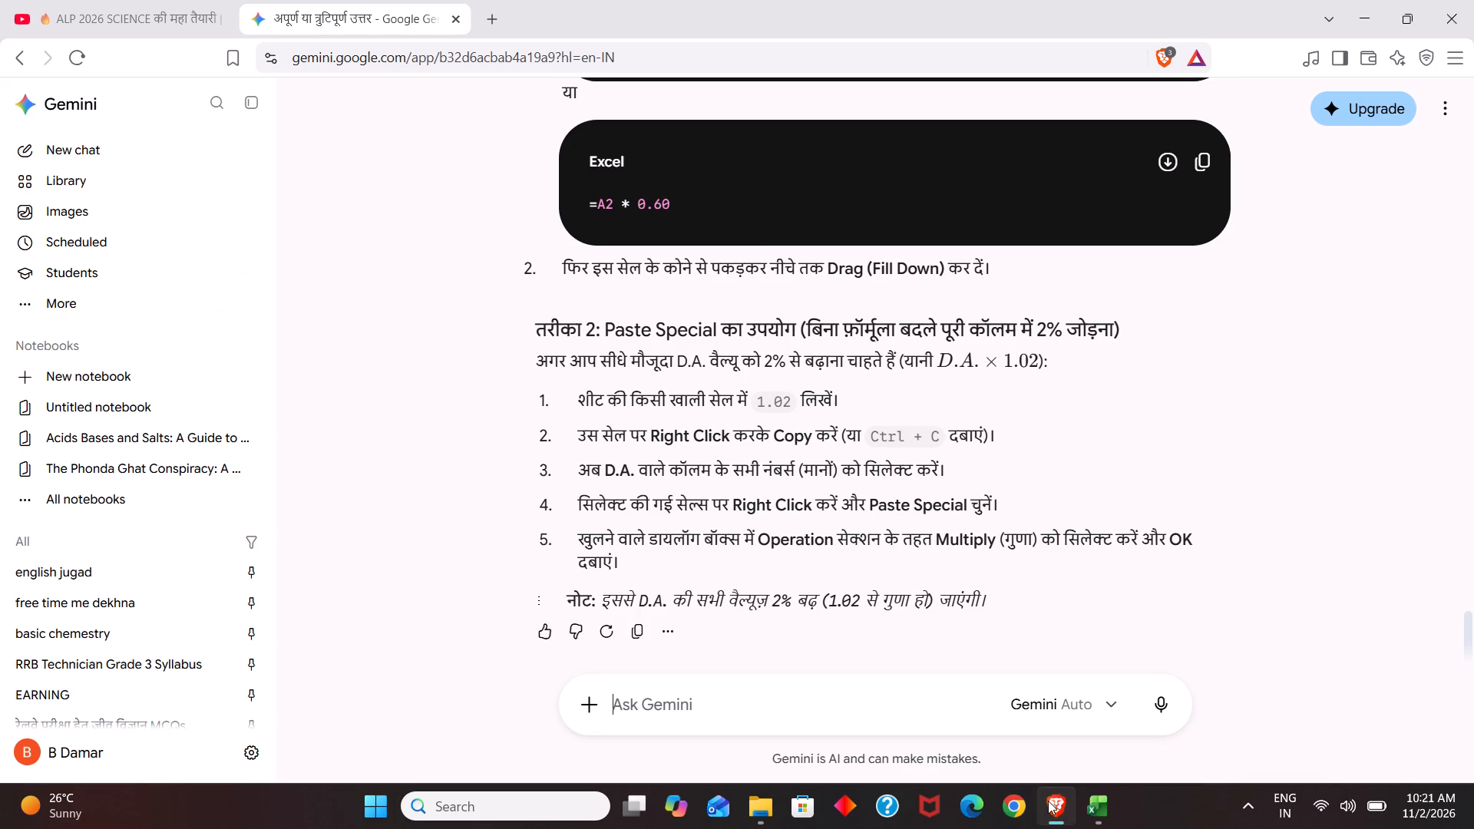
pyautogui.click(1095, 801)
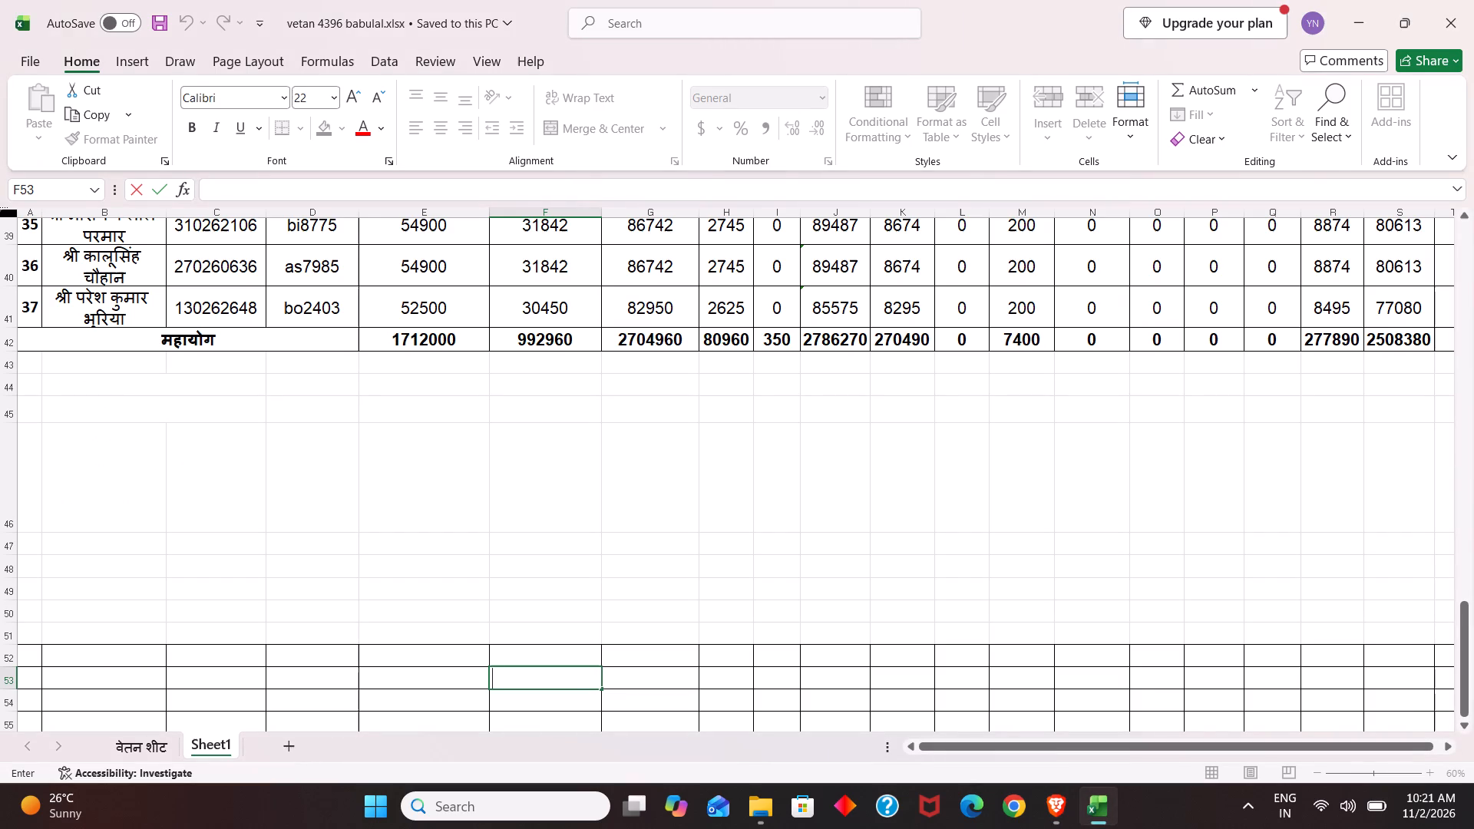
pyautogui.write('1.')
pyautogui.write('02')
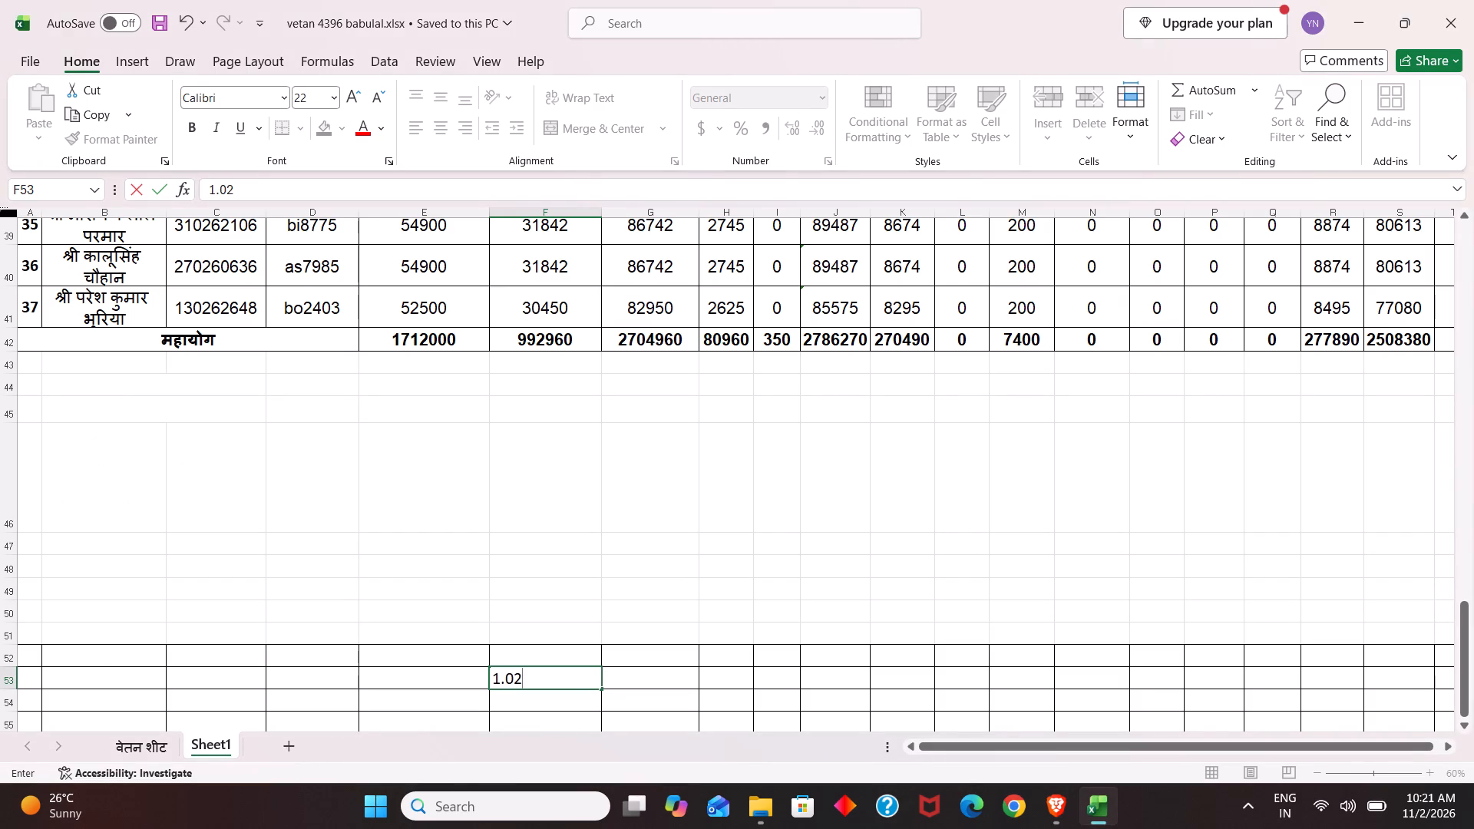
pyautogui.click(531, 638)
# Copy cell F53 containing the 1.02 multiplier.
pyautogui.click(541, 683)
pyautogui.rightClick(540, 681)
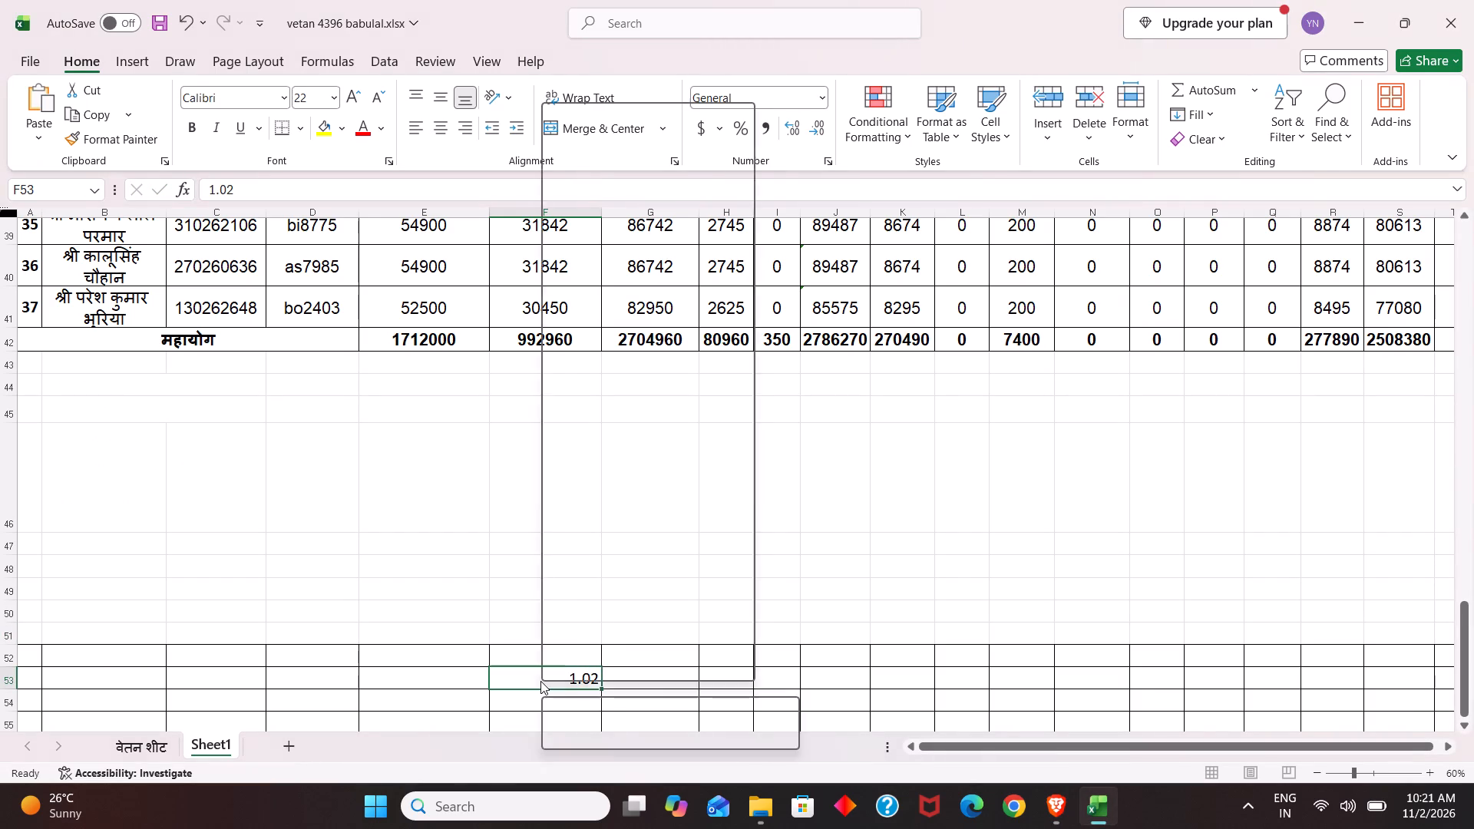
pyautogui.click(335, 656)
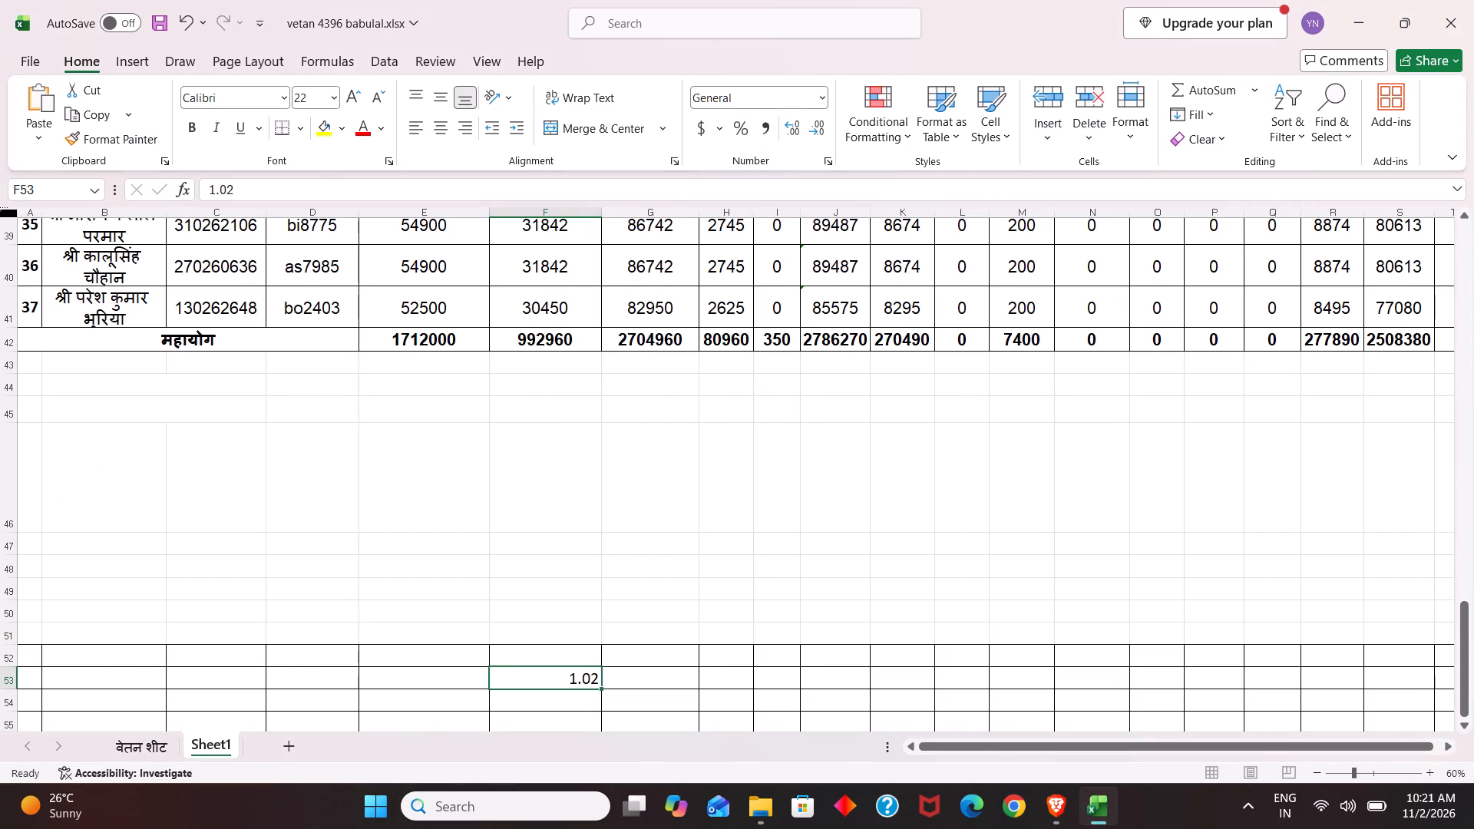
pyautogui.hotkey('ctrl', 'c')
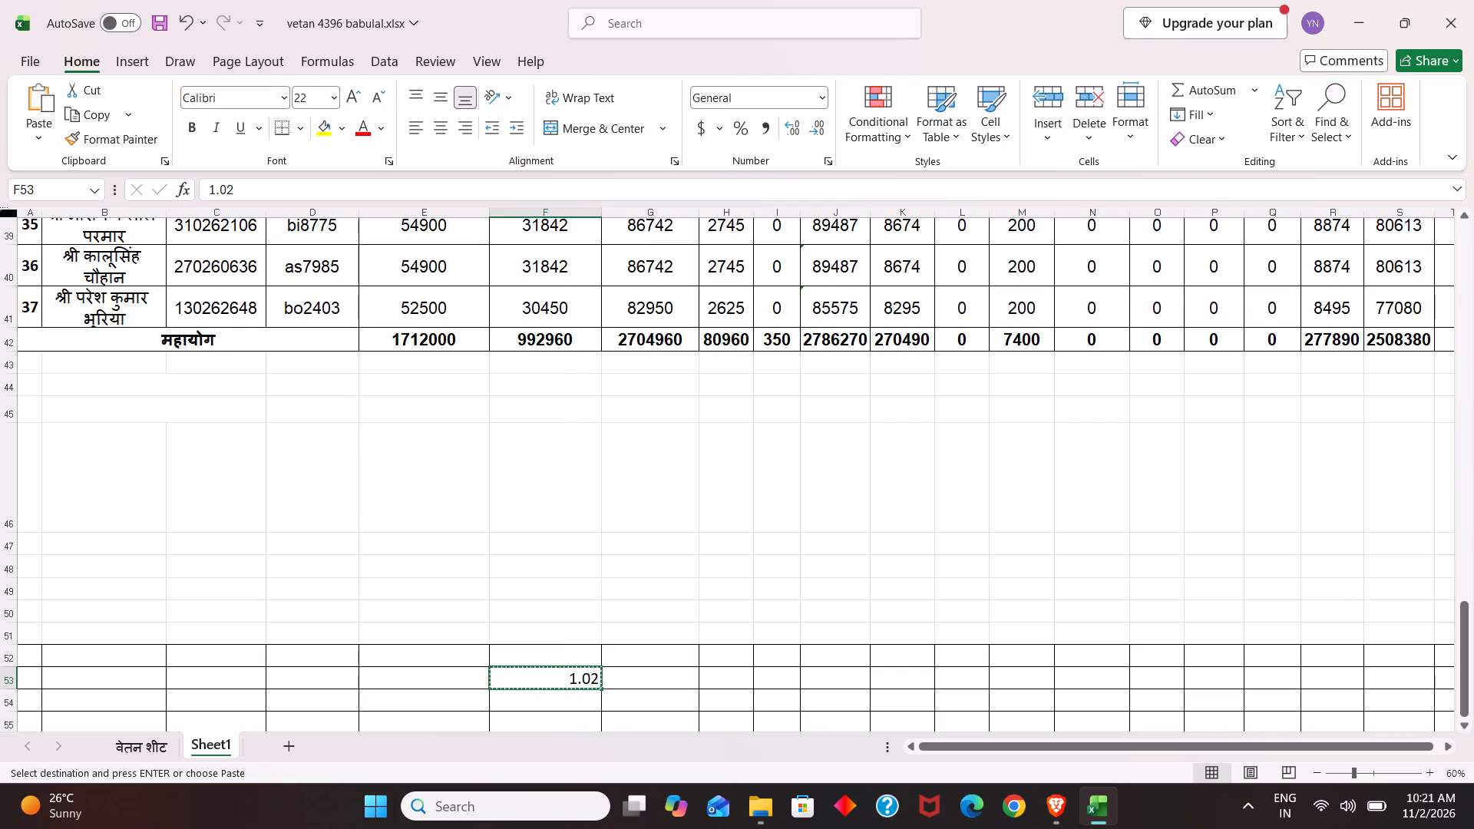
# Return to the top of the salary table and select the D.A. column's cells, starting at its heading.
pyautogui.scroll(12, 395, 459)
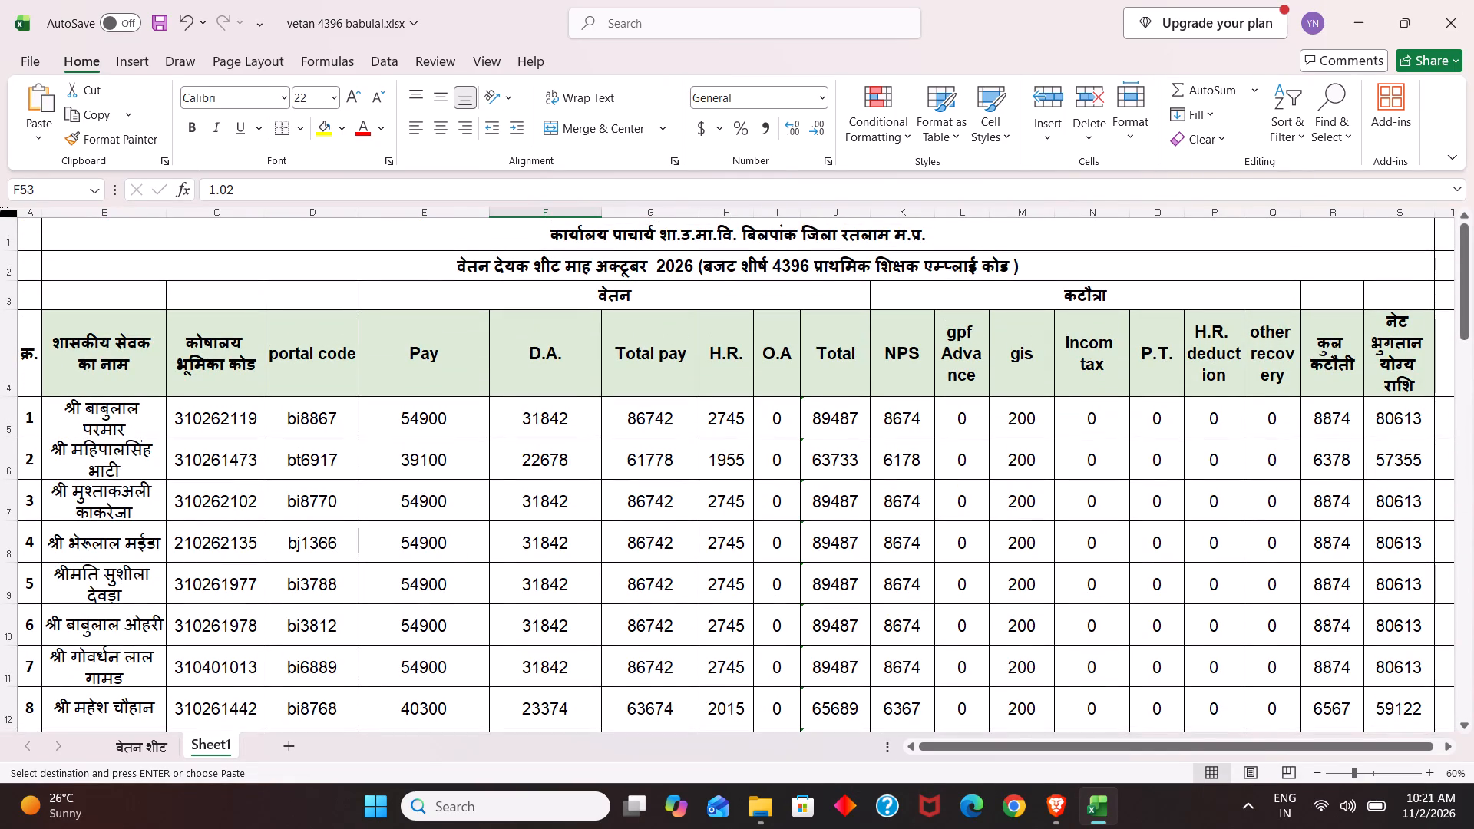
pyautogui.click(527, 408)
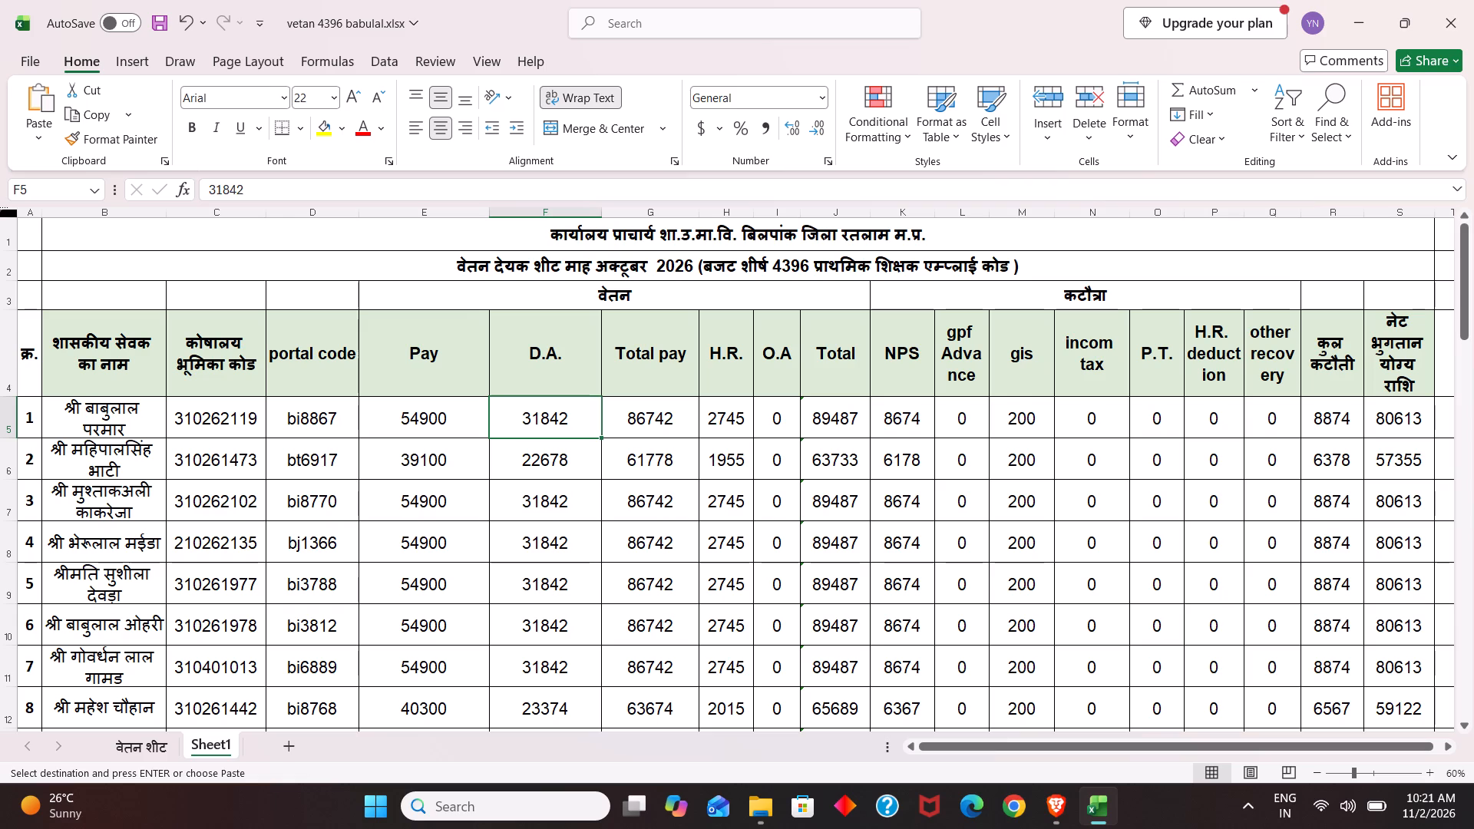
pyautogui.click(513, 321)
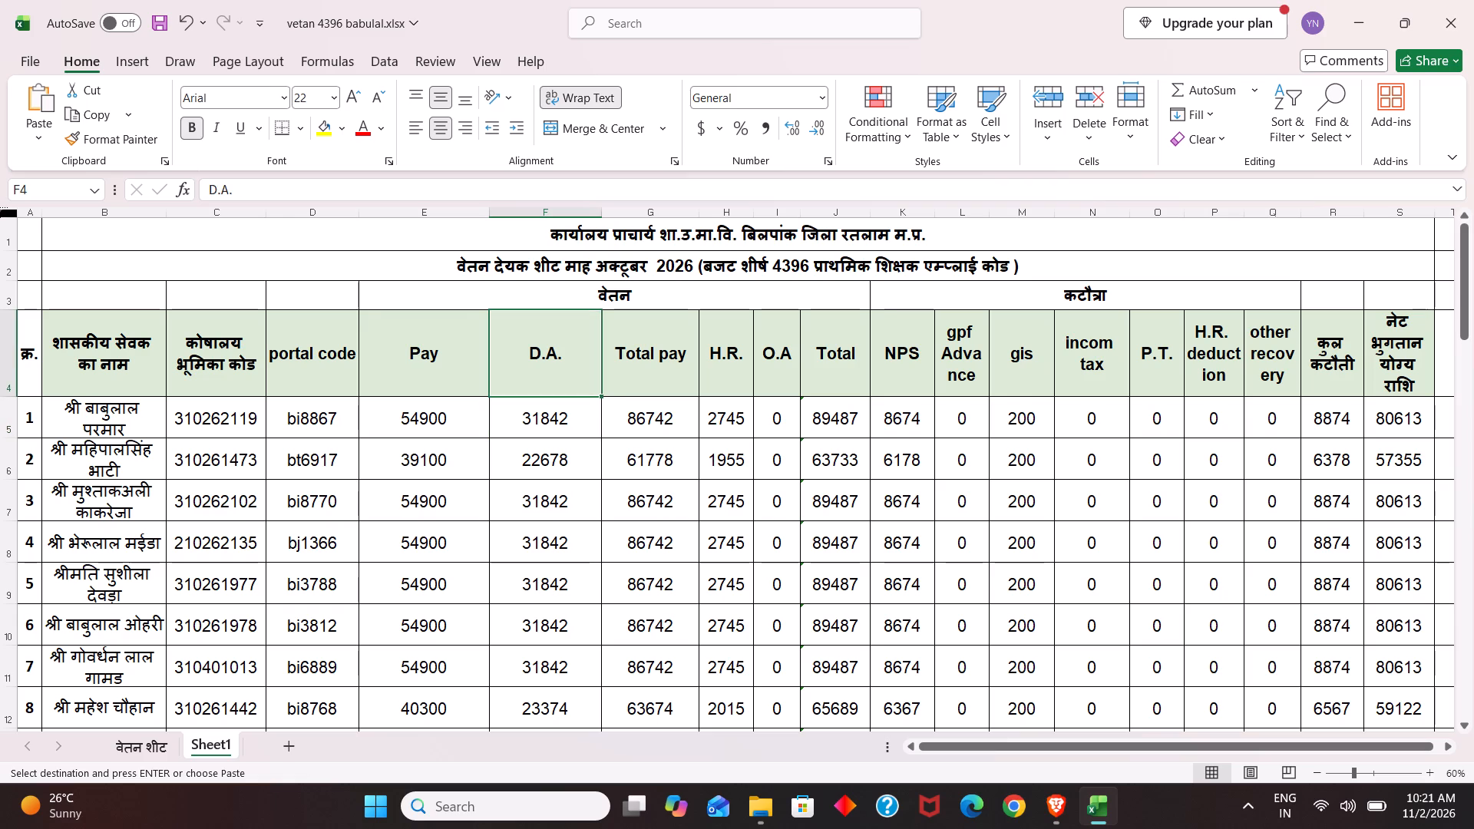
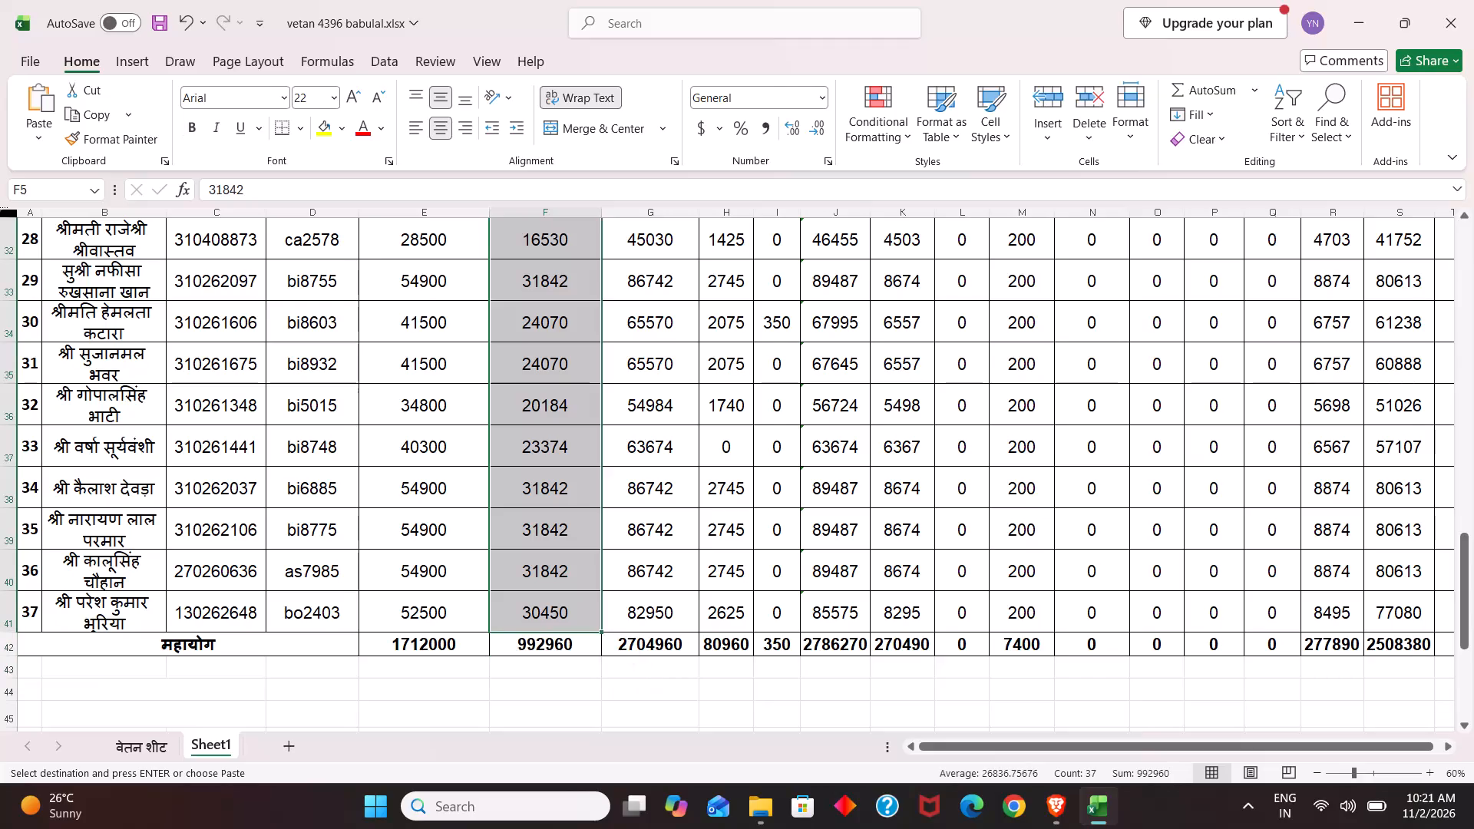
# Apply Paste Special with the Multiply operation to the selected D.A. values, using the copied 1.02.
pyautogui.rightClick(558, 611)
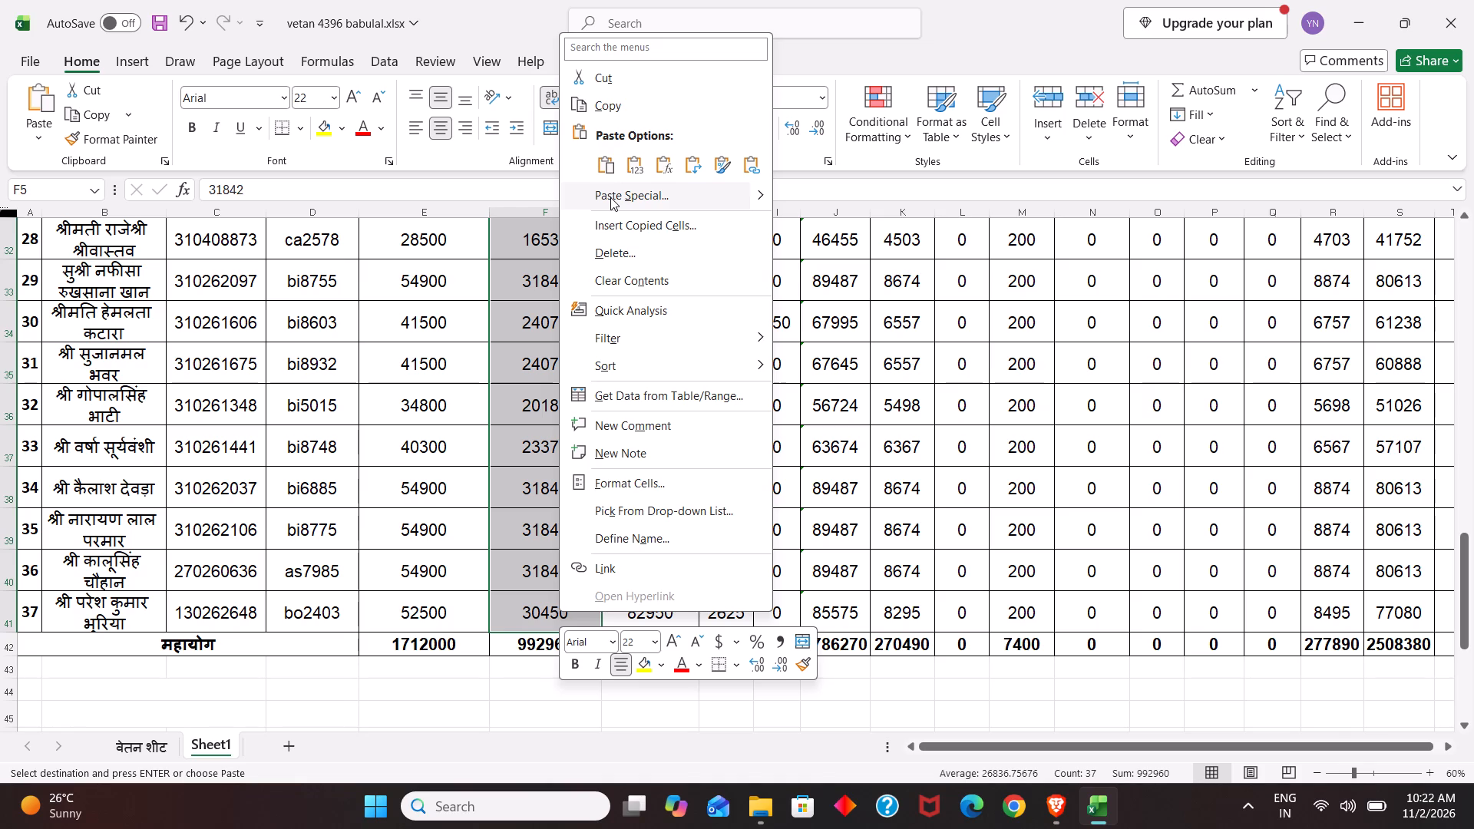
pyautogui.click(610, 197)
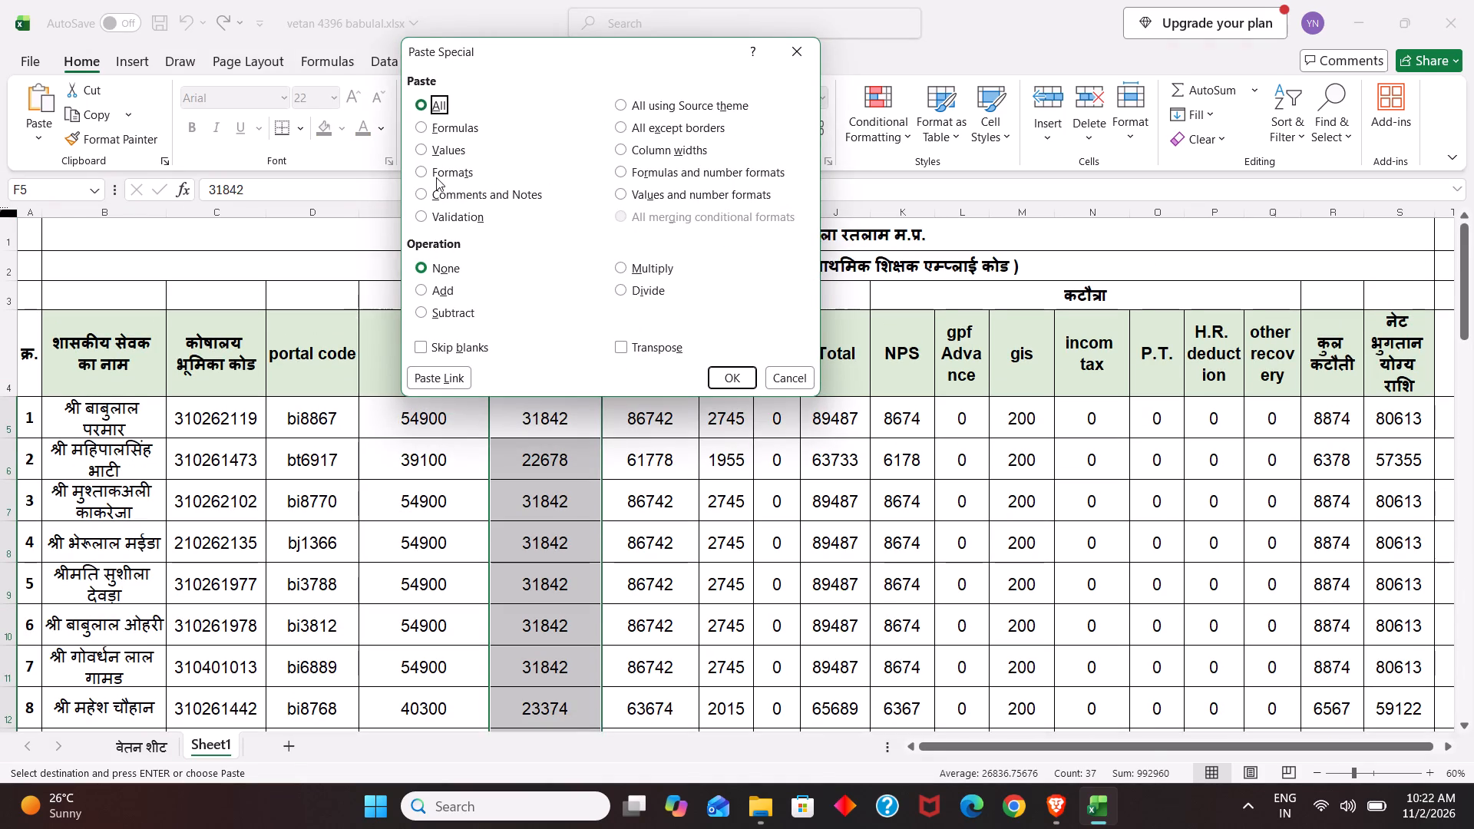
pyautogui.click(609, 269)
pyautogui.click(620, 269)
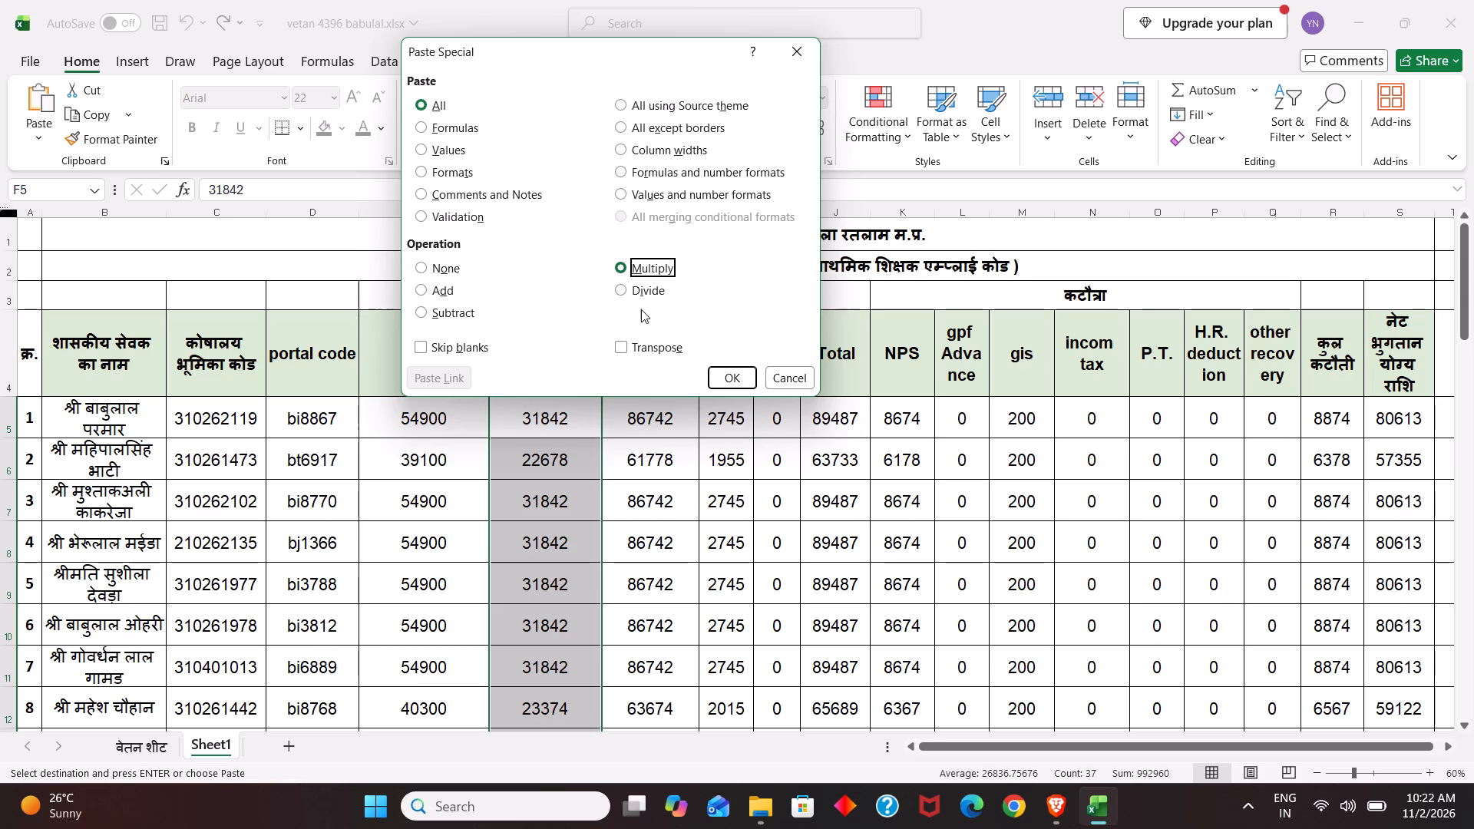
pyautogui.click(723, 375)
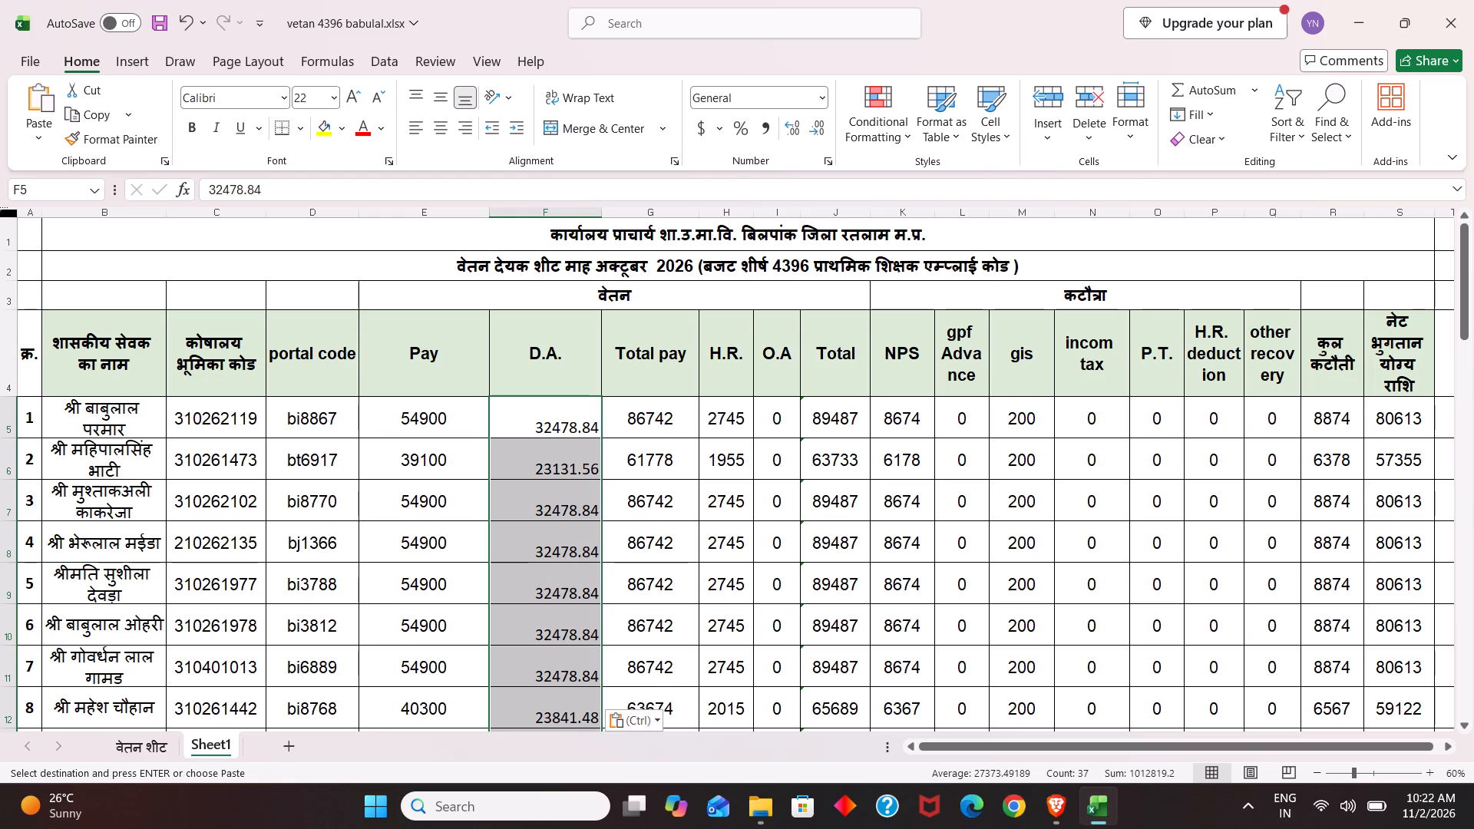
# Middle-align and centre the D.A. values in their cells, then deselect the column.
pyautogui.click(435, 95)
pyautogui.click(441, 135)
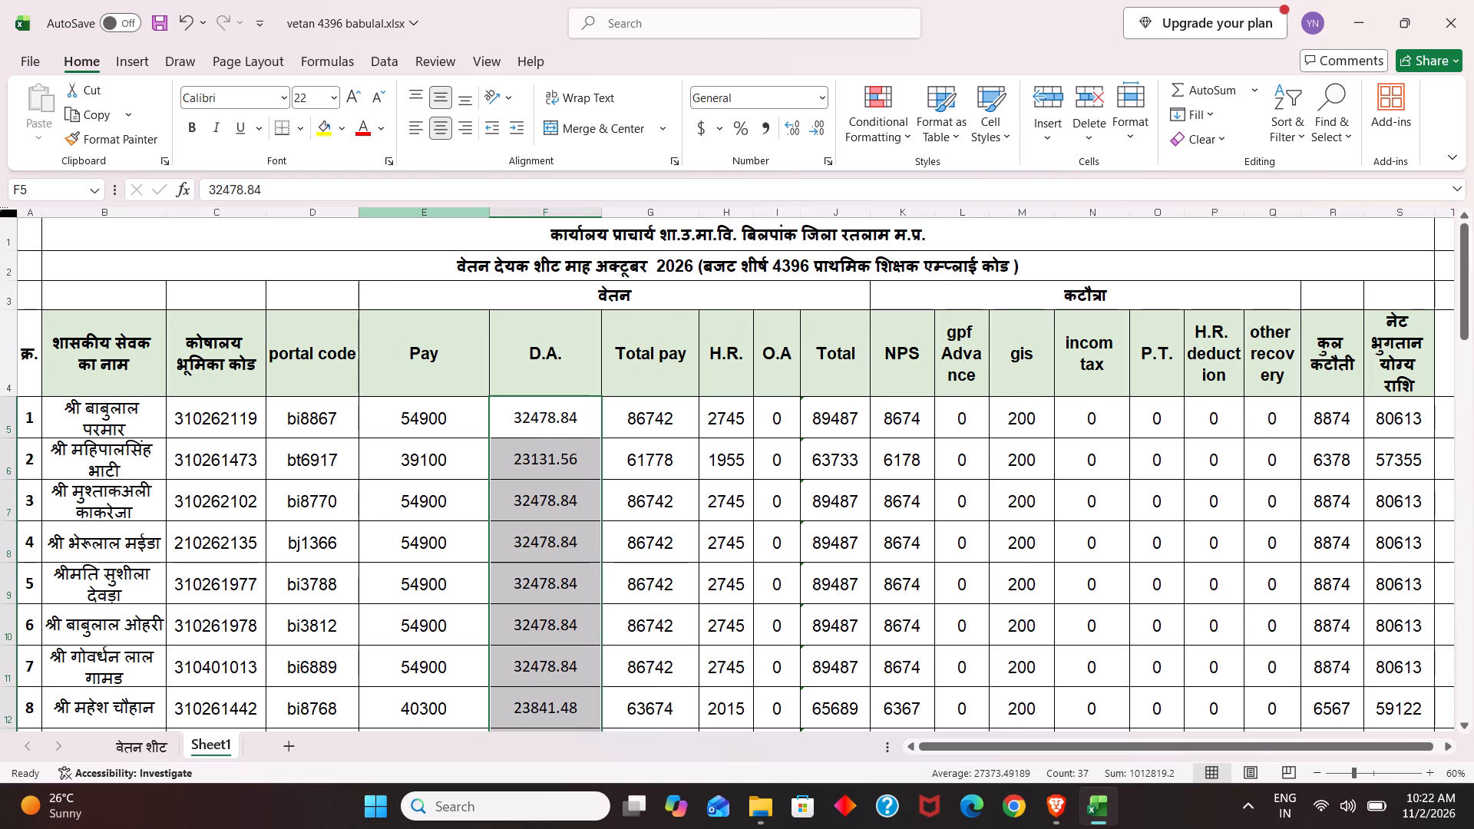
pyautogui.click(472, 424)
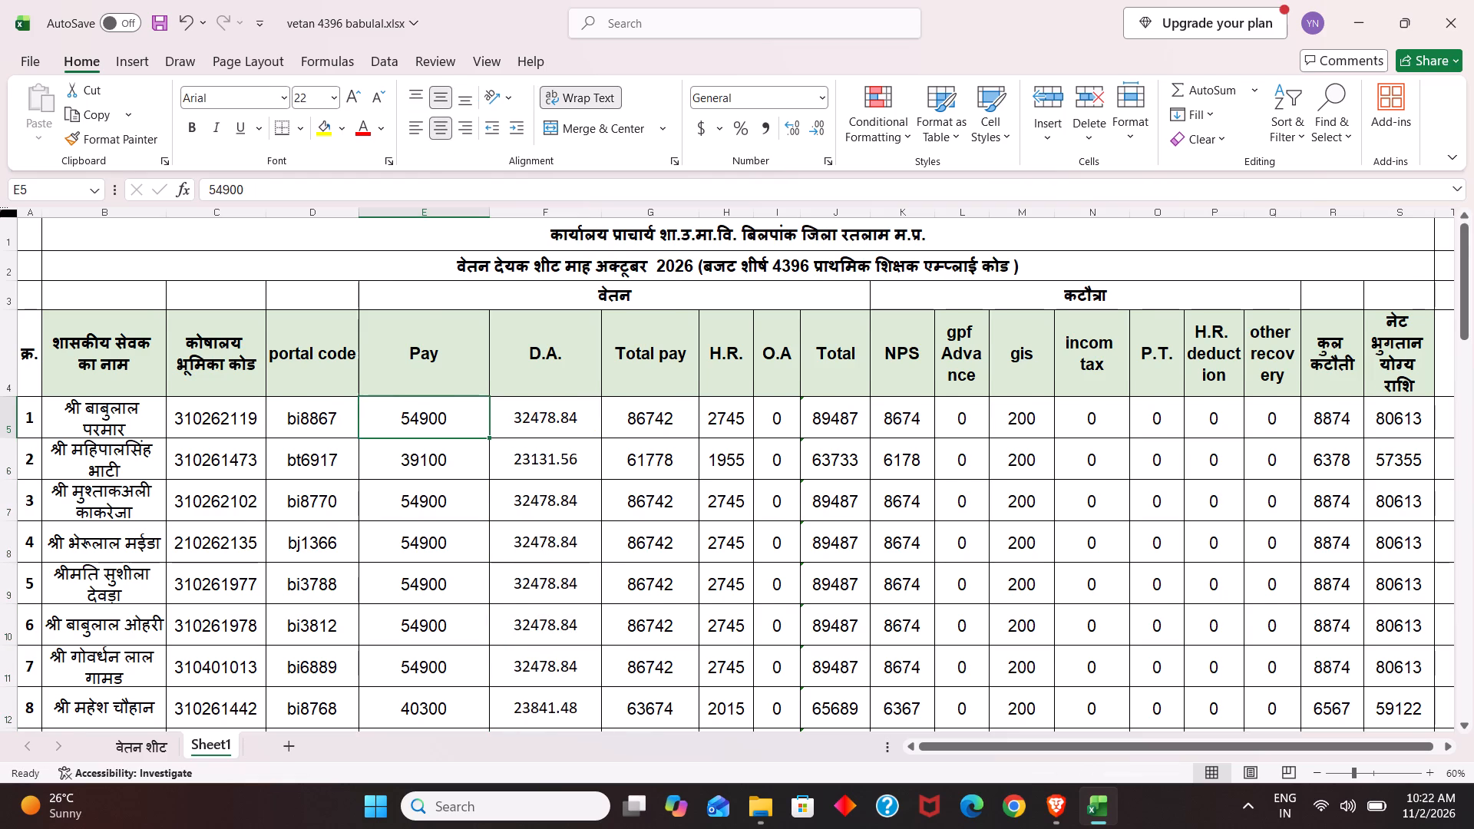
# Check the D.A. column down to its total in the महायोग row, including the total's formula and the first employee's D.A. value.
pyautogui.scroll(-10, 512, 507)
pyautogui.scroll(1, 512, 507)
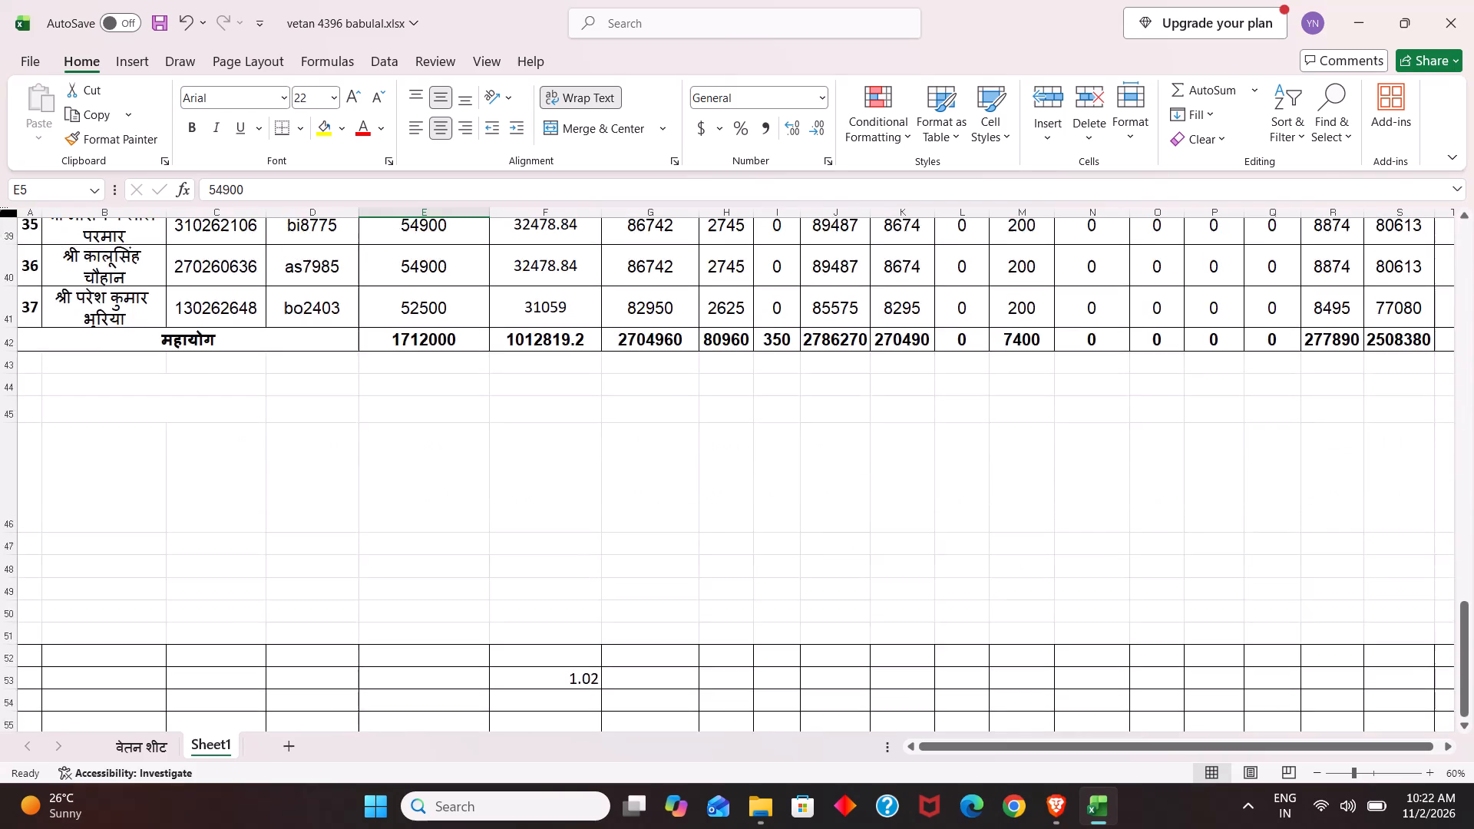
pyautogui.scroll(2, 512, 507)
pyautogui.scroll(-1, 527, 566)
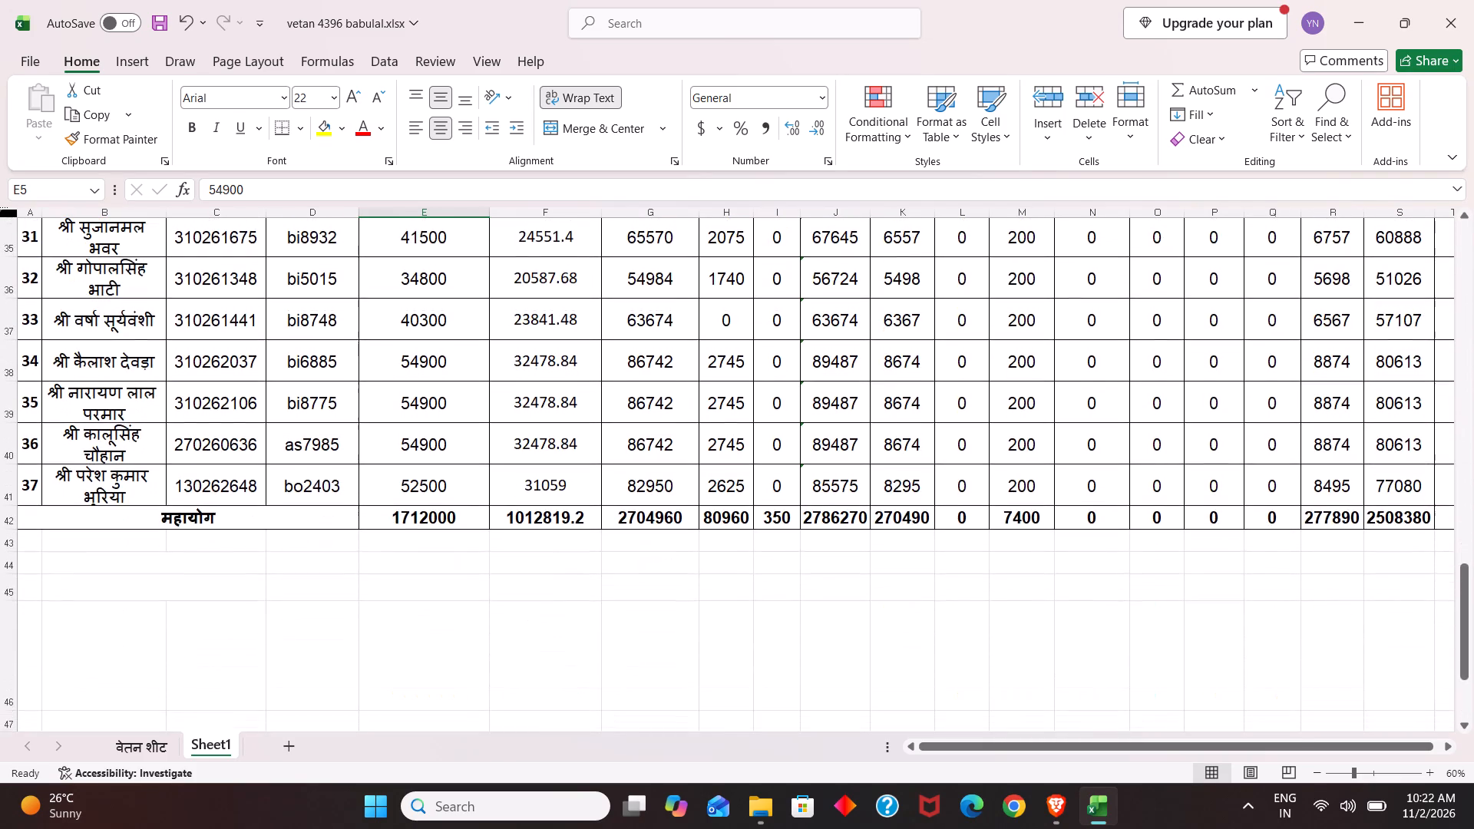
pyautogui.click(534, 509)
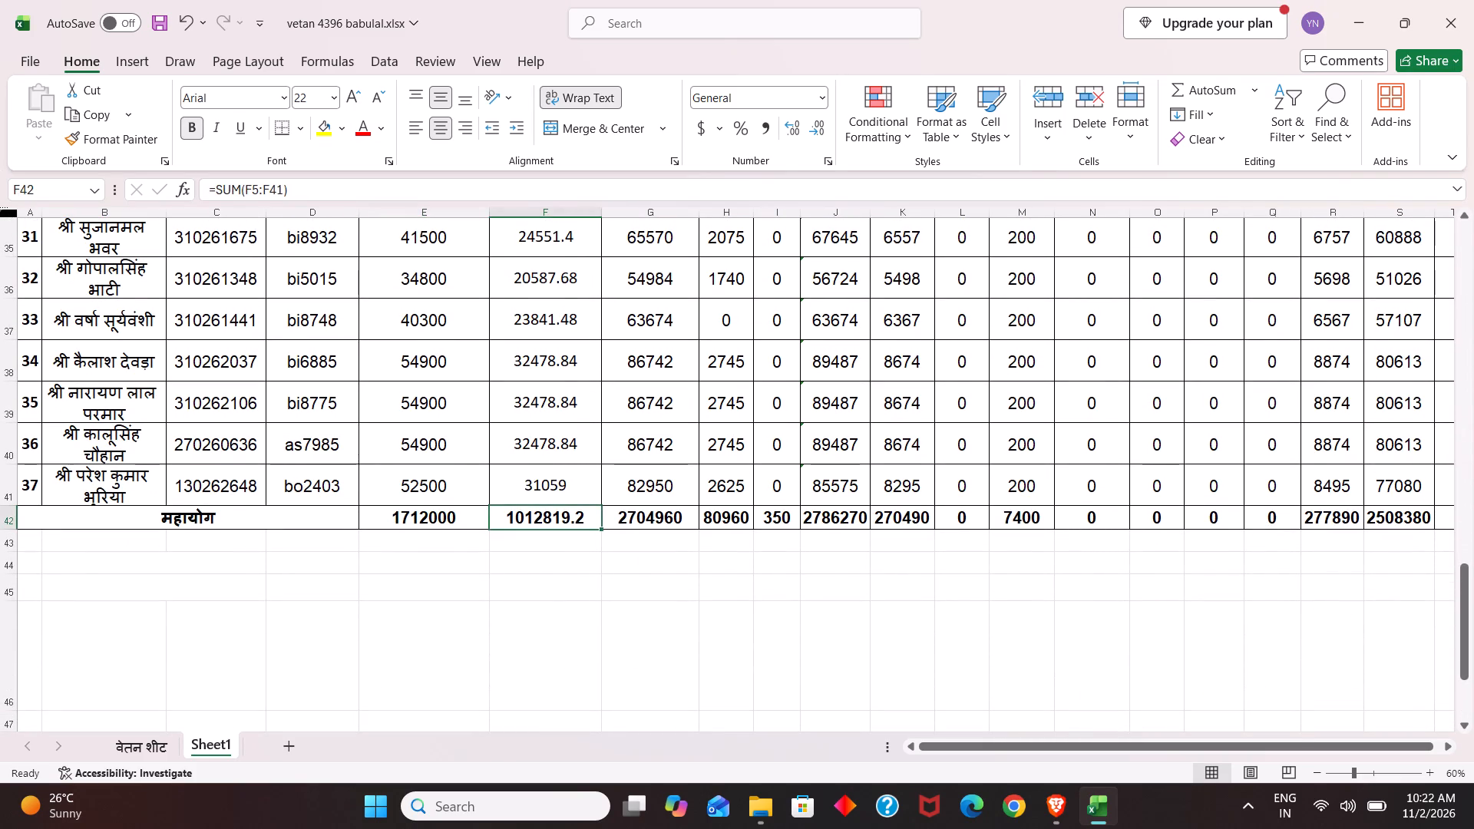
pyautogui.scroll(9, 511, 468)
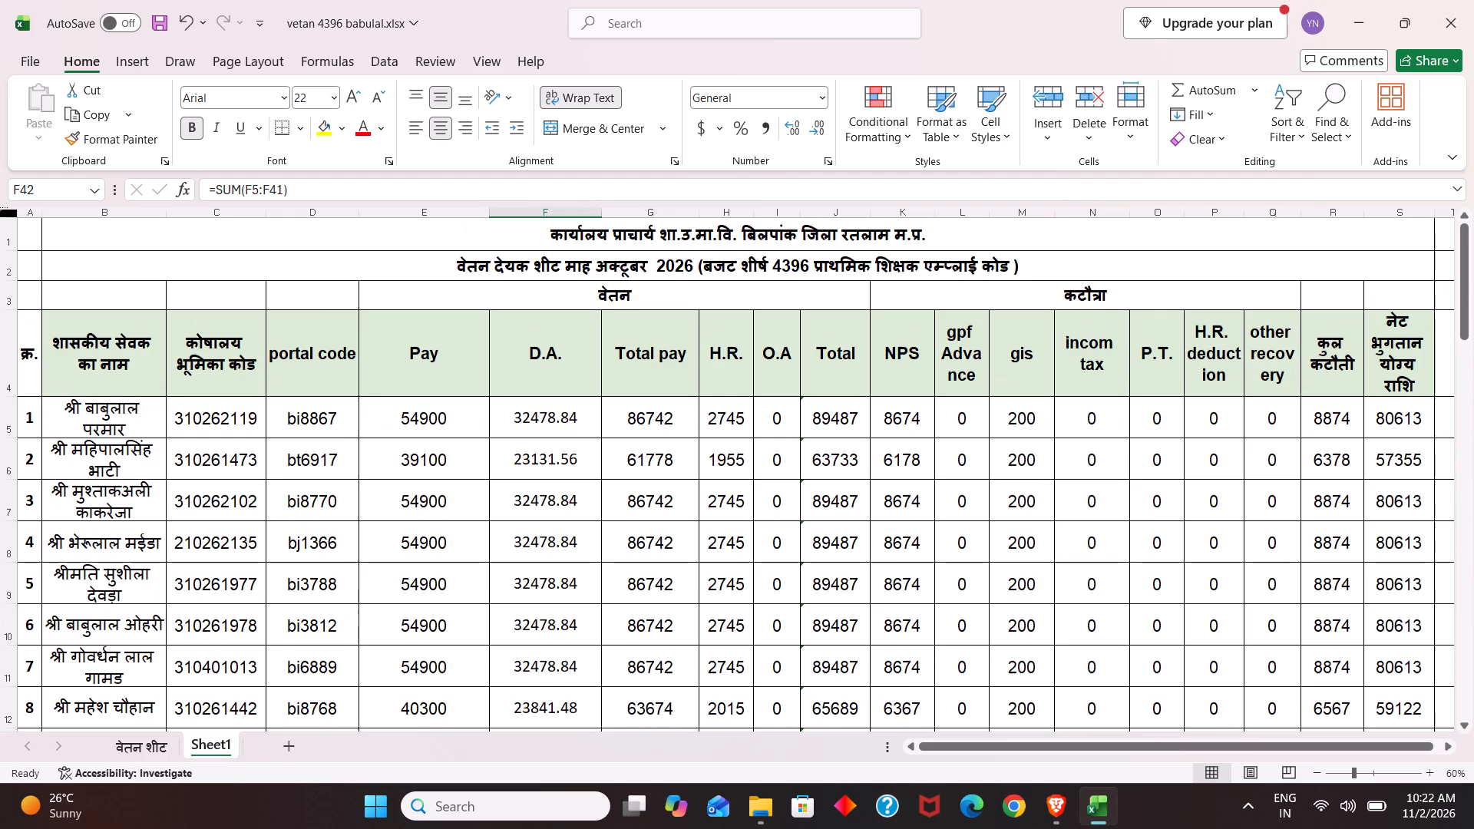
pyautogui.click(538, 415)
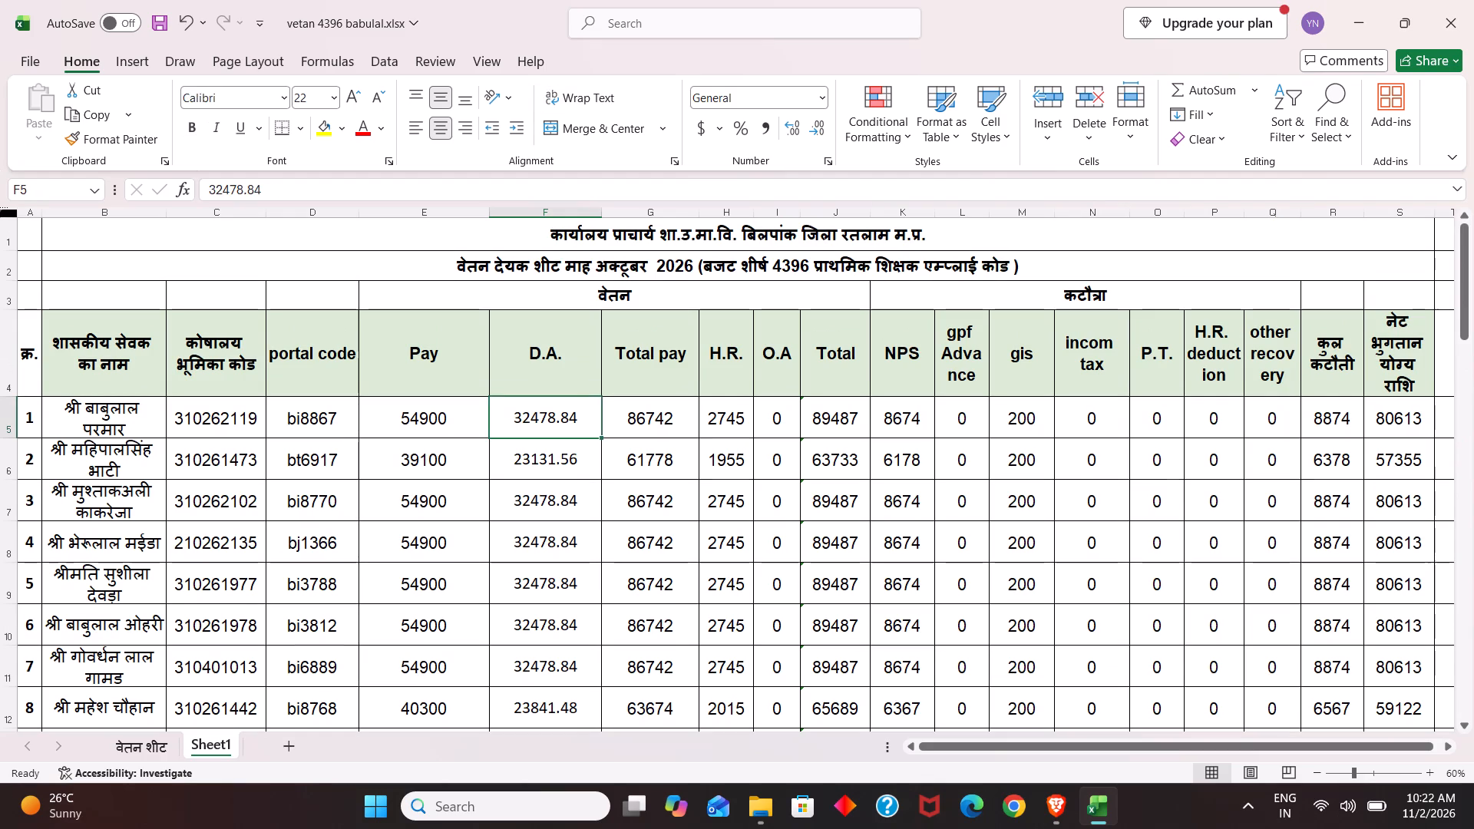
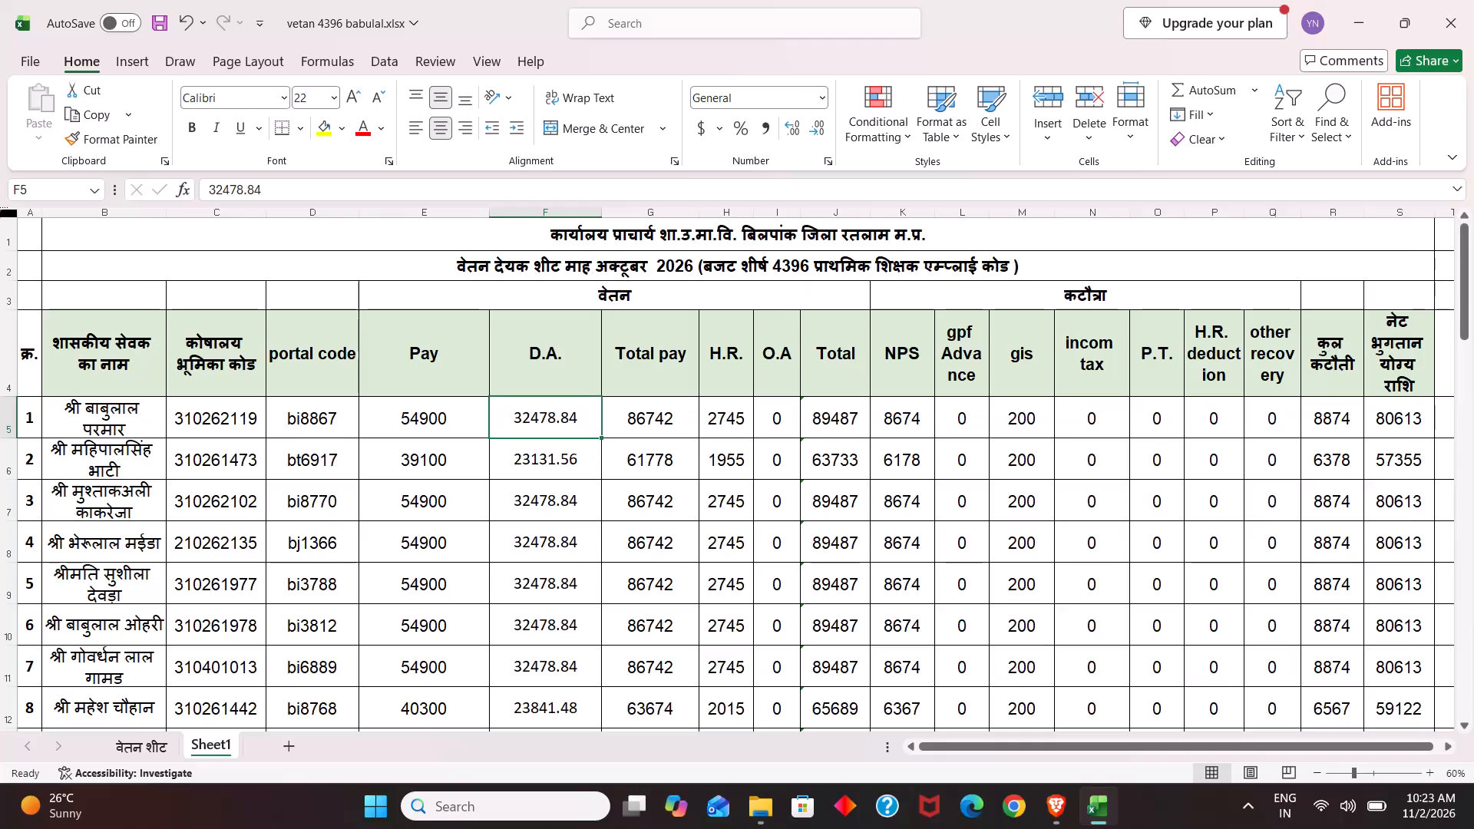
# Move the first employee's D.A. value from F5 to the empty cell G57 below the table.
pyautogui.hotkey('ctrl', 'x')
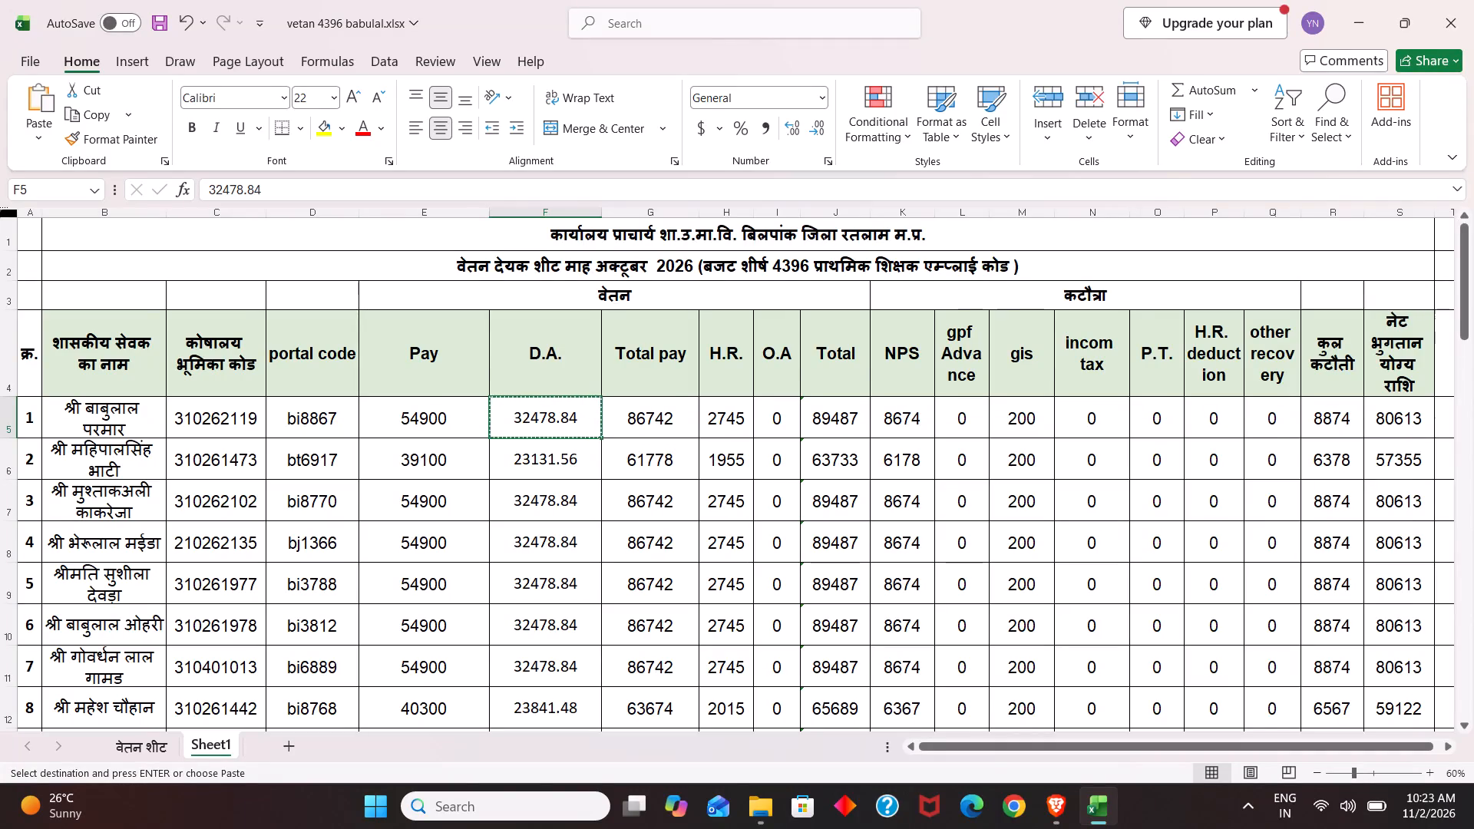
pyautogui.scroll(-11, 634, 381)
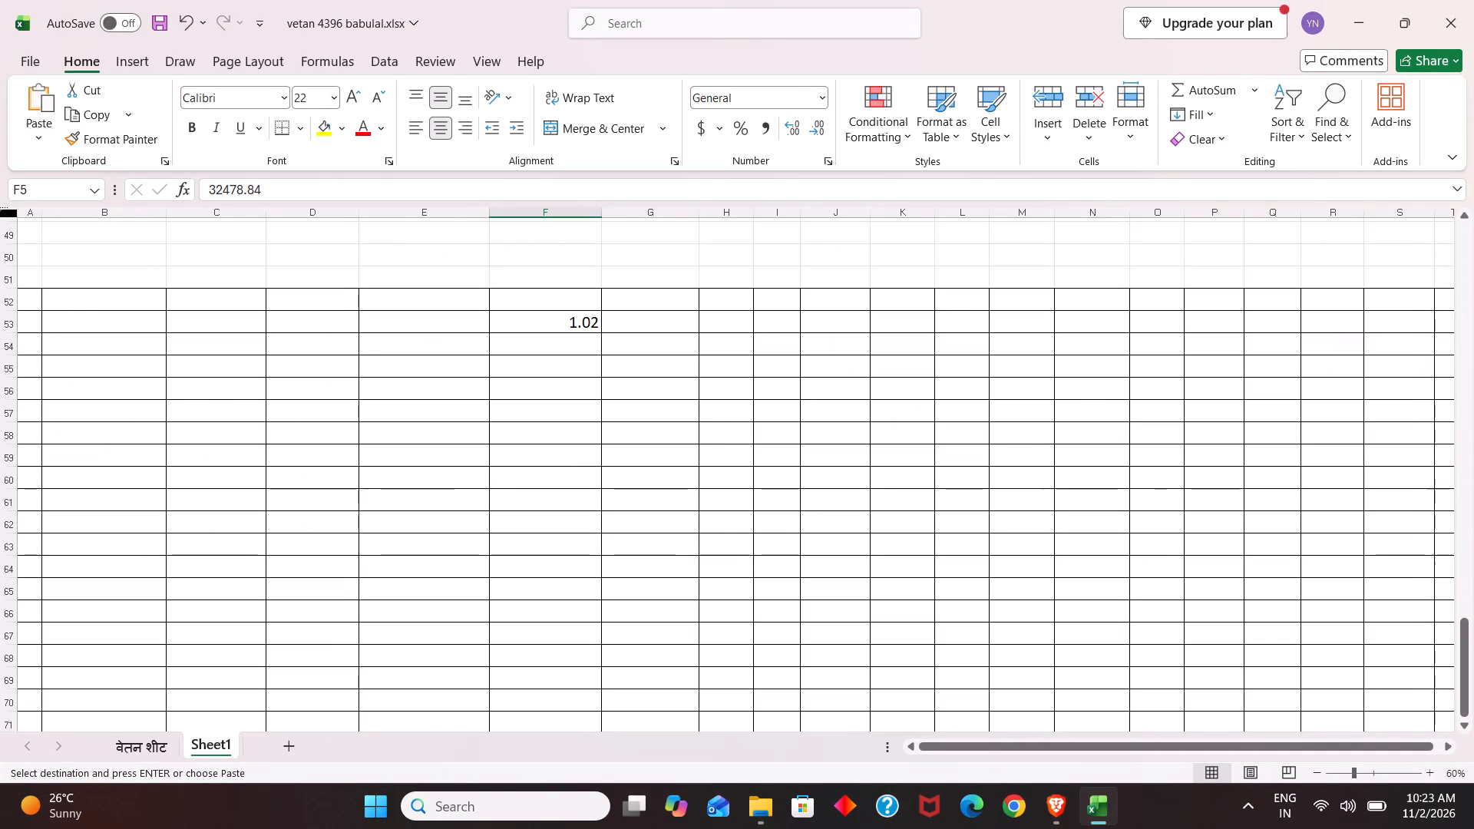
pyautogui.click(676, 409)
pyautogui.hotkey('ctrl', 'v')
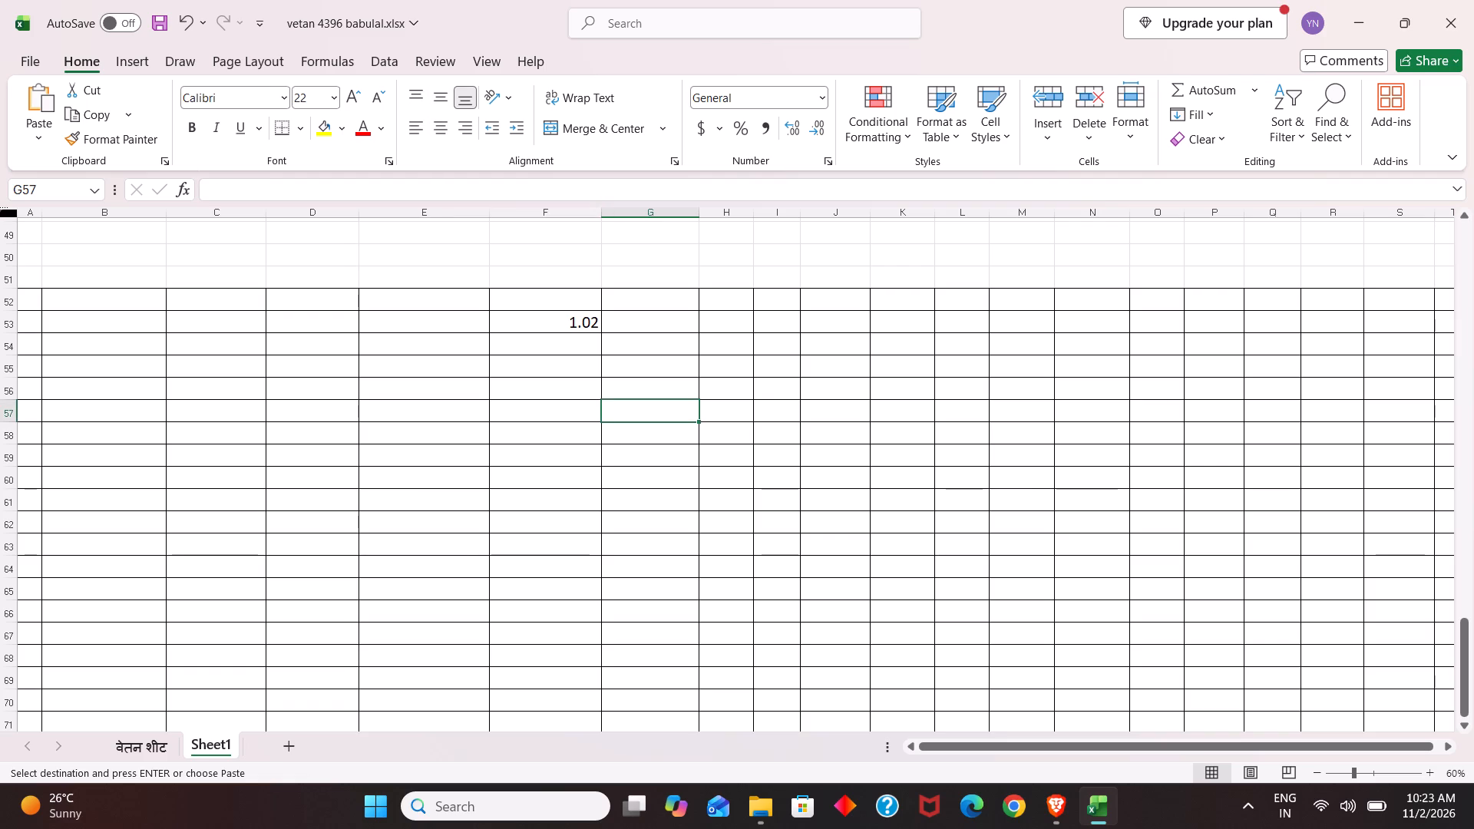
# Enter the formula =E5*60% in the first employee's D.A. cell, F5.
pyautogui.scroll(11, 747, 365)
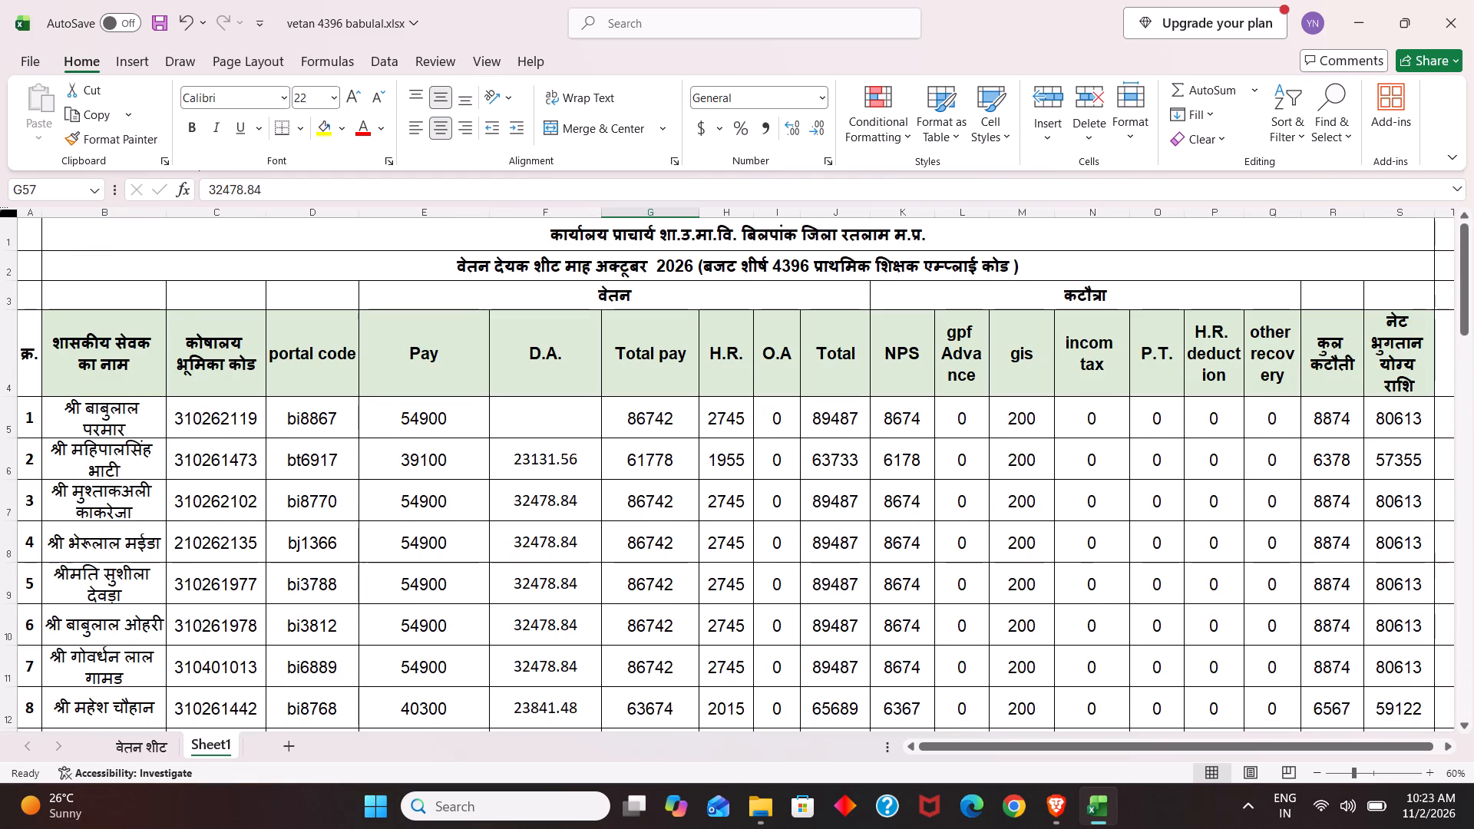
pyautogui.click(521, 407)
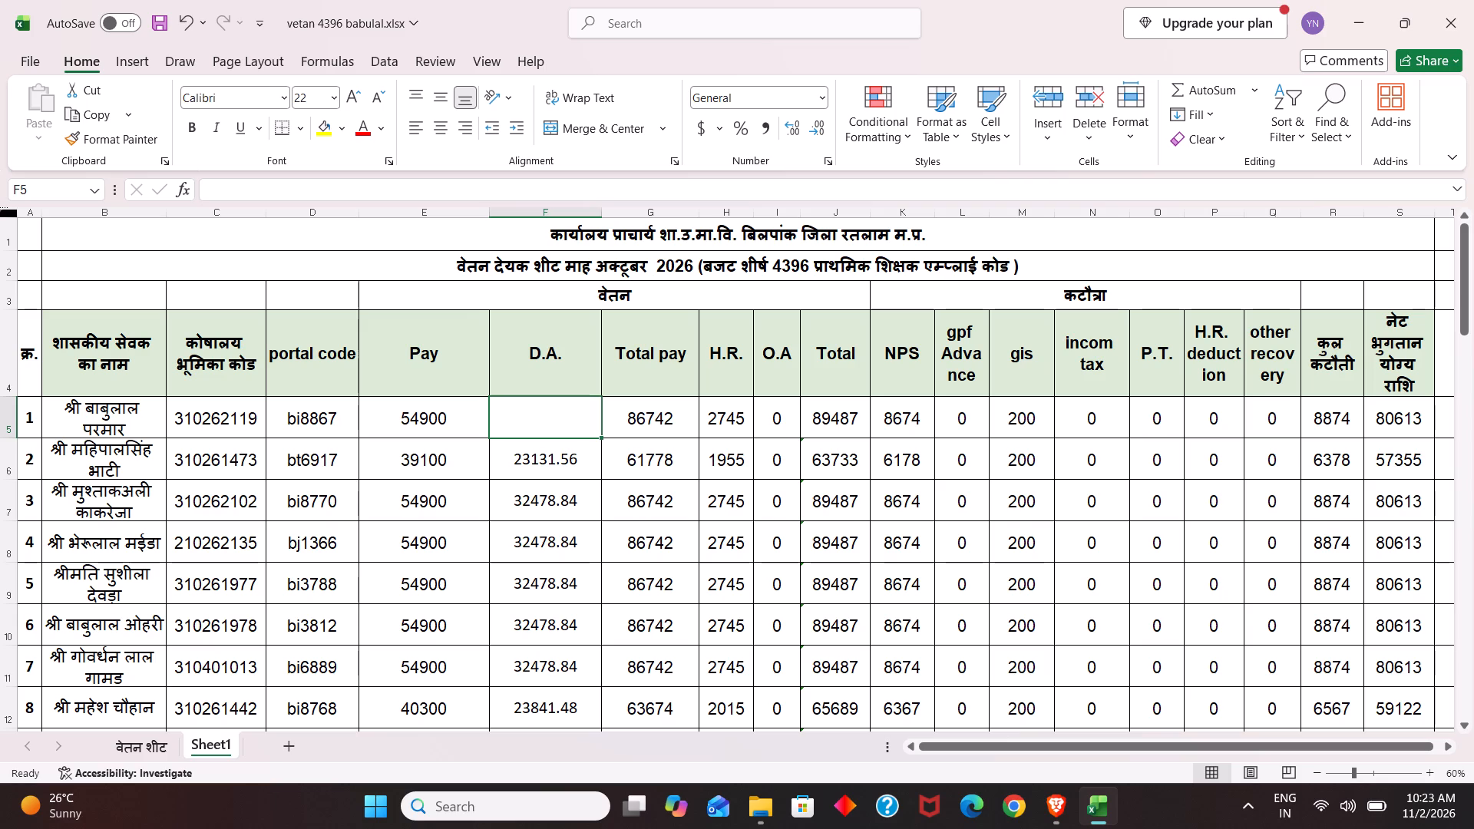
pyautogui.press('=')
pyautogui.click(416, 423)
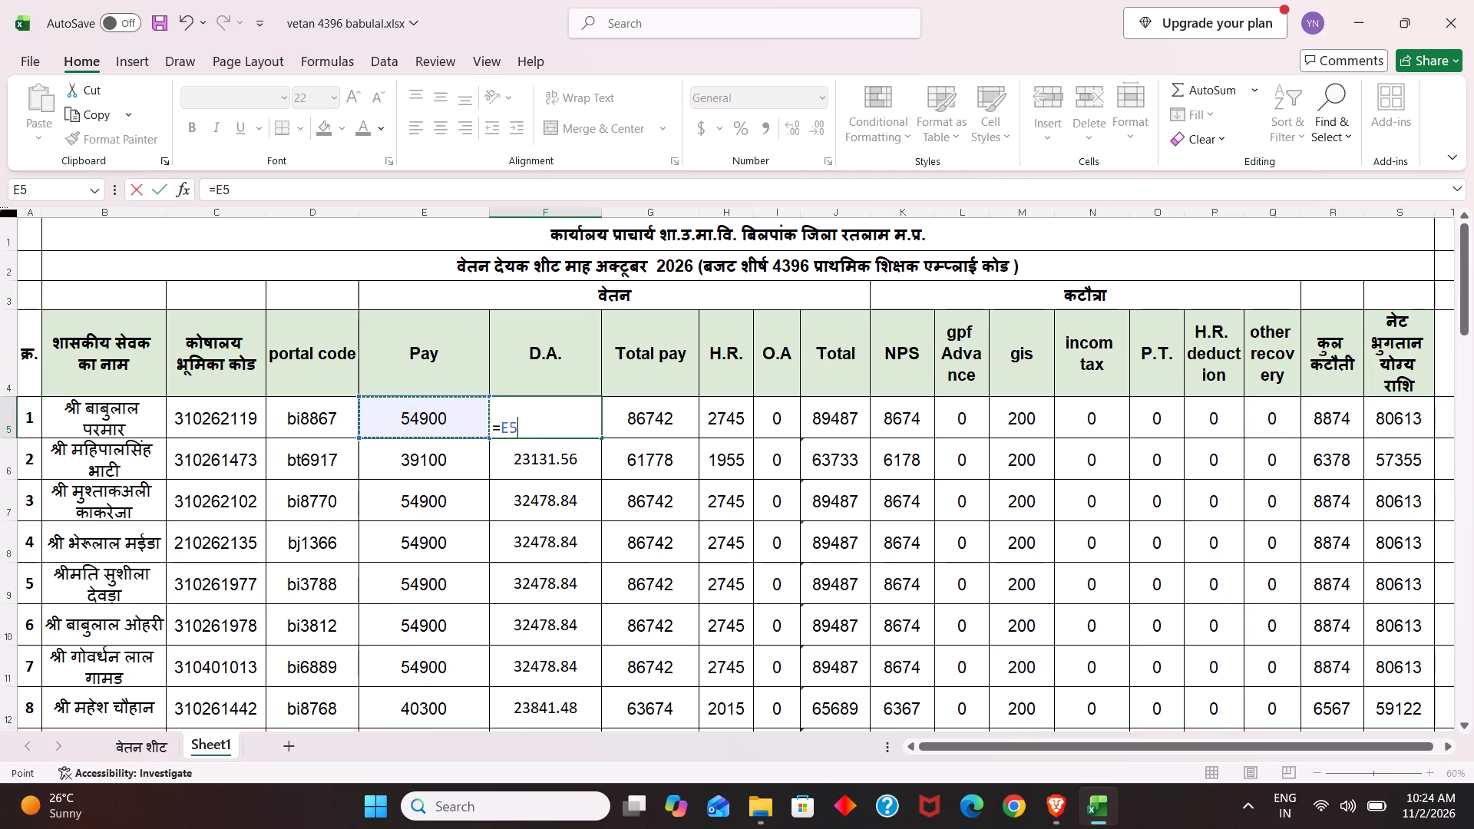
pyautogui.press('*')
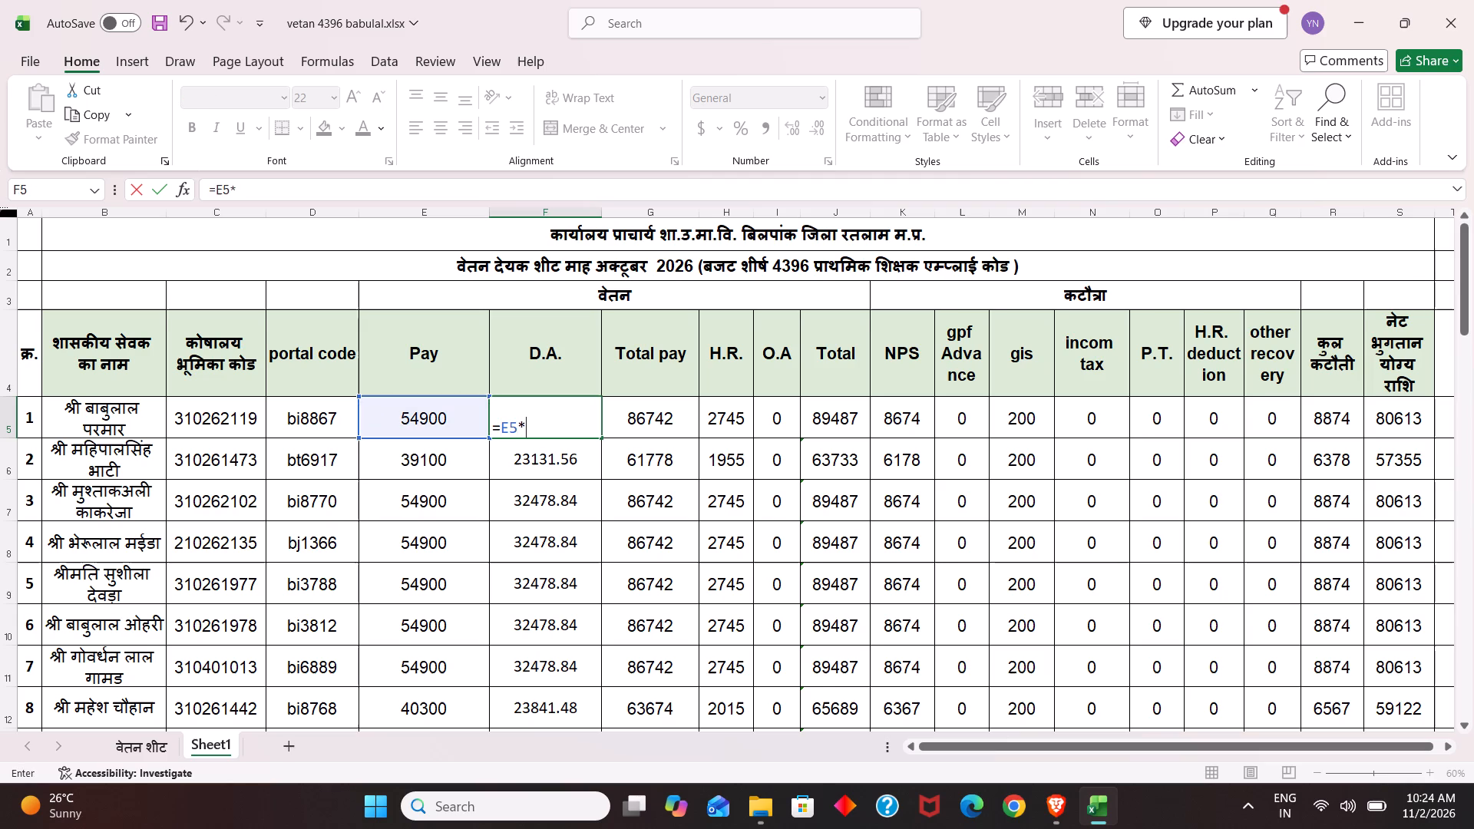
pyautogui.write('60')
pyautogui.hotkey('shift', '%')
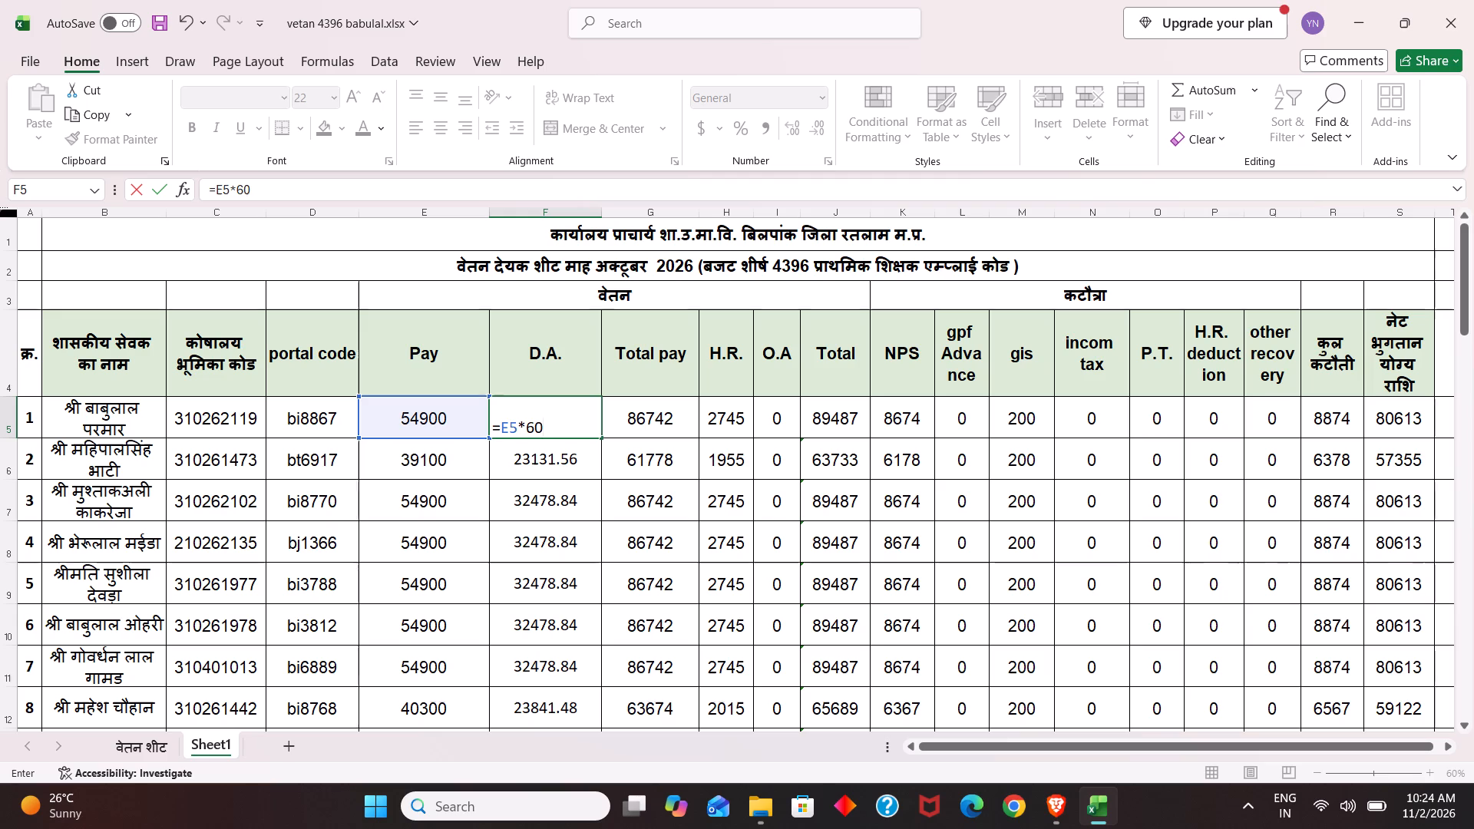
pyautogui.press('Return')
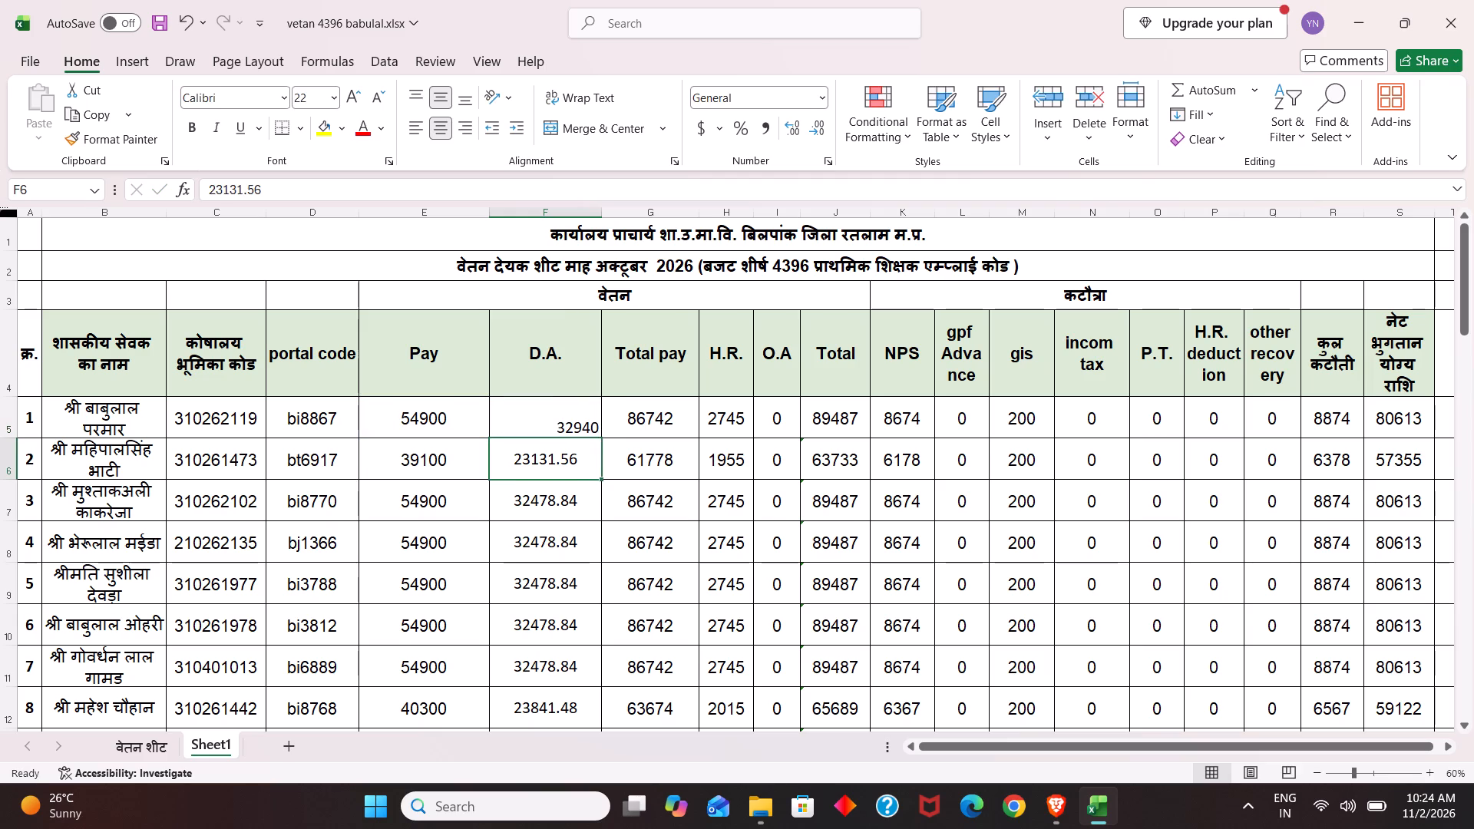
pyautogui.scroll(-9, 577, 517)
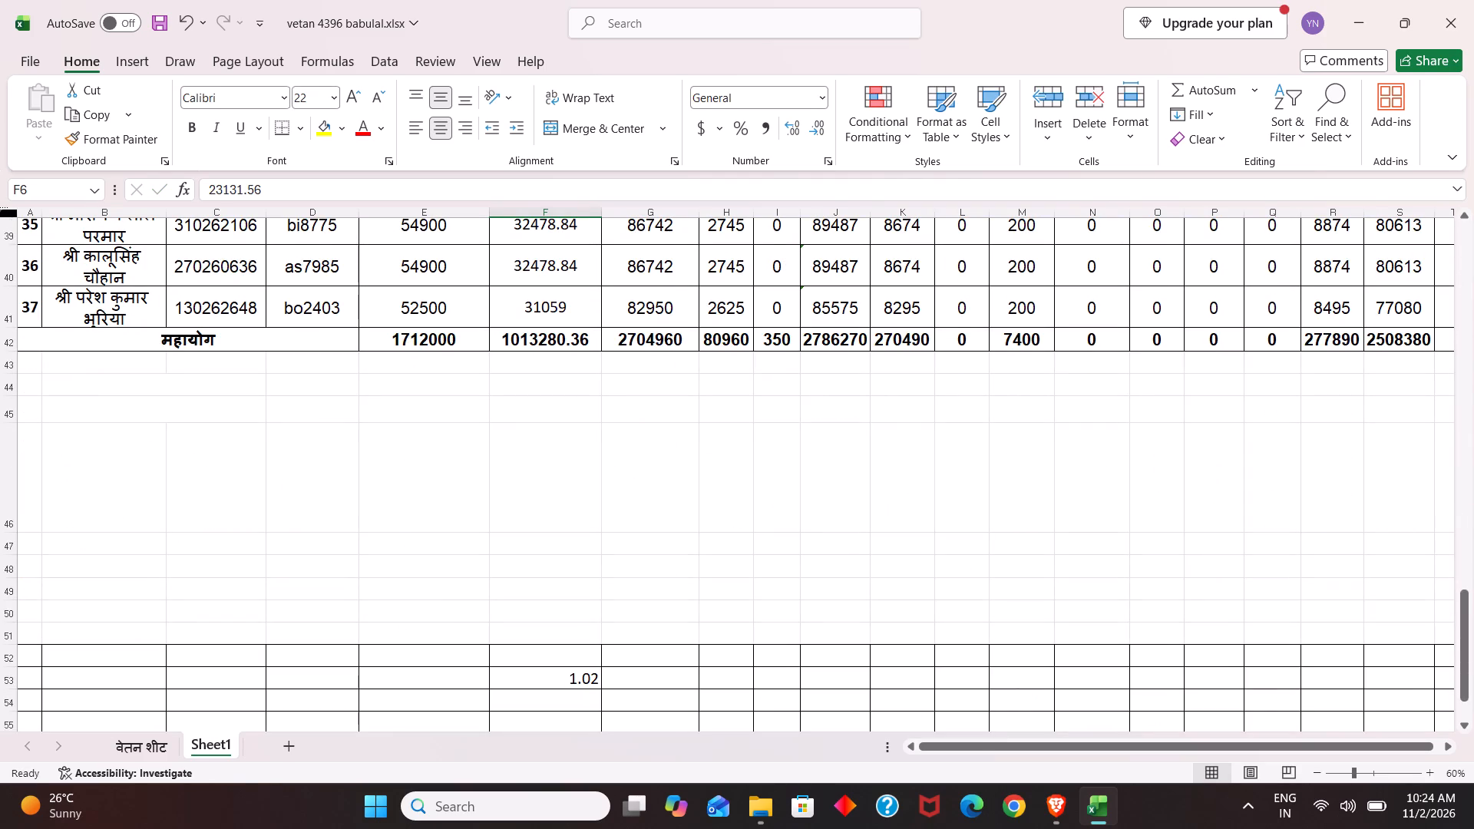
pyautogui.scroll(-2, 573, 514)
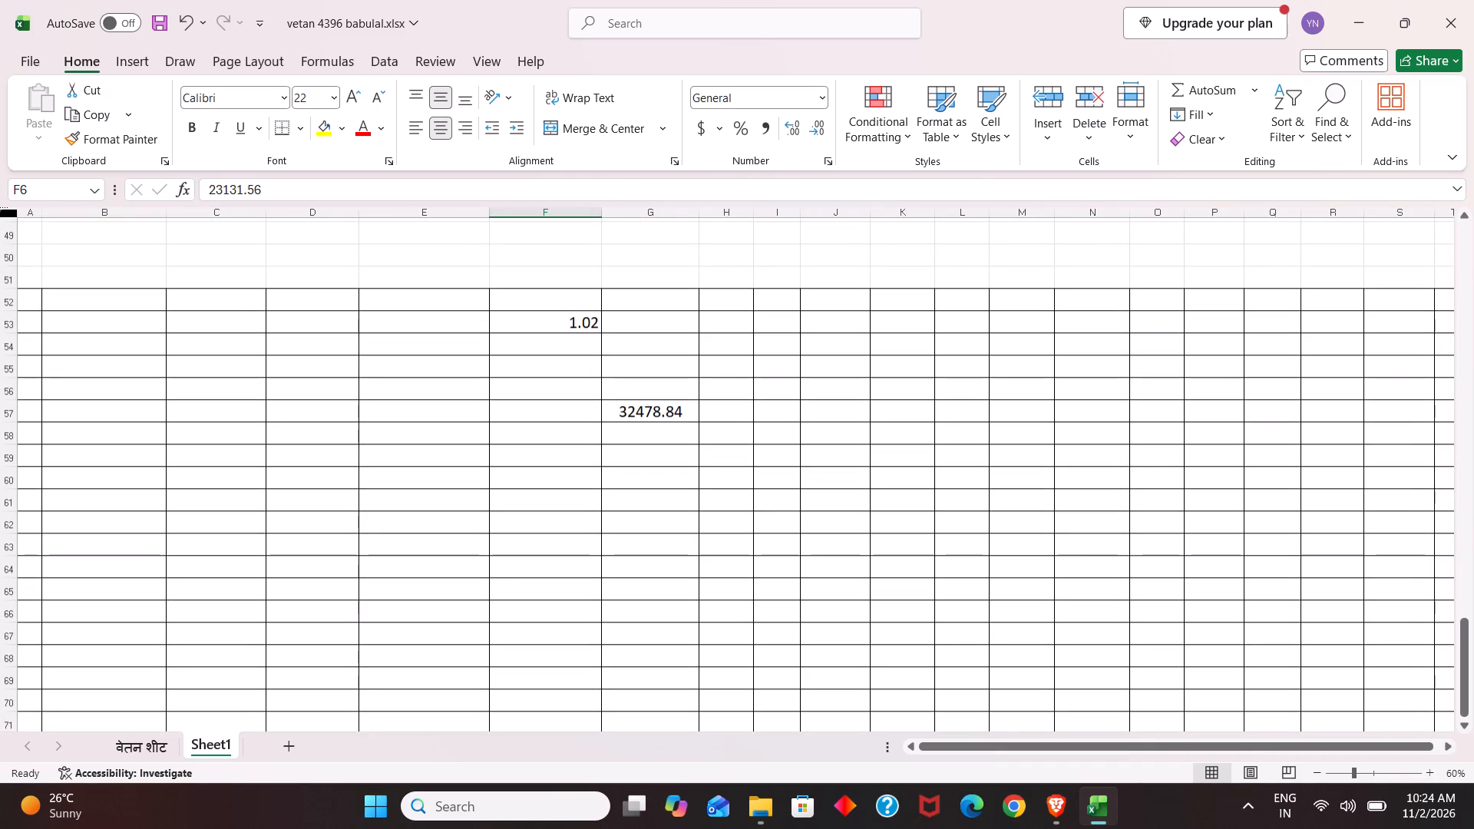
pyautogui.scroll(6, 724, 541)
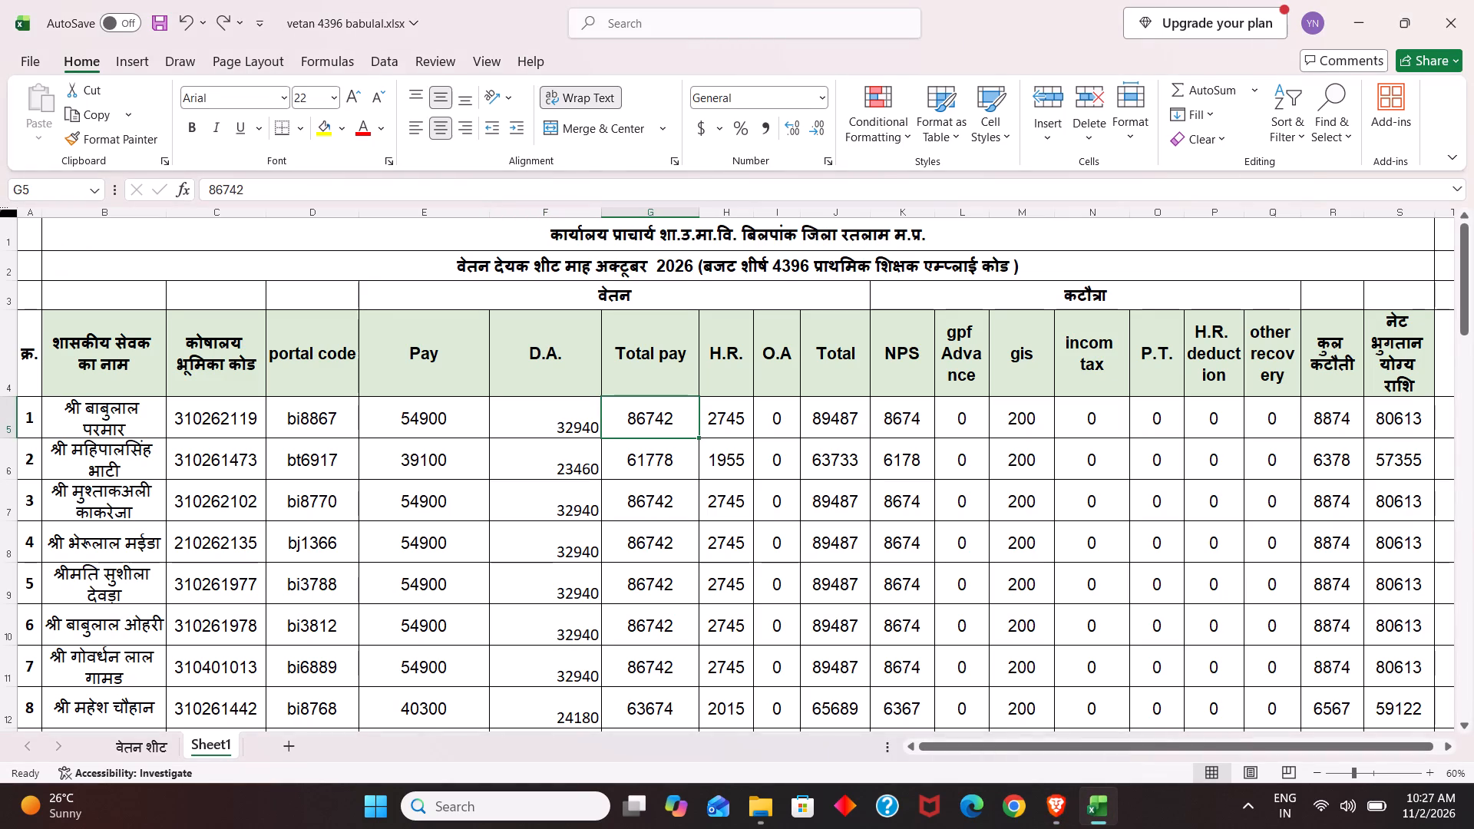
pyautogui.press('=')
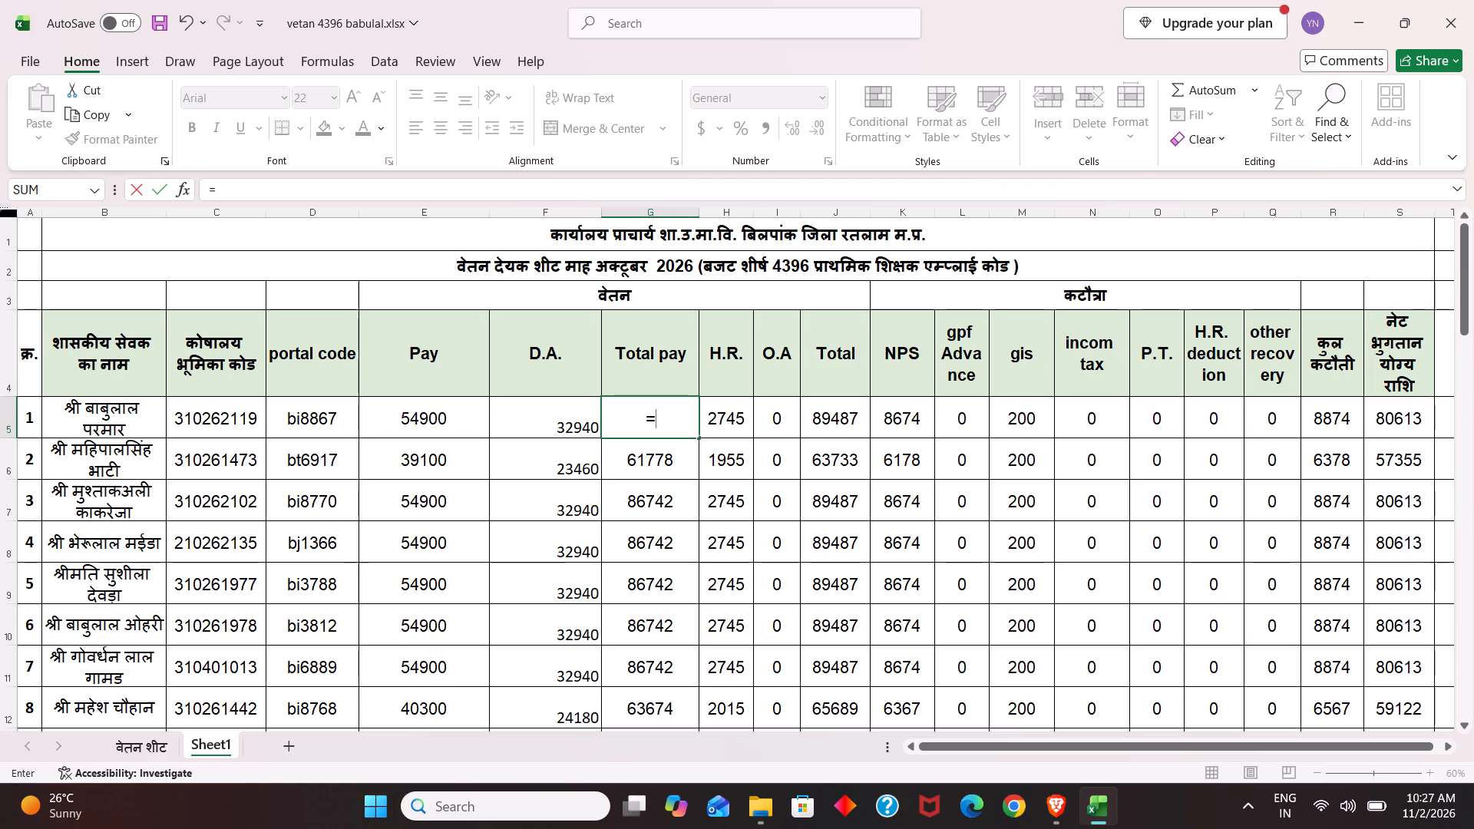
pyautogui.write('sum')
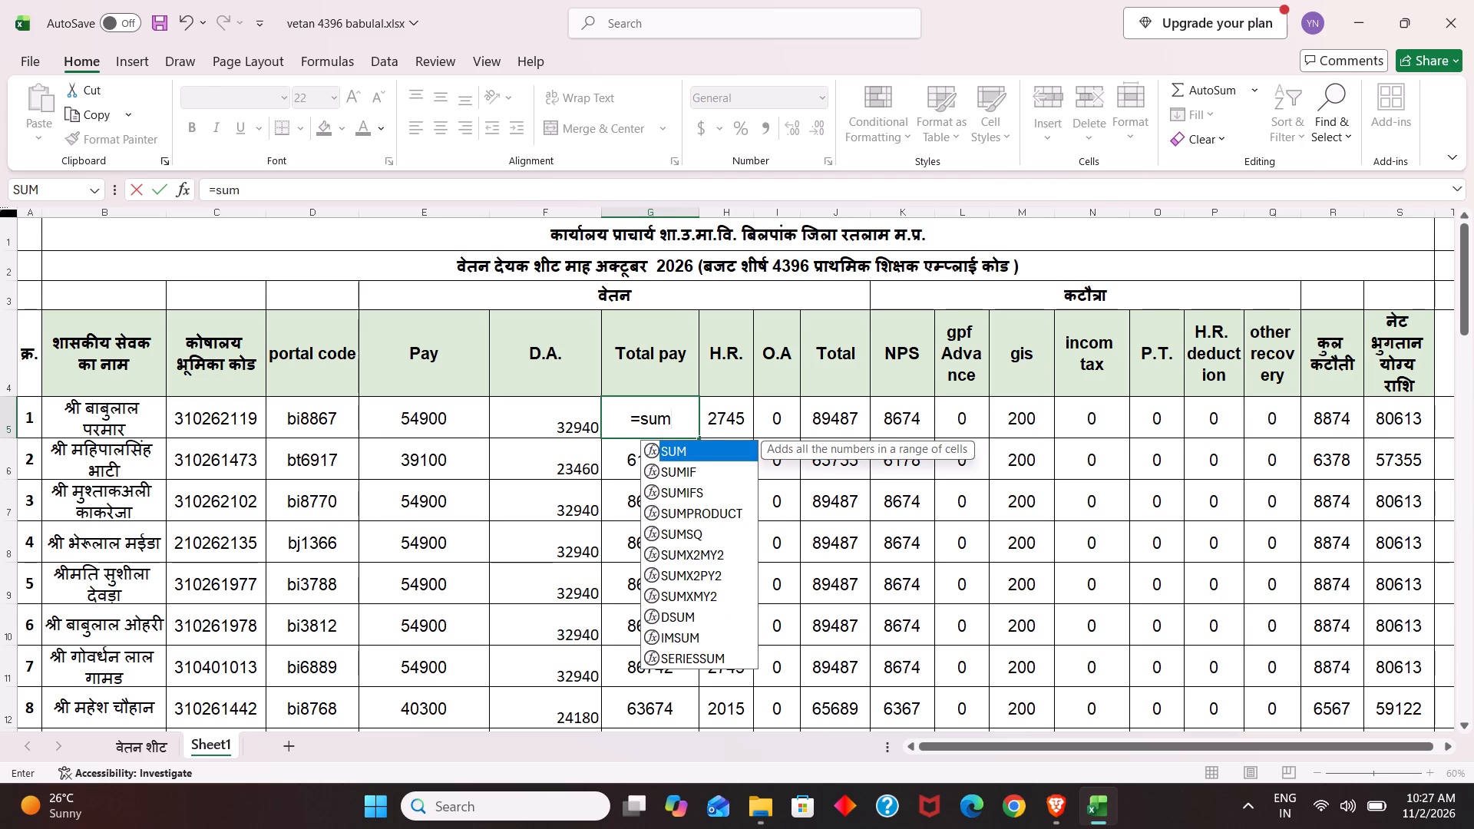
pyautogui.hotkey('shift', '(')
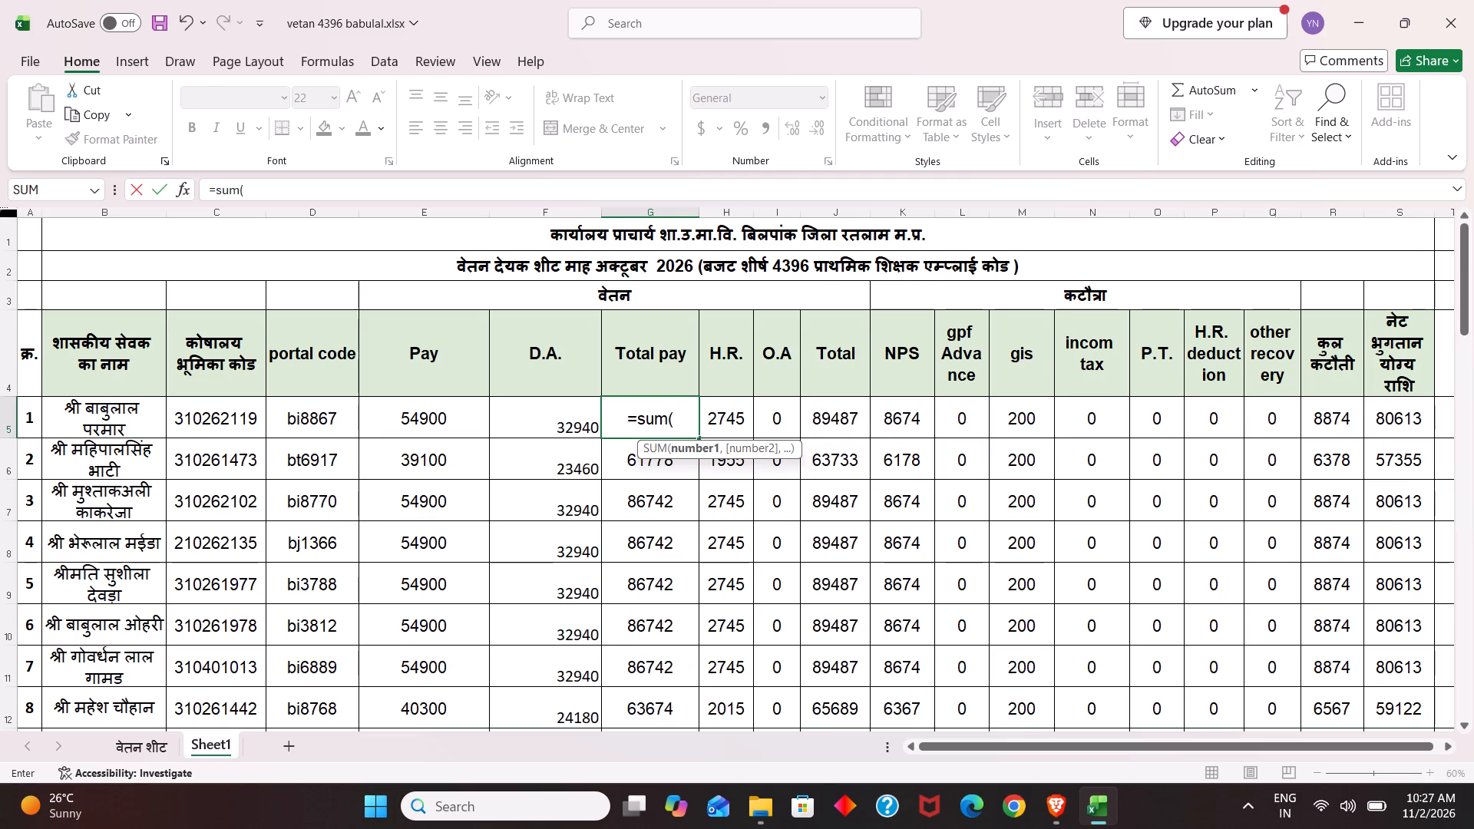
pyautogui.click(428, 435)
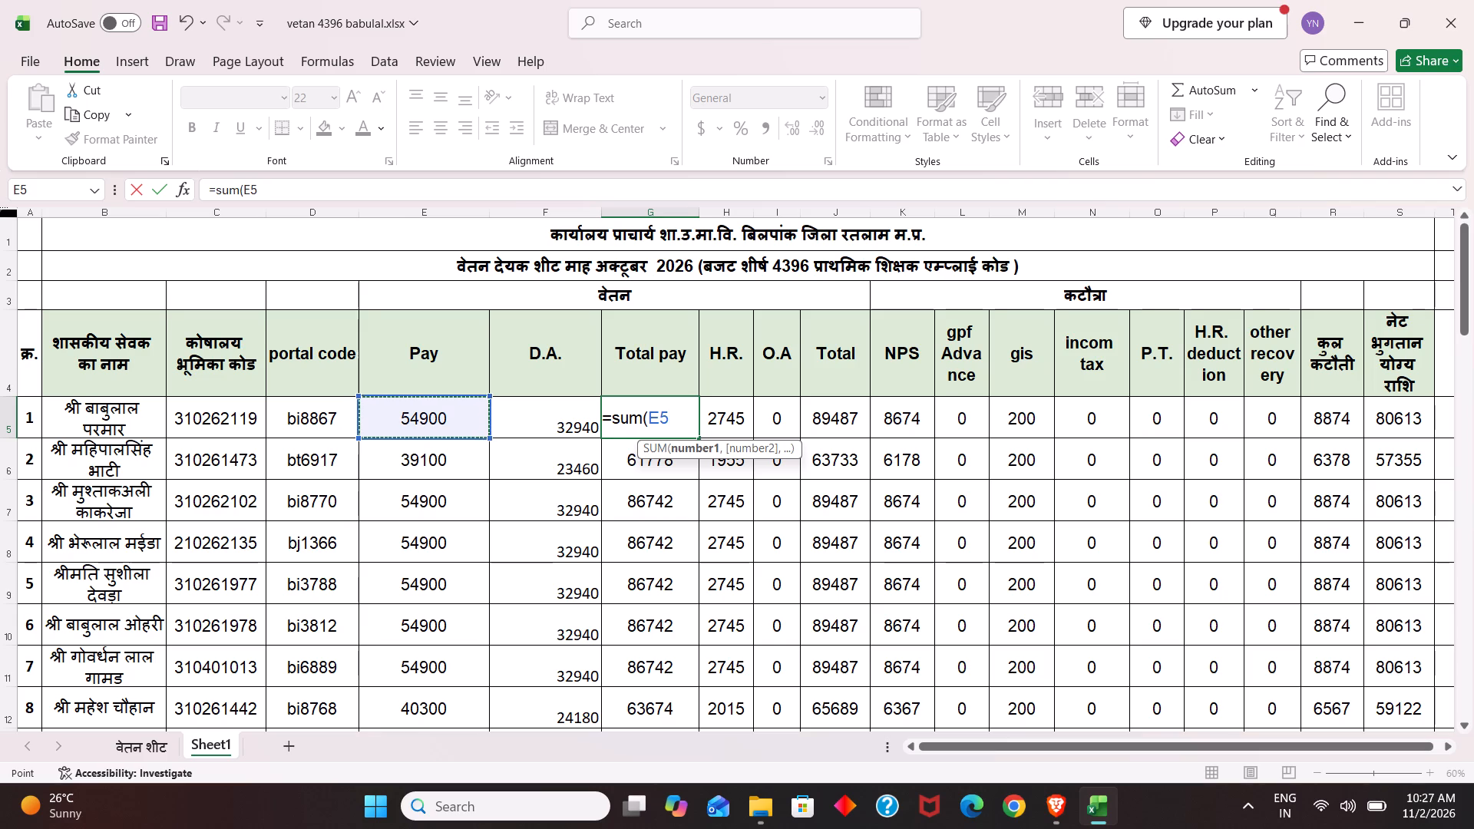
pyautogui.press('+')
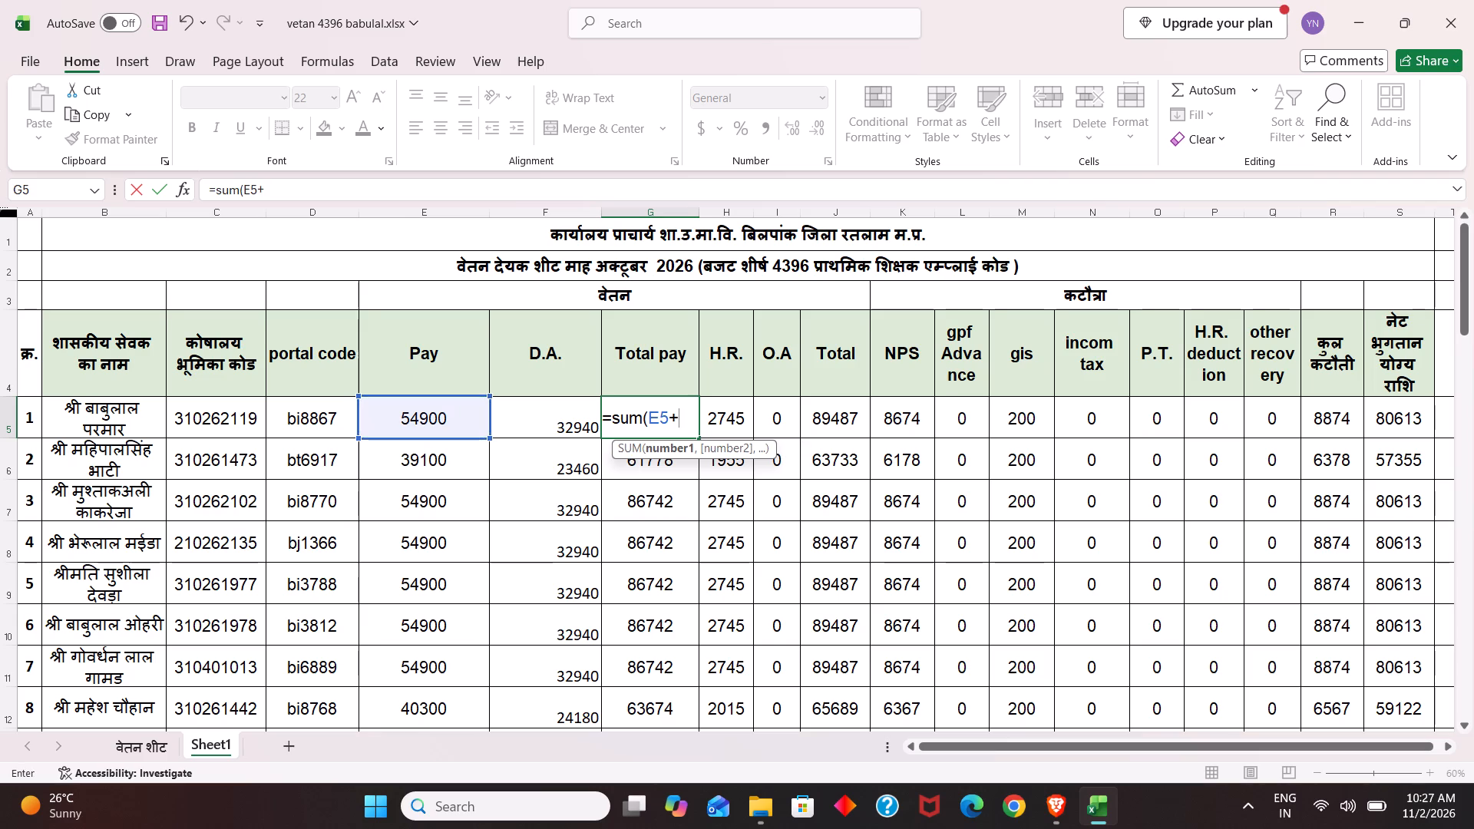
pyautogui.click(565, 428)
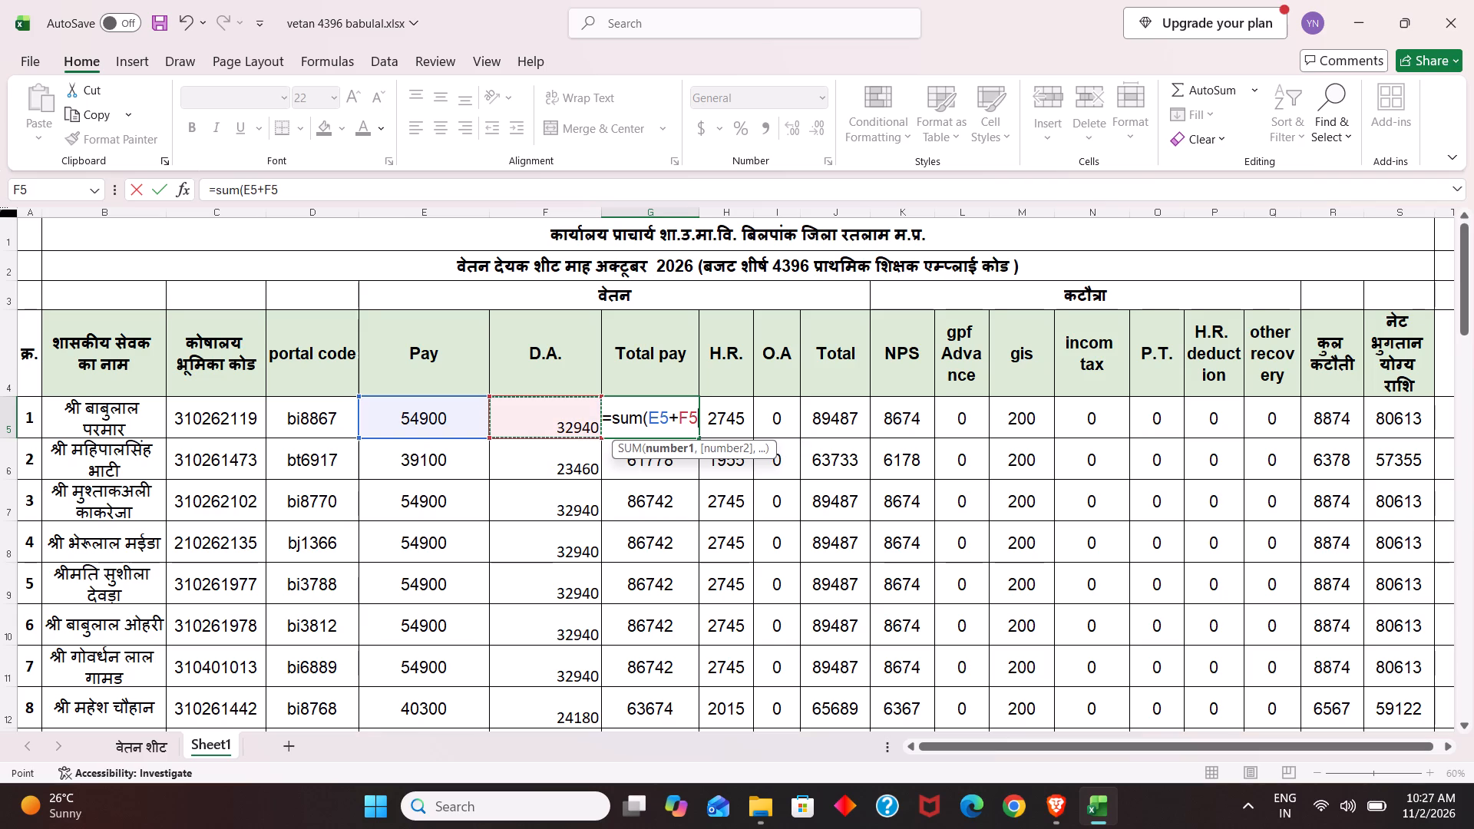
pyautogui.hotkey('shift', ')')
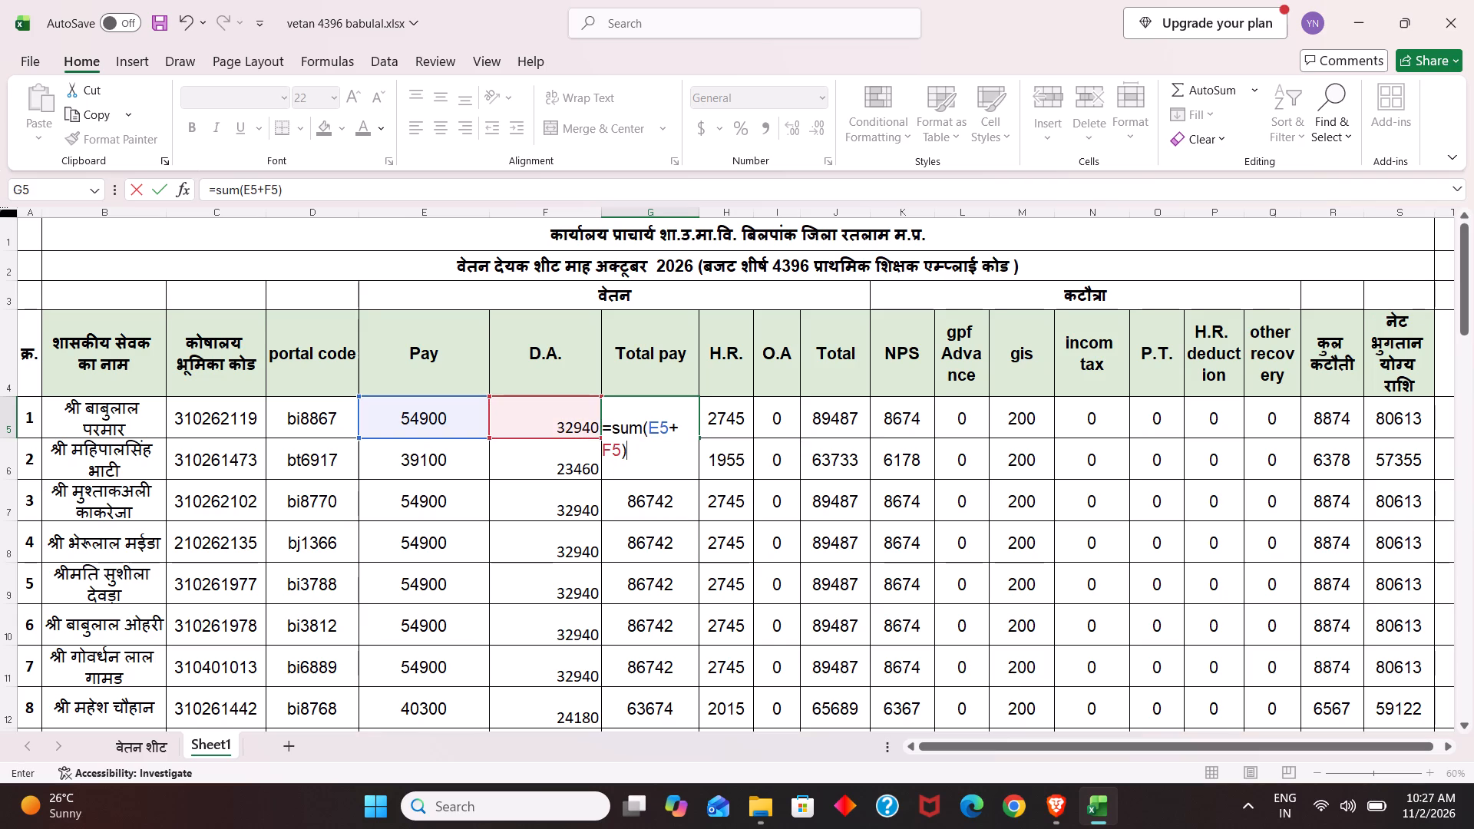
pyautogui.press('Return')
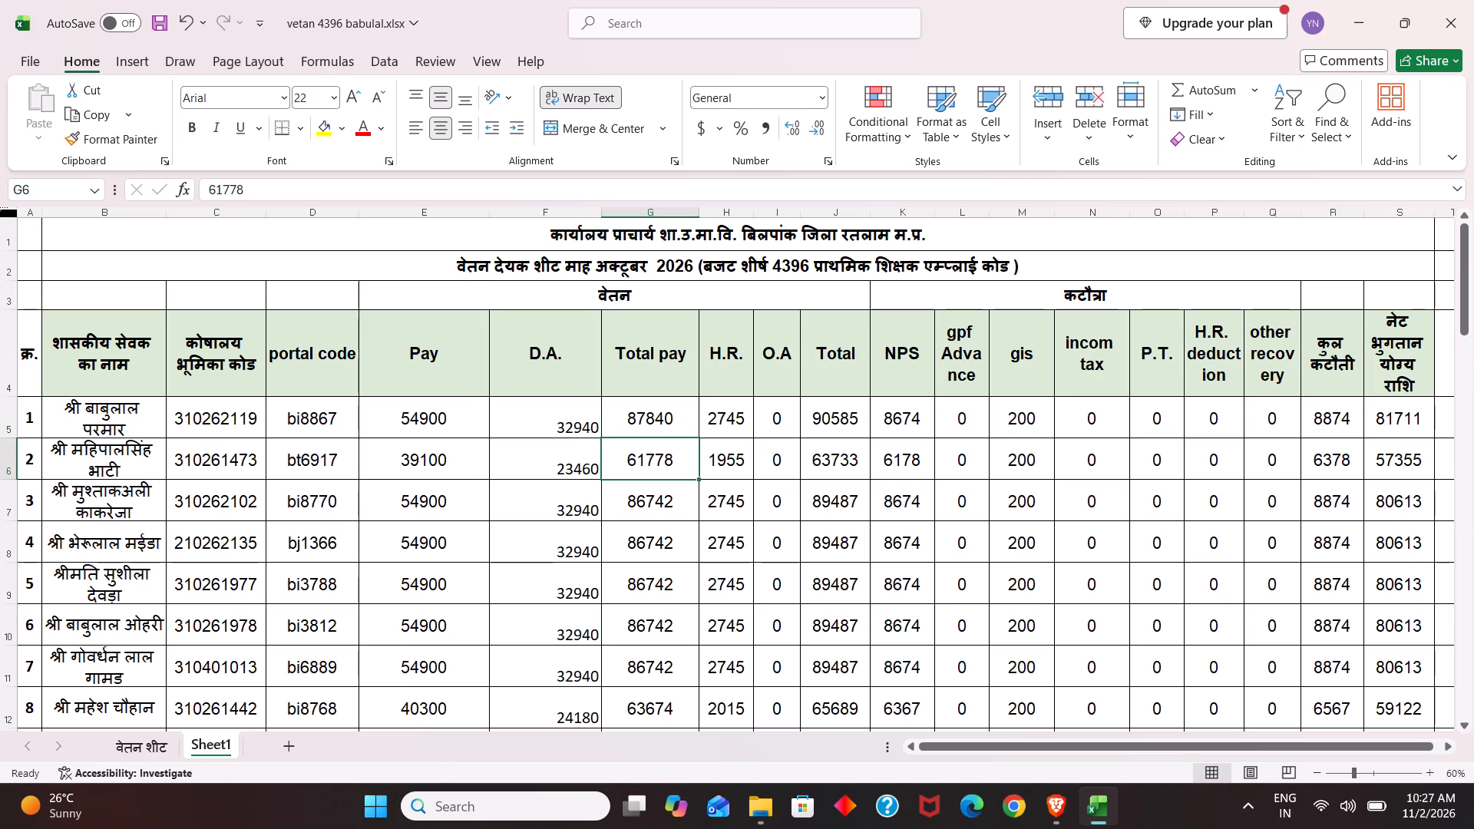
# Fill the Total pay formula from G5 down to the last employee's cell, G41, and check the first employee's row.
pyautogui.click(663, 425)
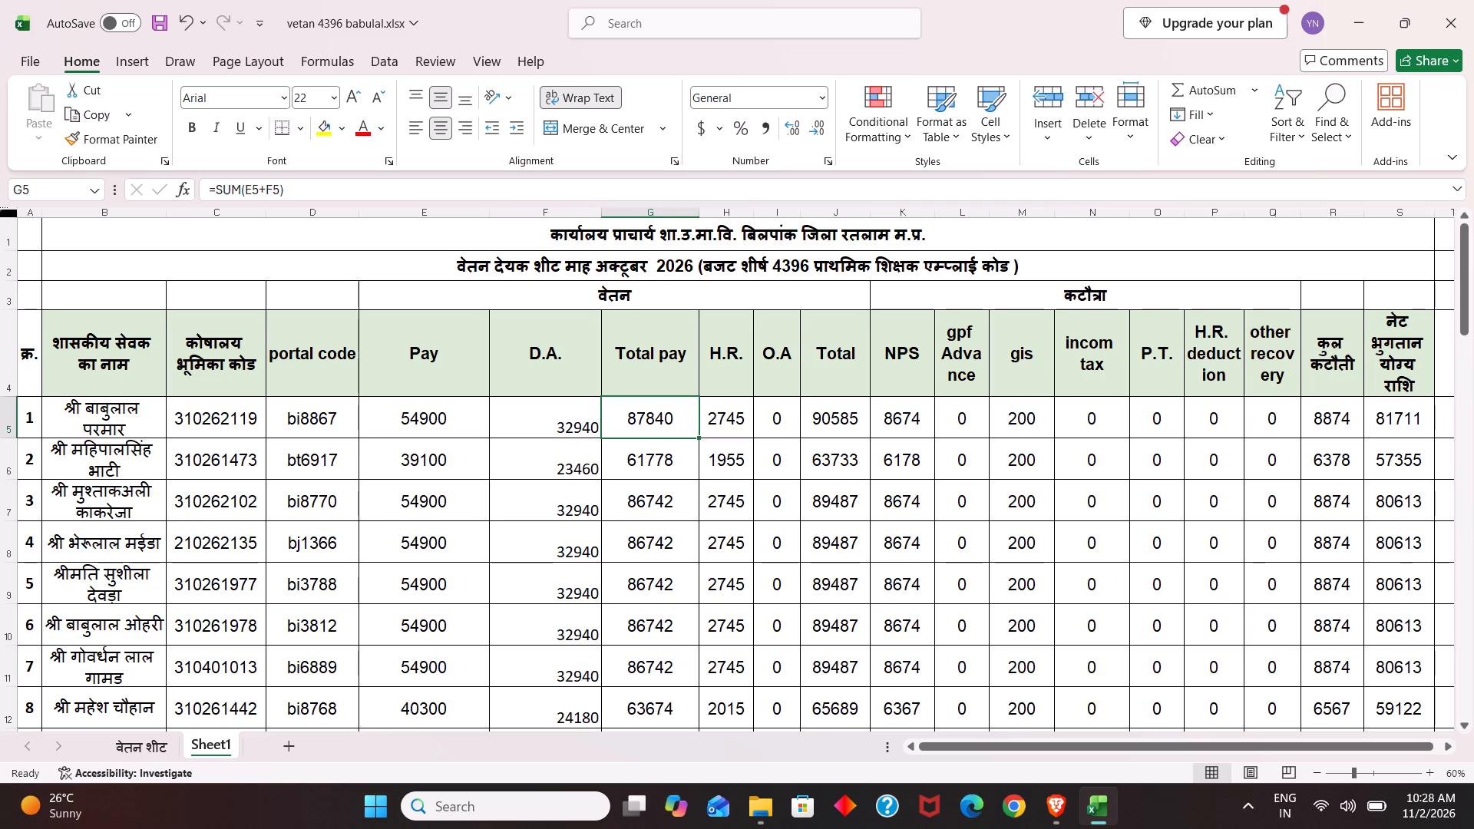
pyautogui.moveTo(696, 438); pyautogui.dragTo(731, 828)
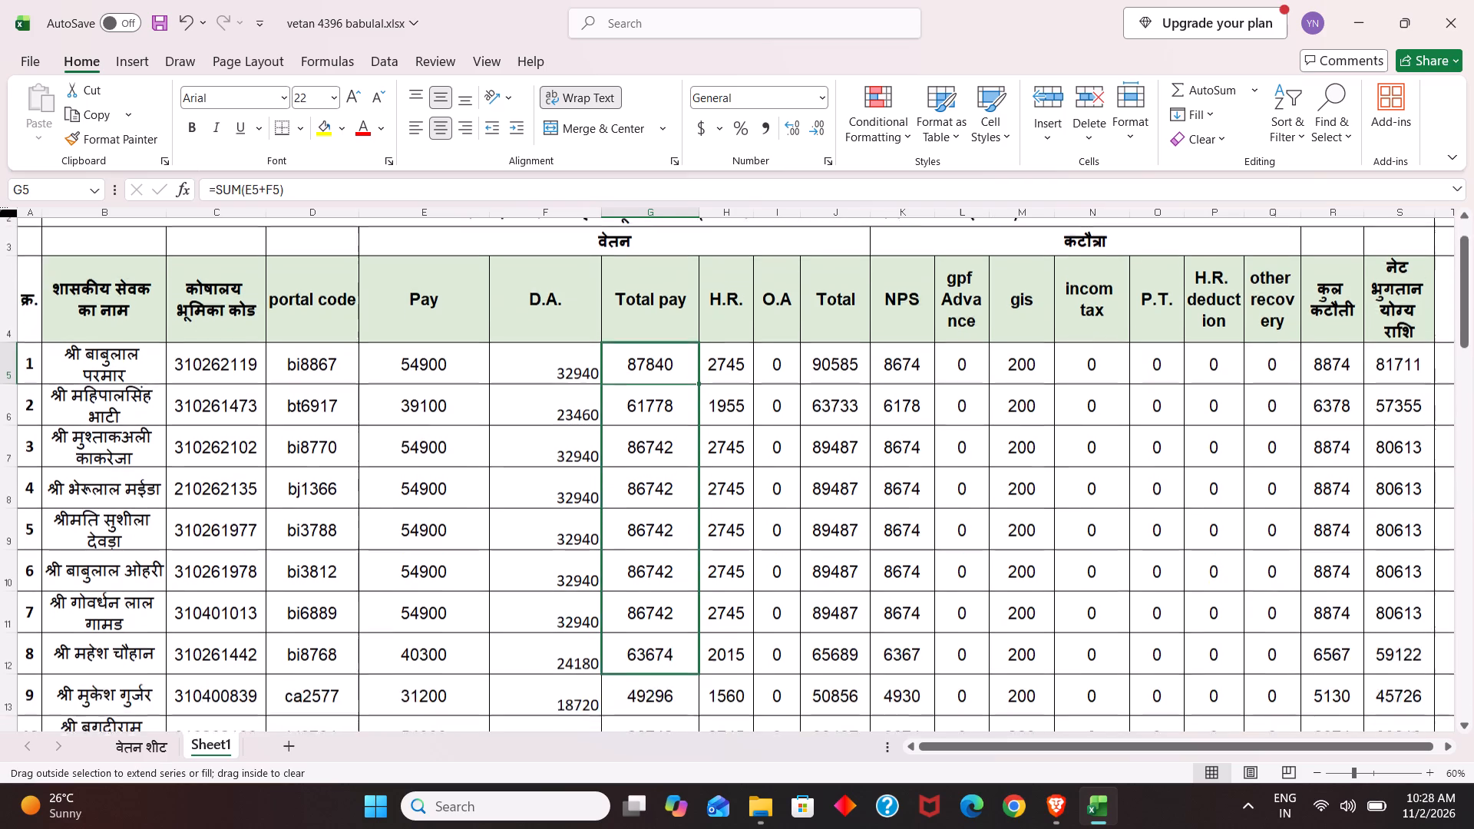
pyautogui.moveTo(731, 828); pyautogui.dragTo(722, 616)
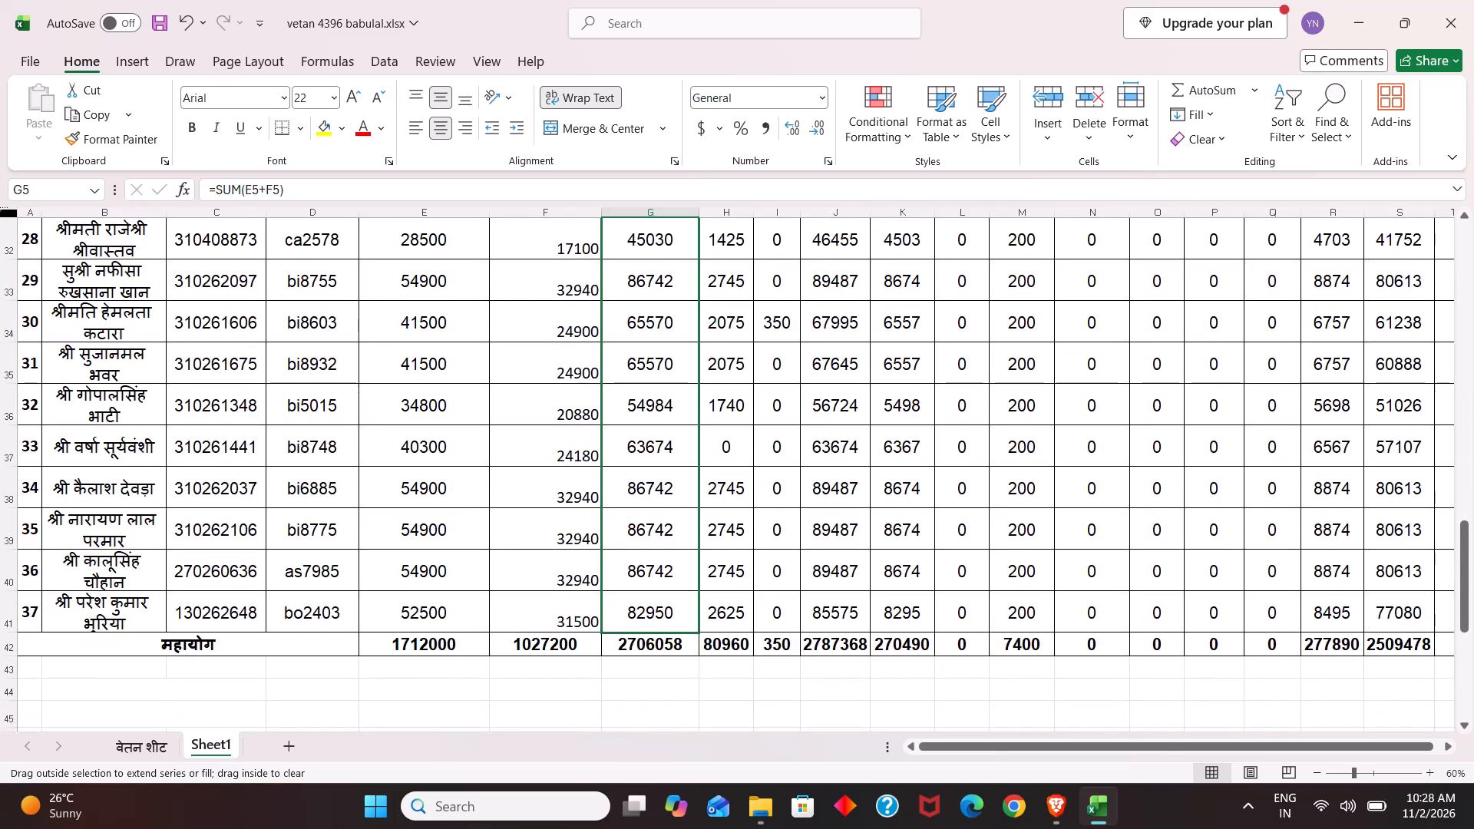
pyautogui.moveTo(722, 616); pyautogui.dragTo(722, 613)
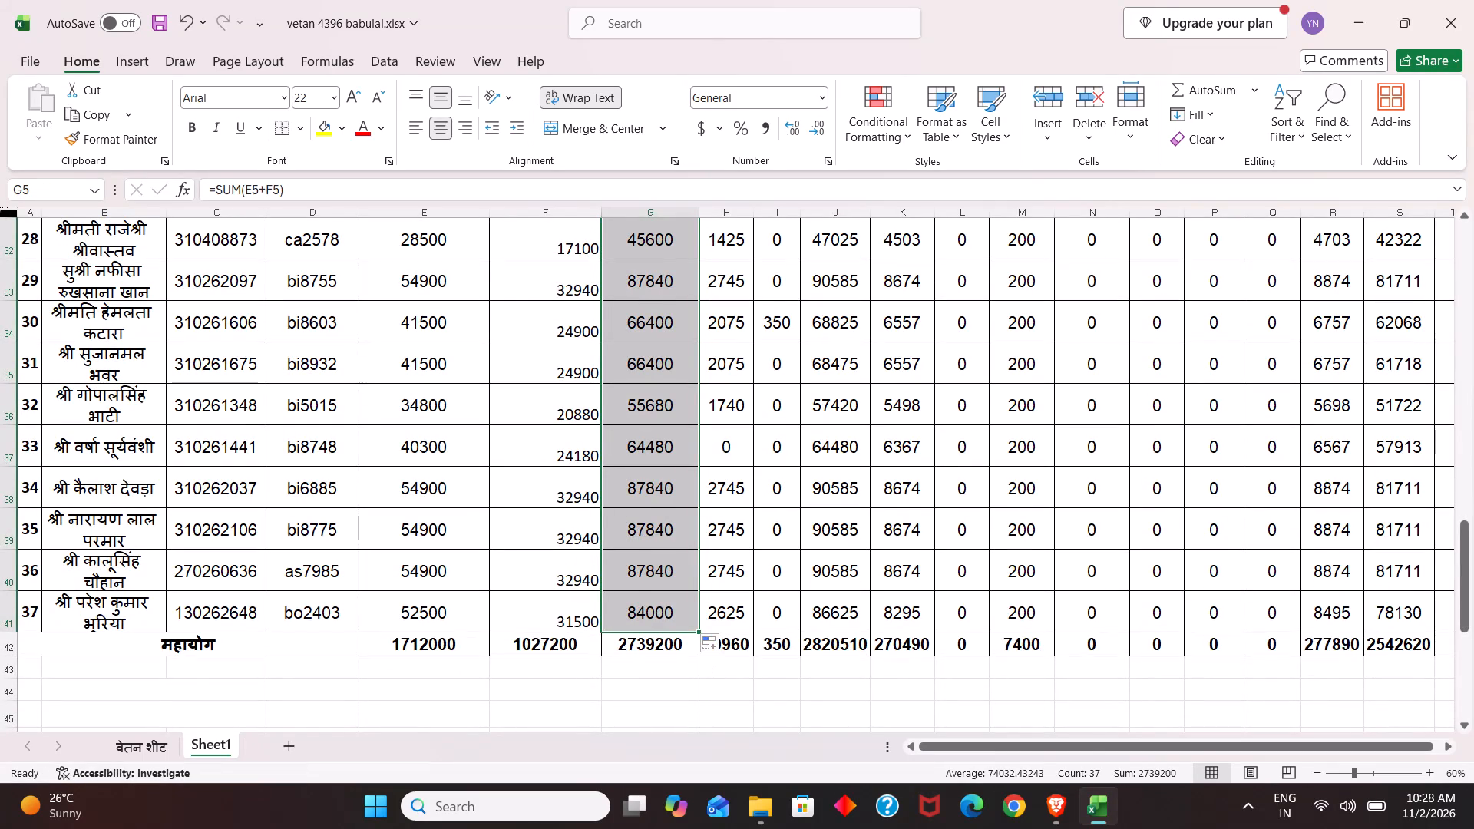
pyautogui.click(691, 692)
pyautogui.scroll(6, 691, 692)
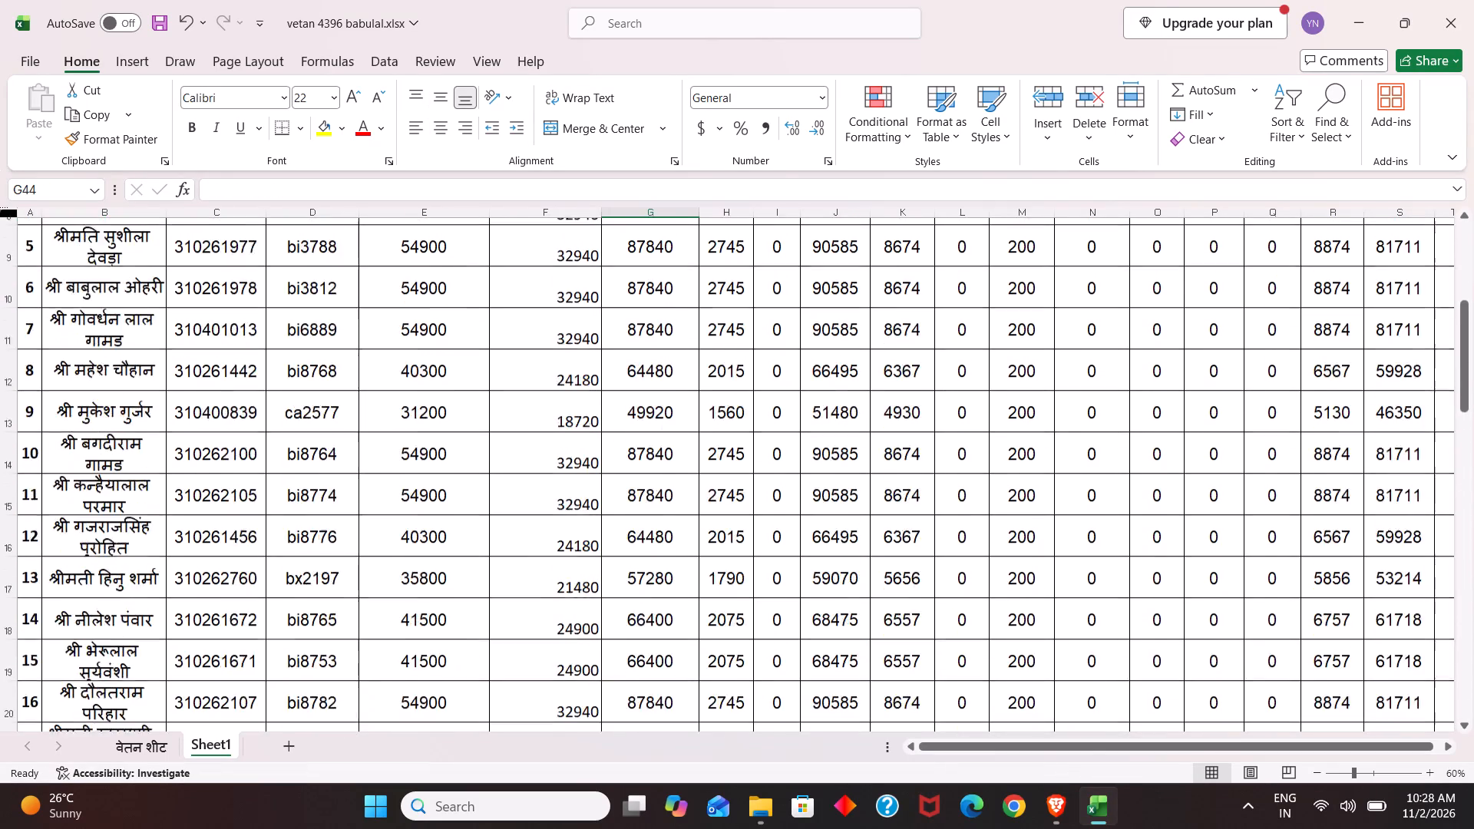
pyautogui.scroll(3, 691, 692)
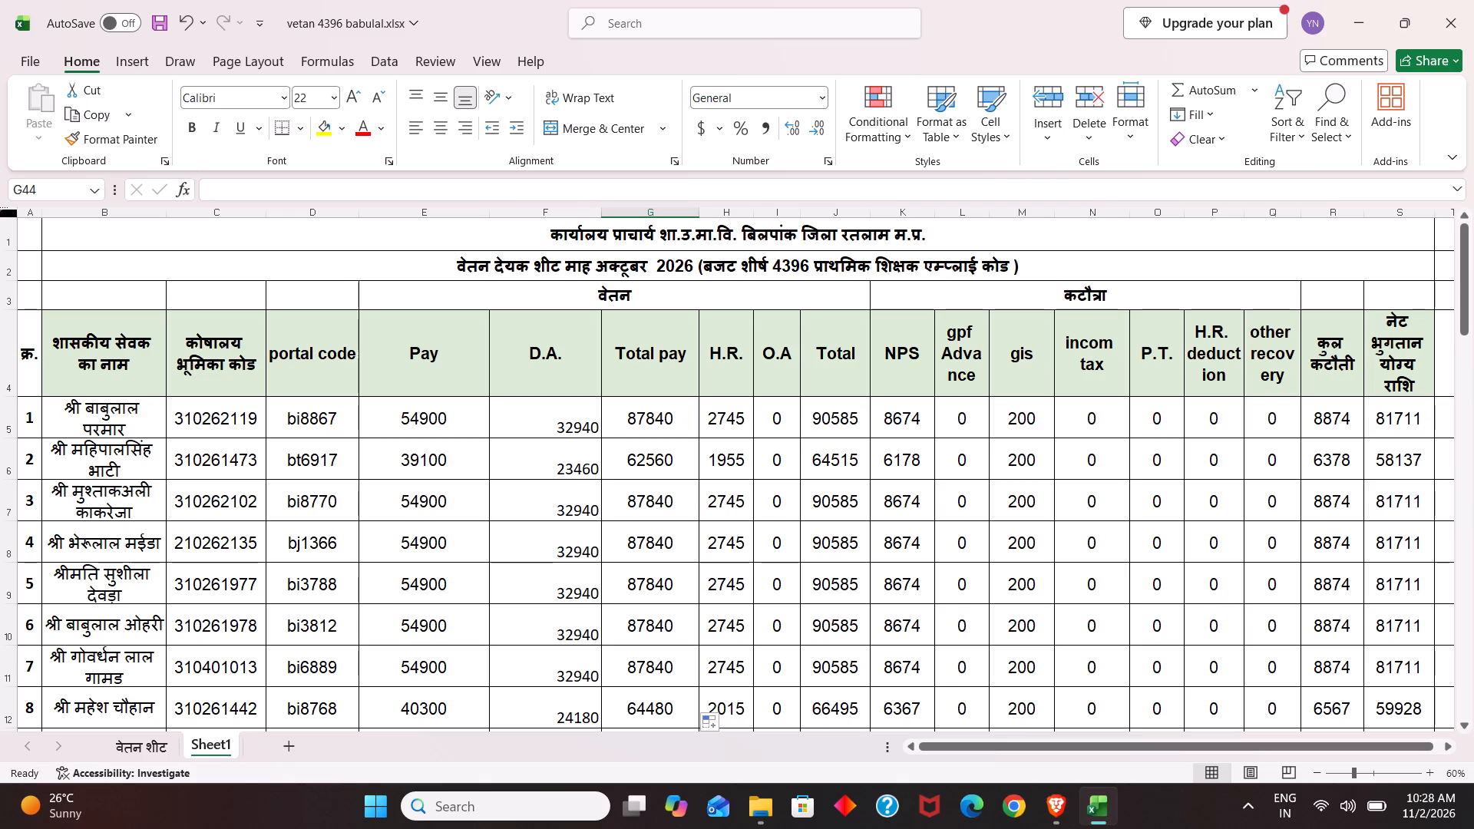
pyautogui.click(564, 435)
pyautogui.click(651, 425)
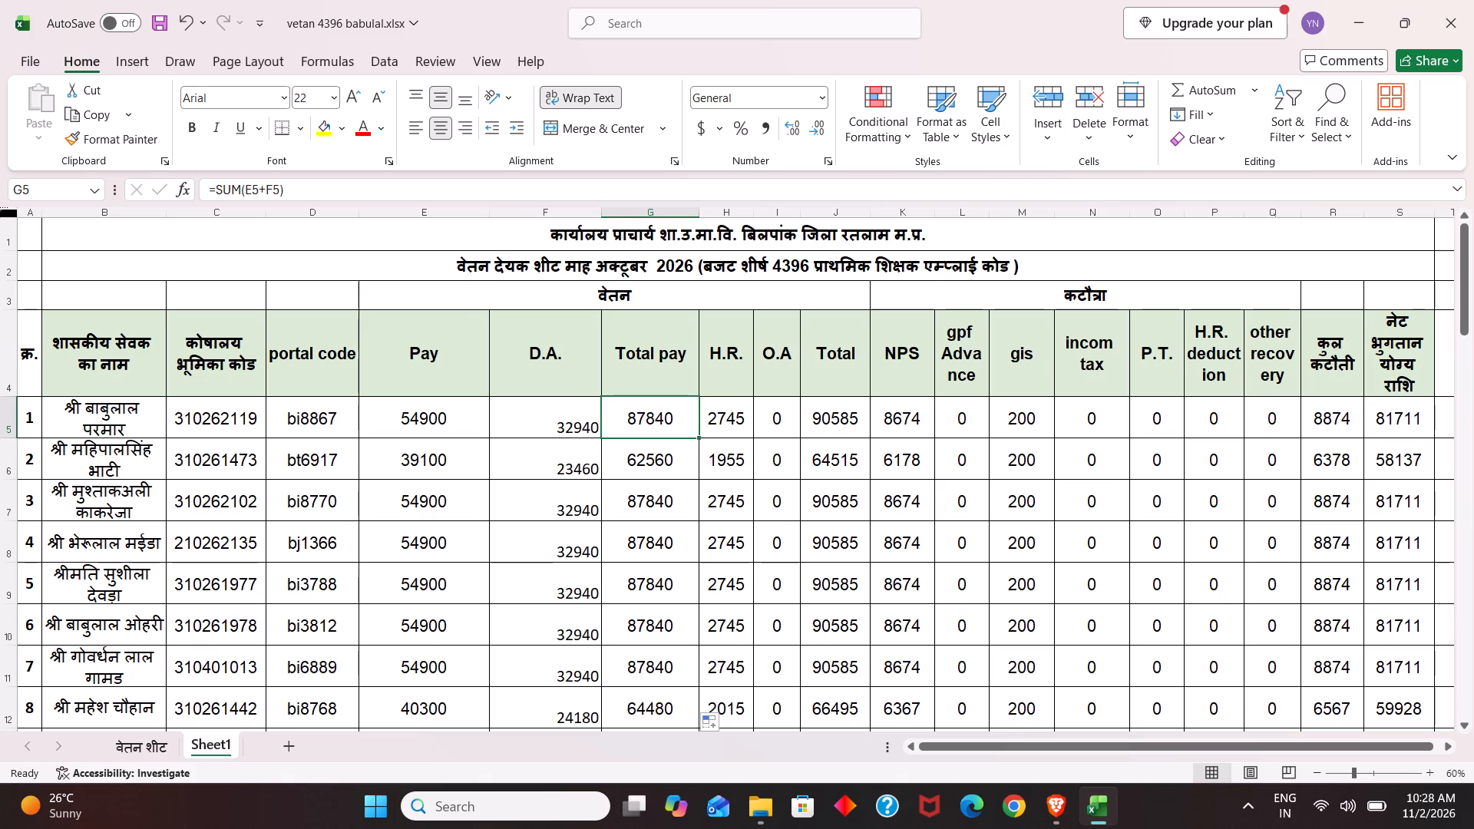
pyautogui.click(1099, 809)
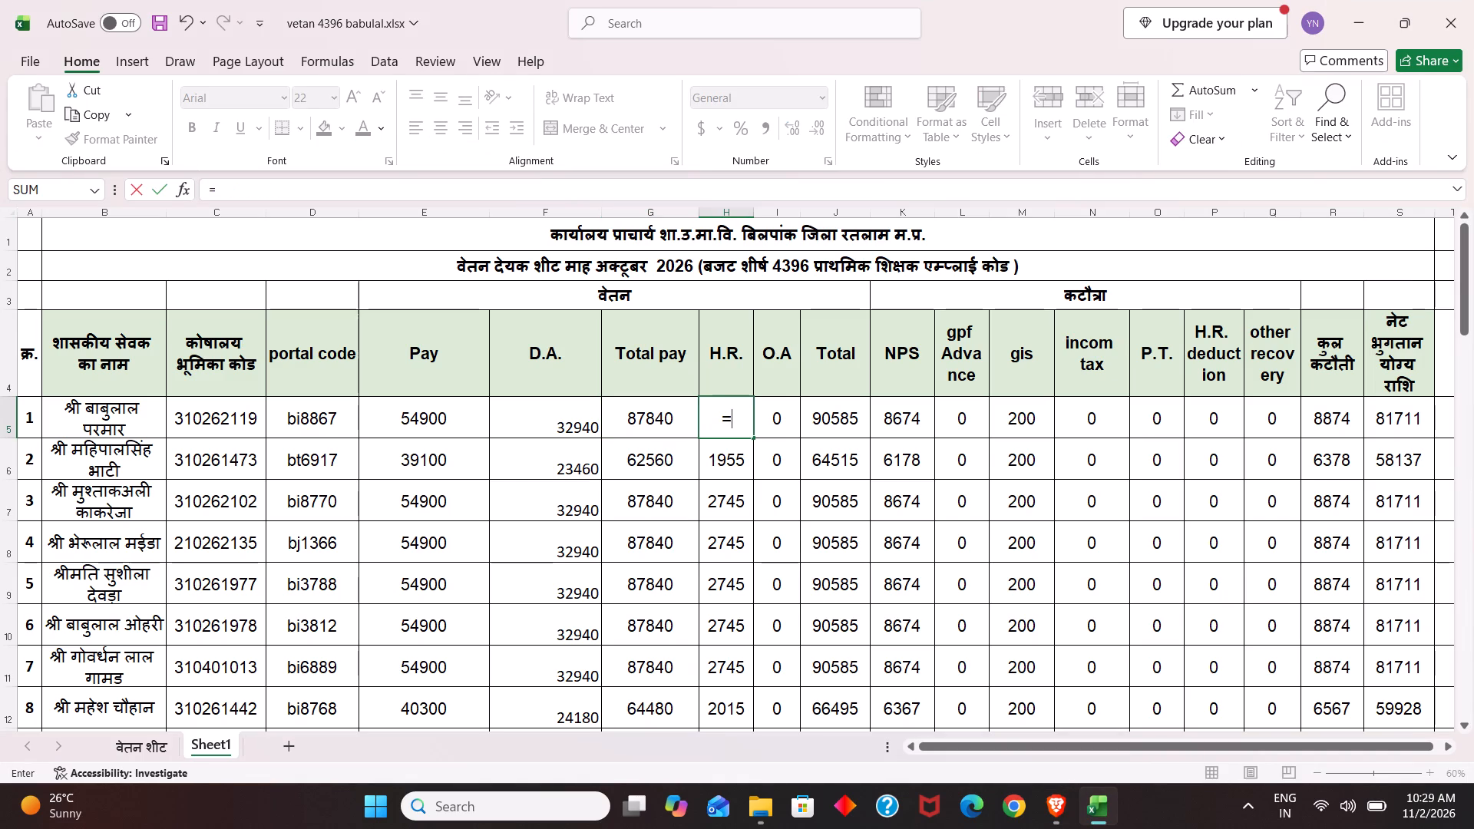
pyautogui.click(419, 420)
pyautogui.press('*')
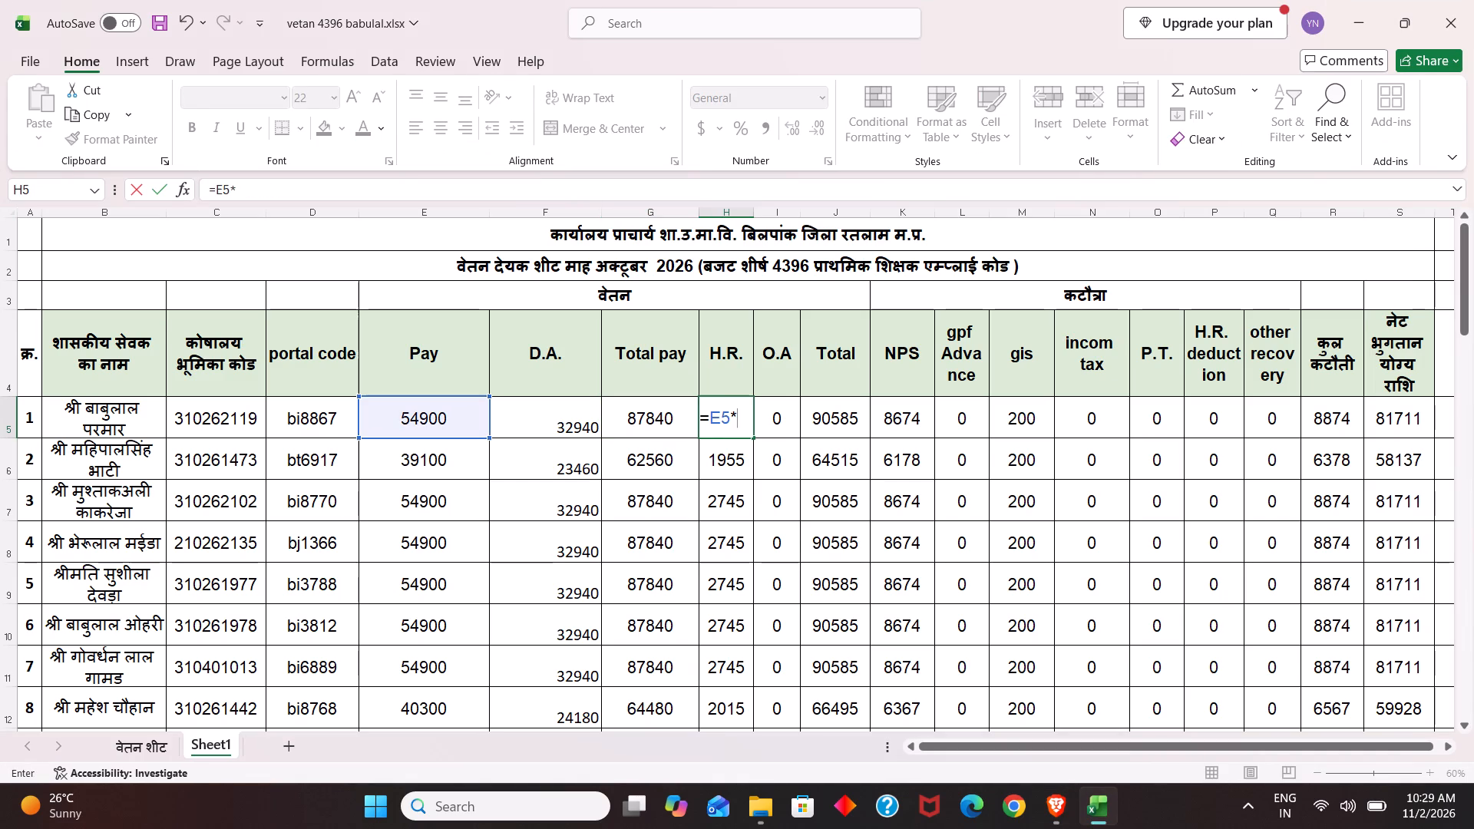
pyautogui.press('5')
pyautogui.hotkey('shift', '%')
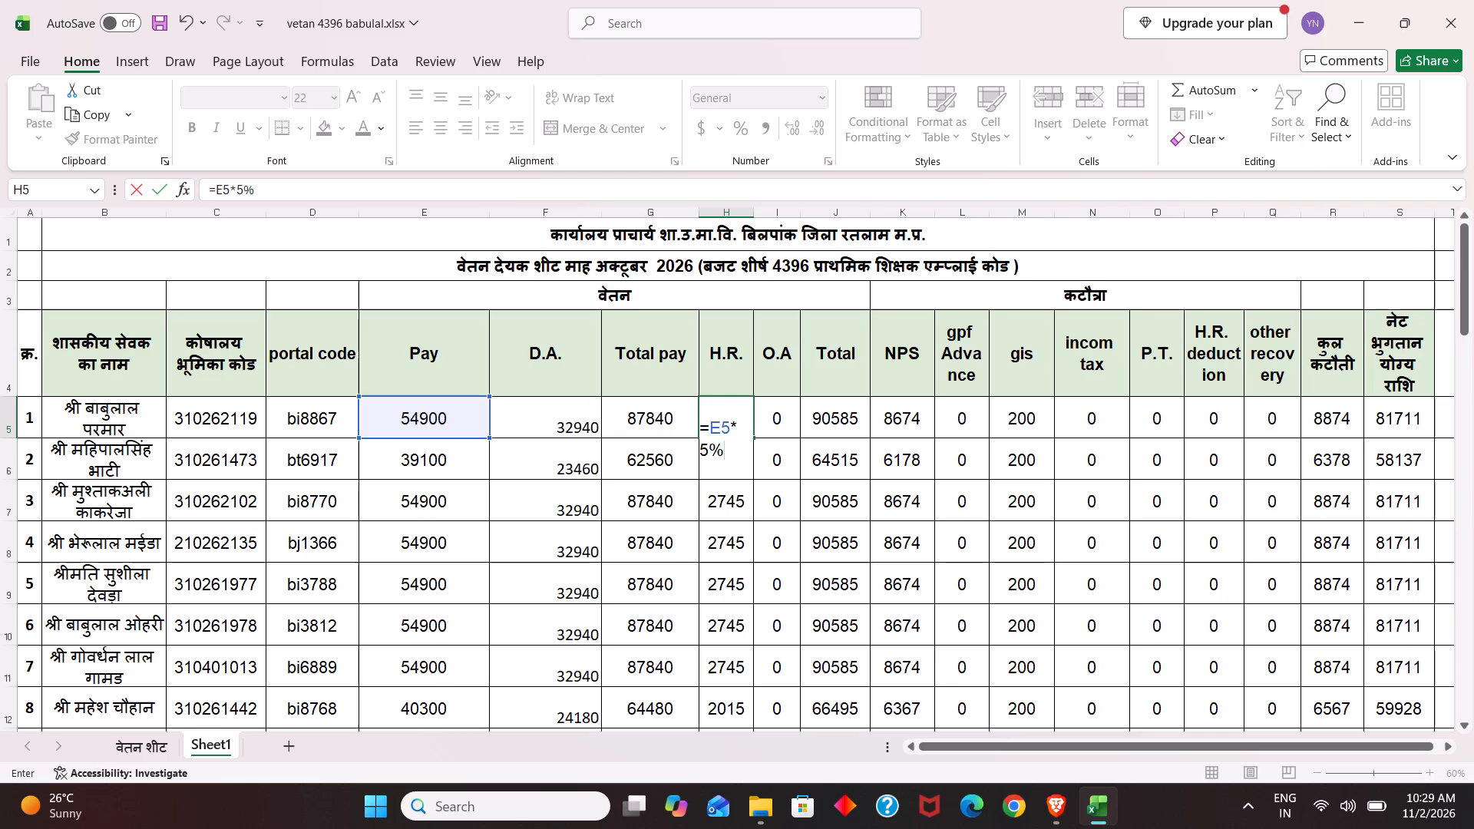
pyautogui.press('Return')
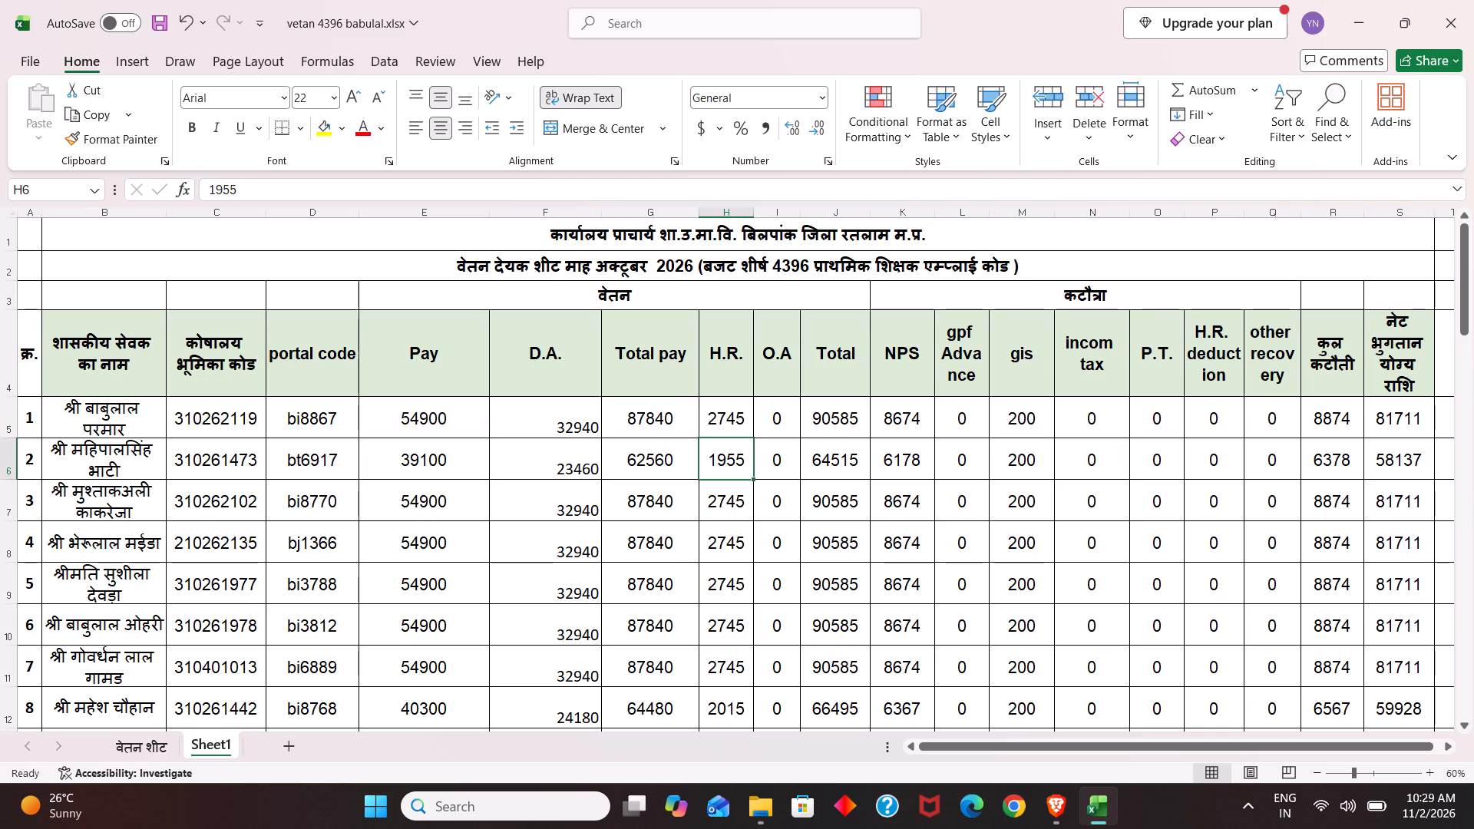
# Fill the H.R. formula from H5 down to the last employee's cell, H41, and return to the first employees.
pyautogui.click(723, 504)
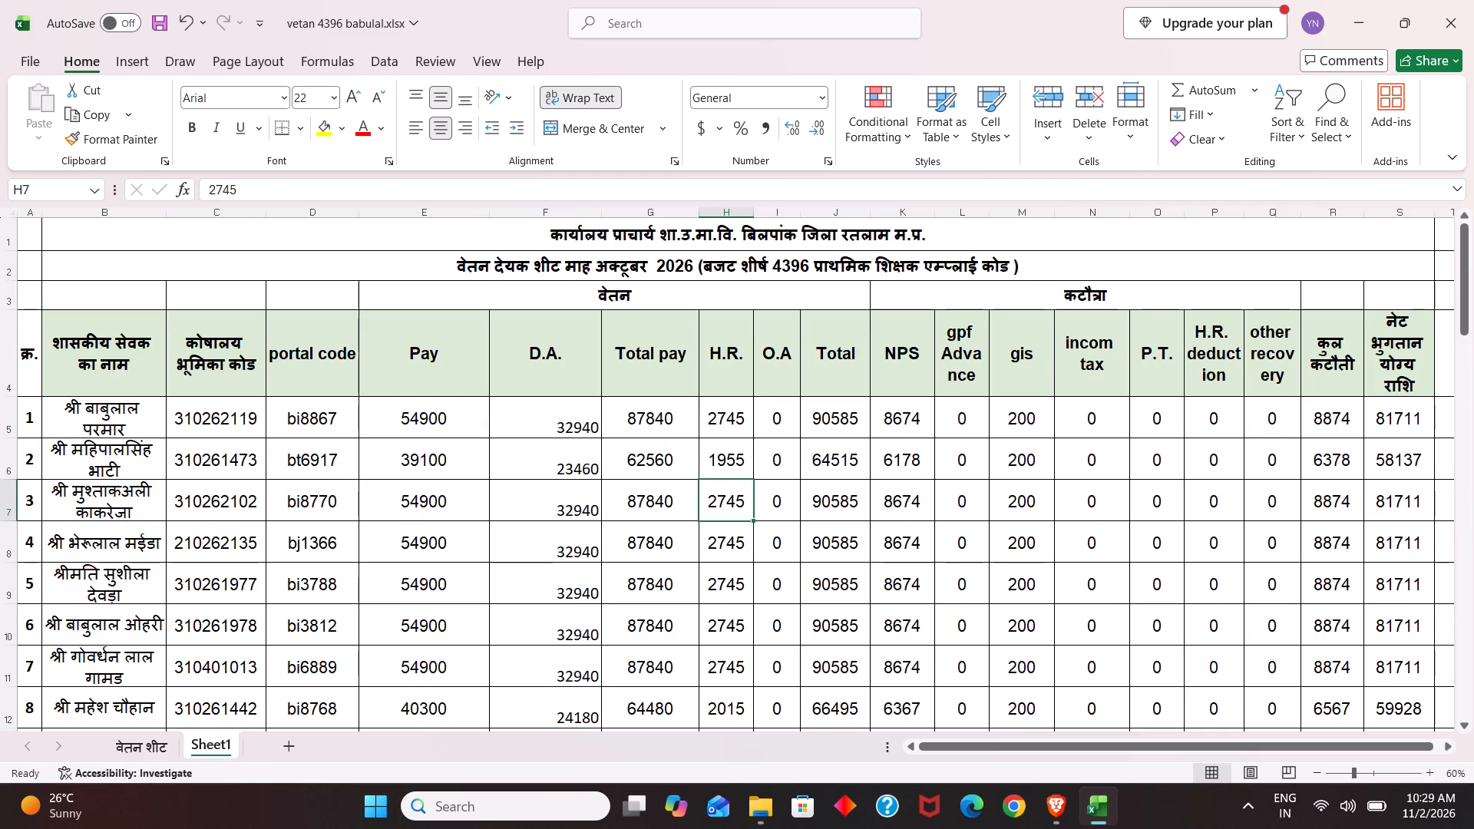
pyautogui.click(724, 429)
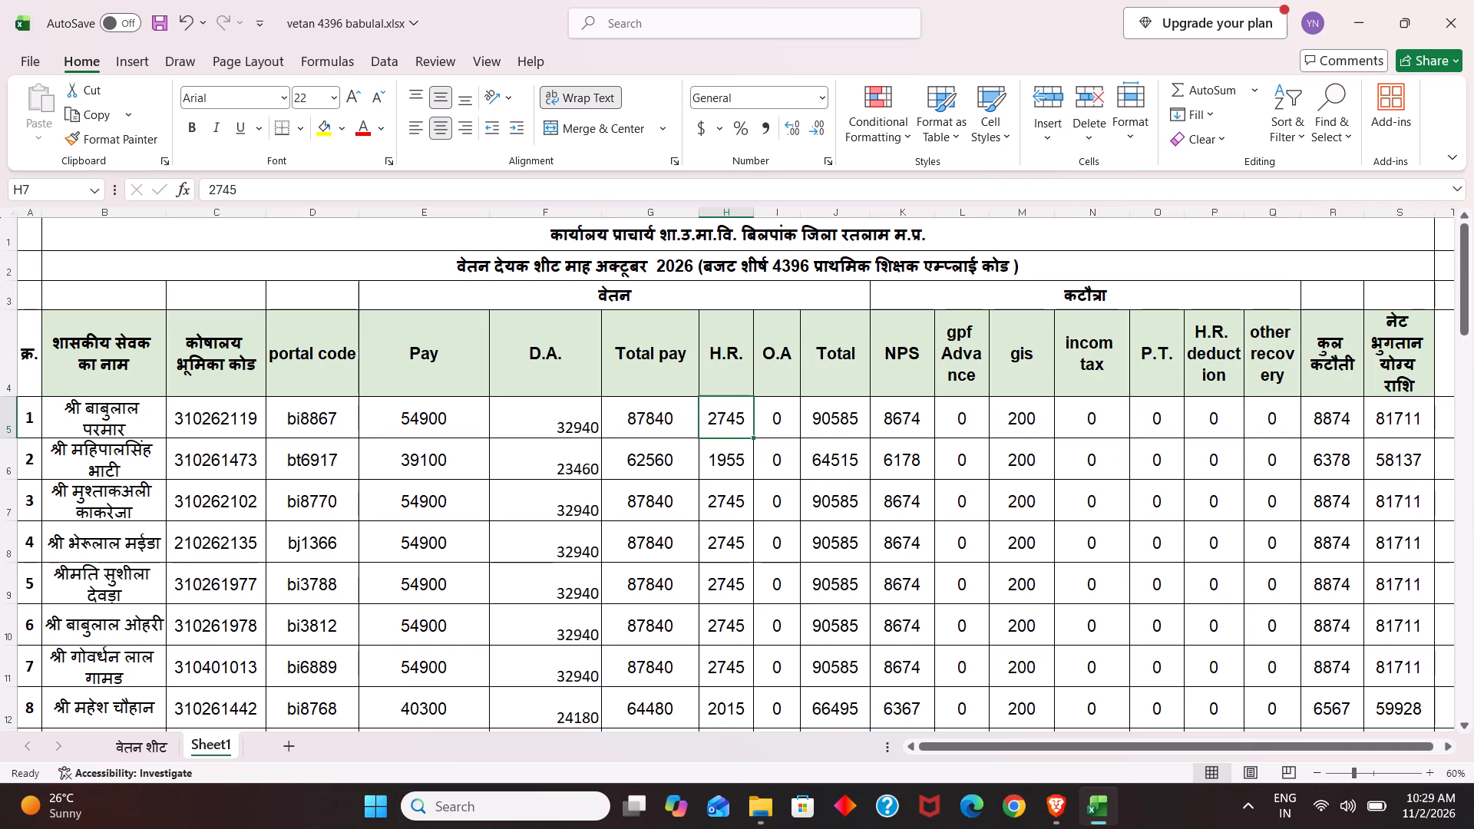
pyautogui.moveTo(754, 435); pyautogui.dragTo(755, 470)
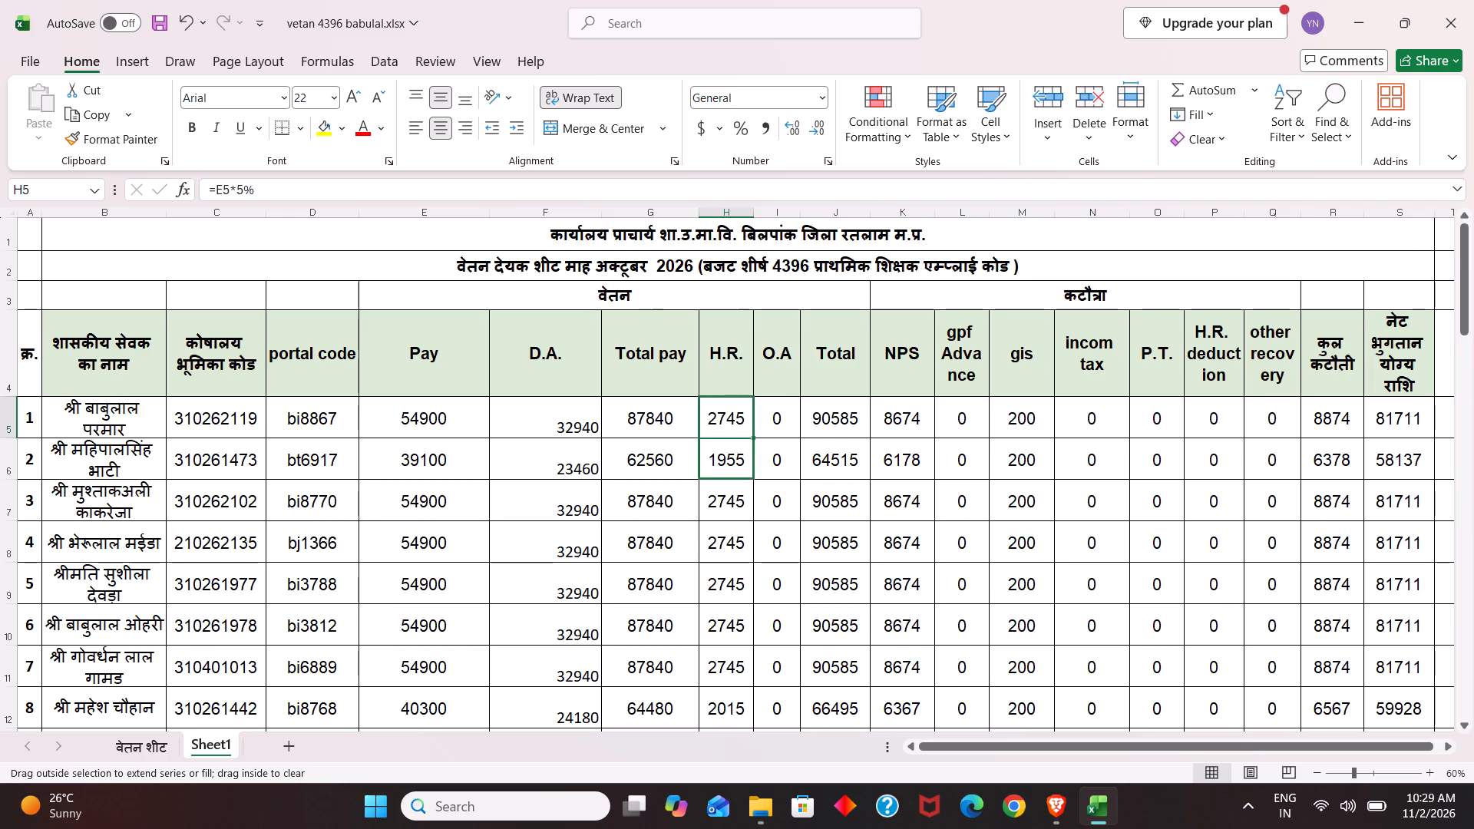
pyautogui.moveTo(755, 470); pyautogui.dragTo(737, 828)
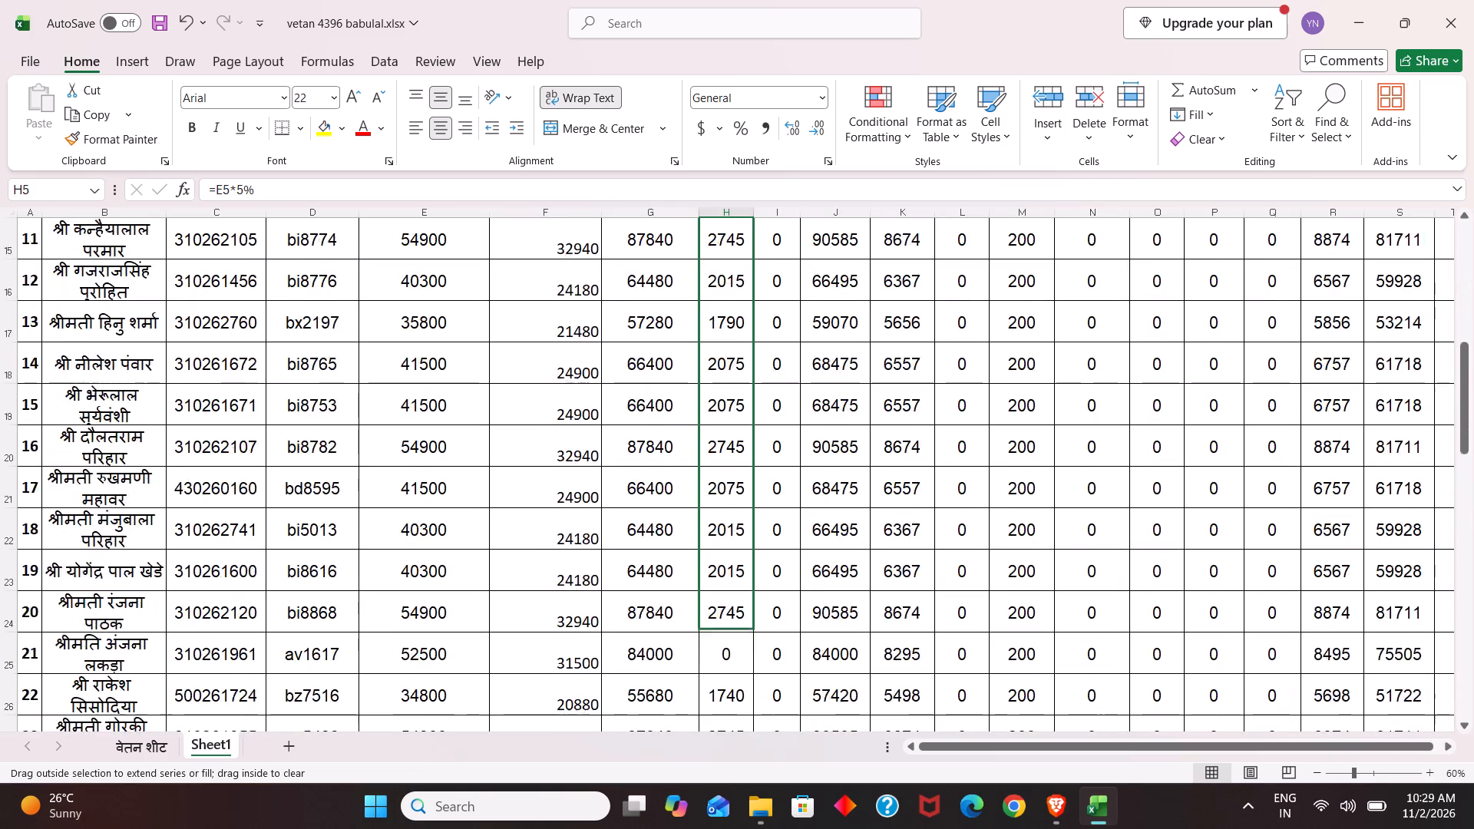
pyautogui.moveTo(737, 828); pyautogui.dragTo(778, 638)
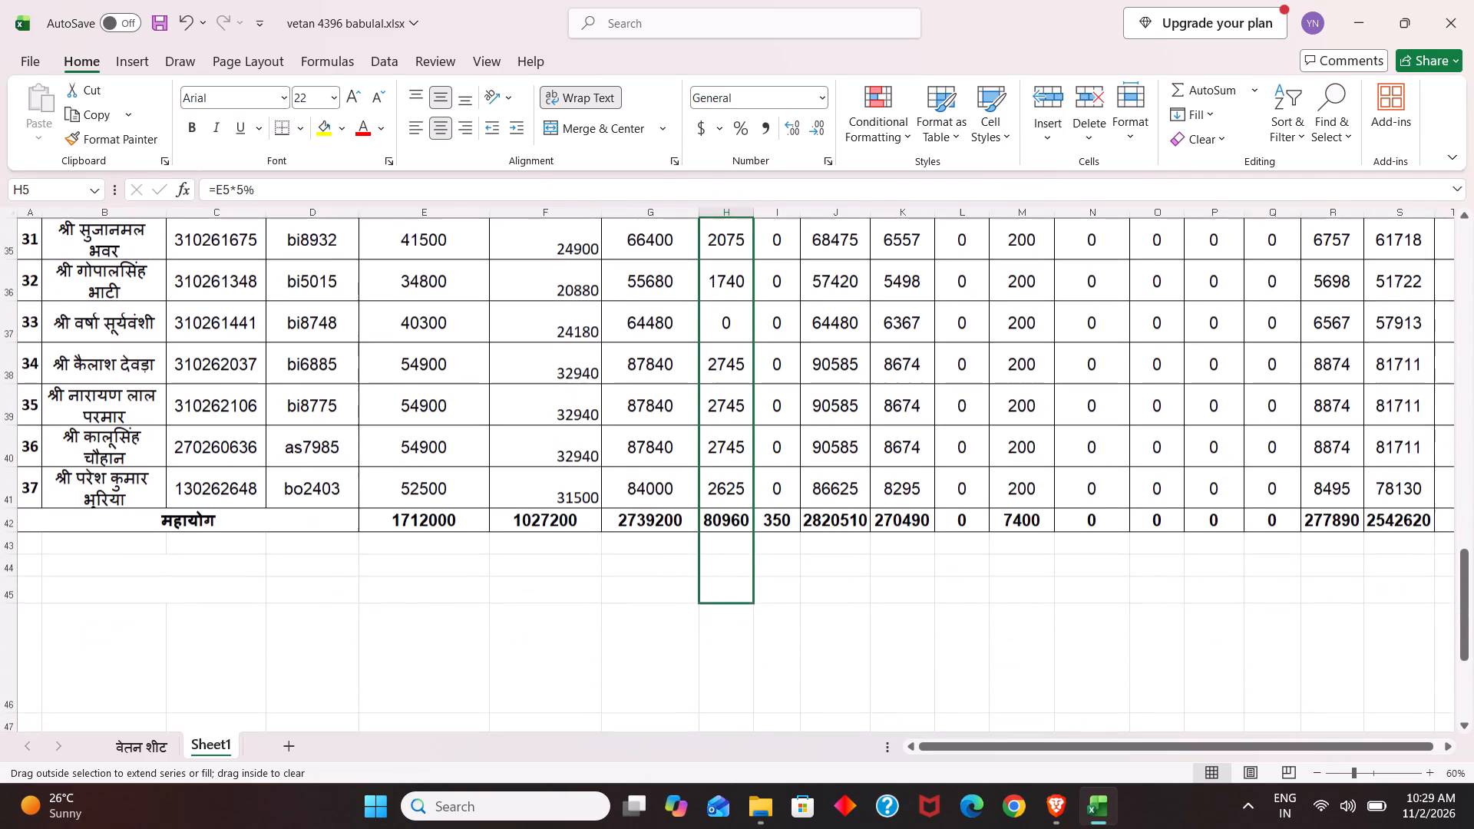
pyautogui.moveTo(778, 638); pyautogui.dragTo(746, 498)
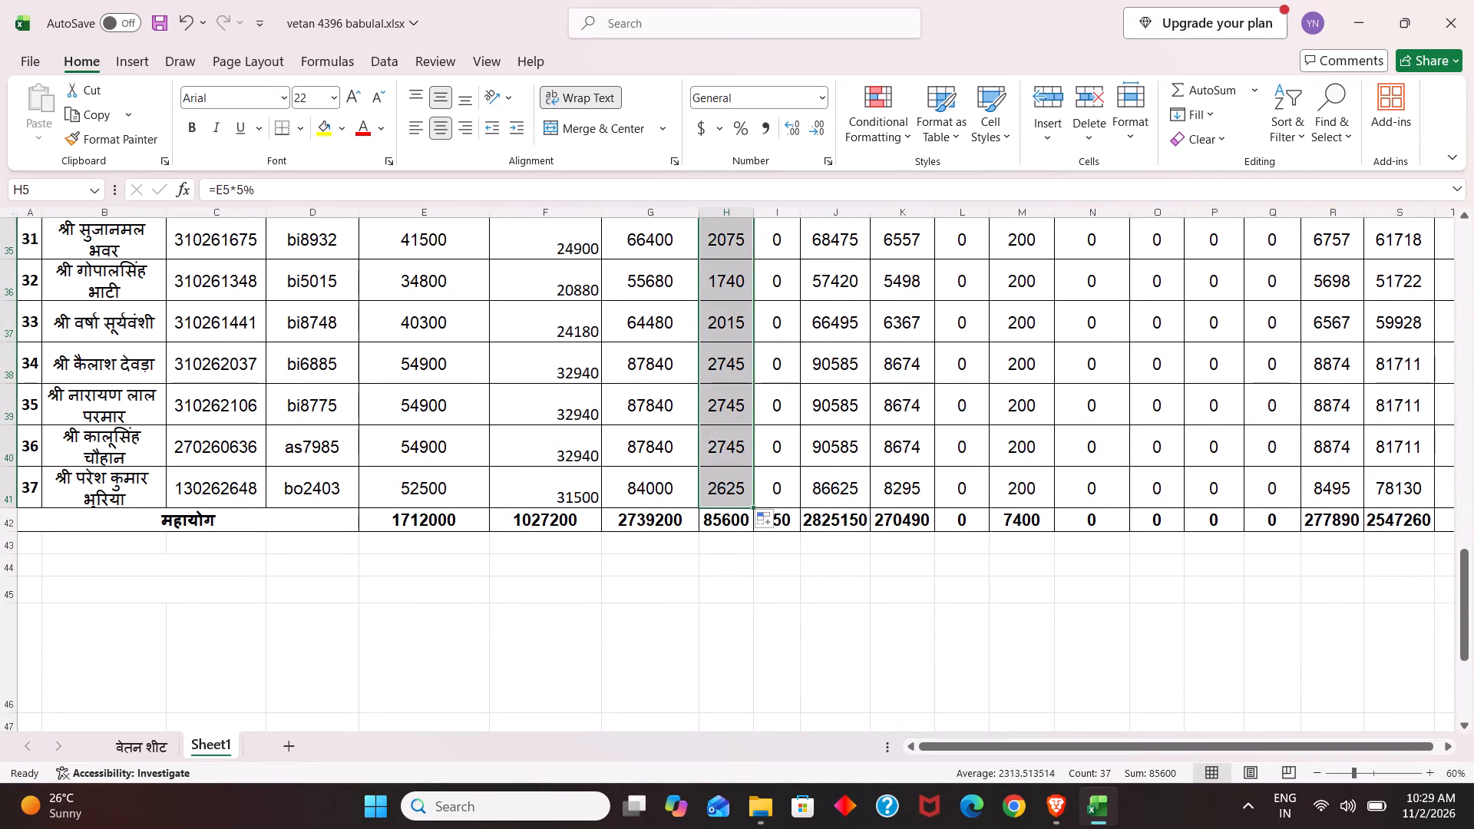
pyautogui.click(733, 604)
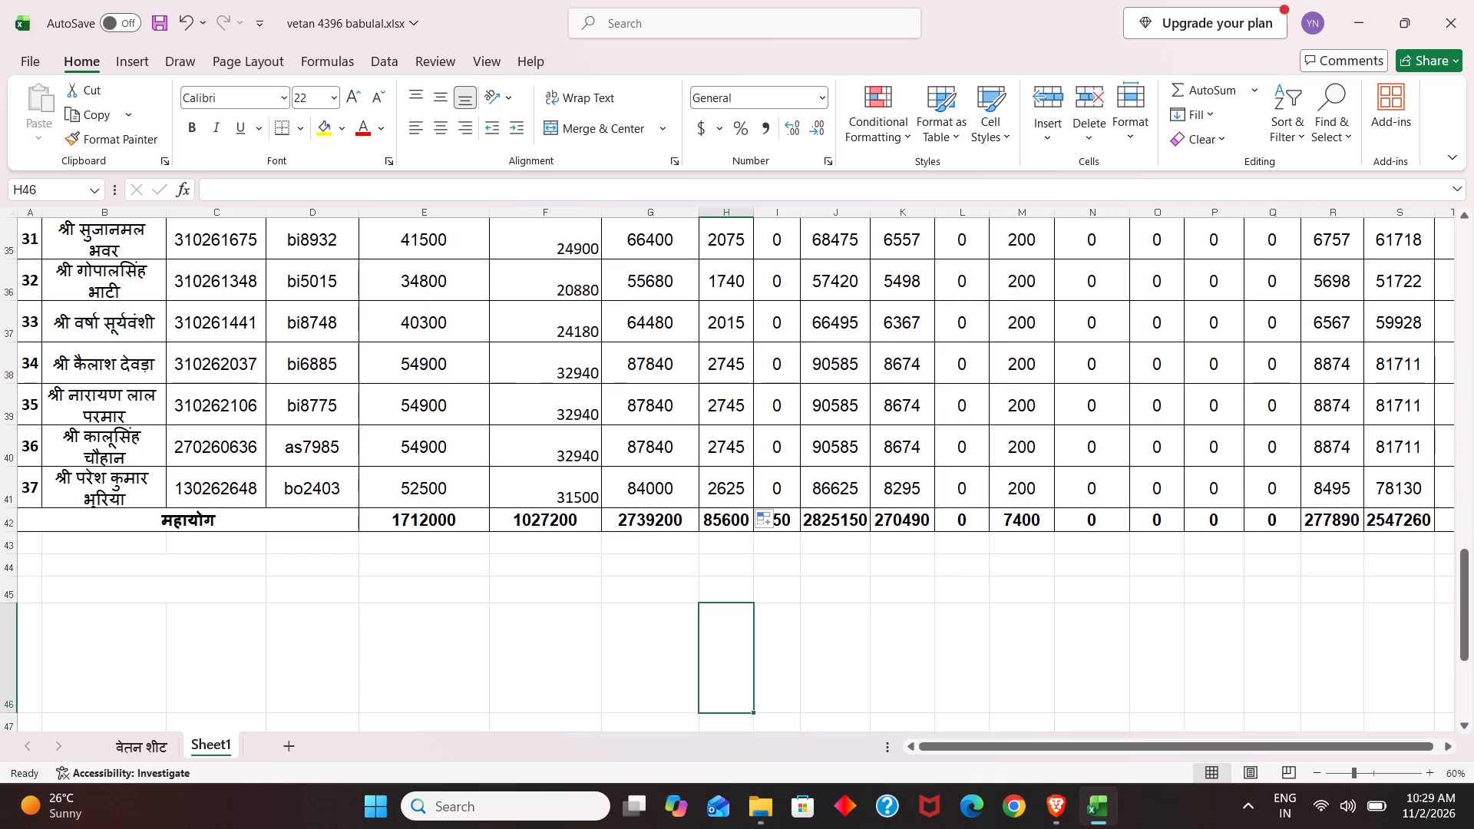
pyautogui.scroll(3, 732, 593)
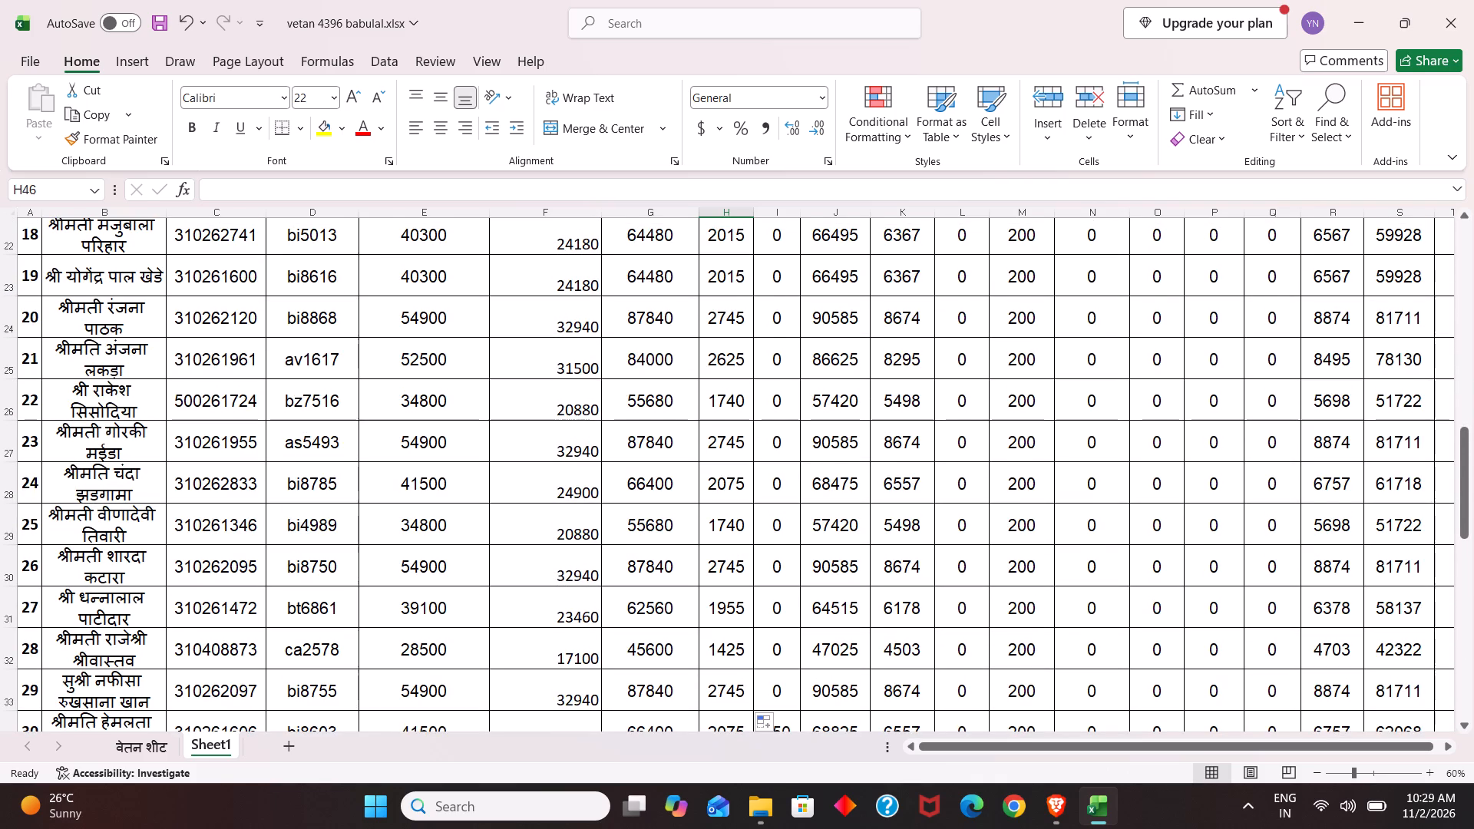
pyautogui.scroll(5, 732, 593)
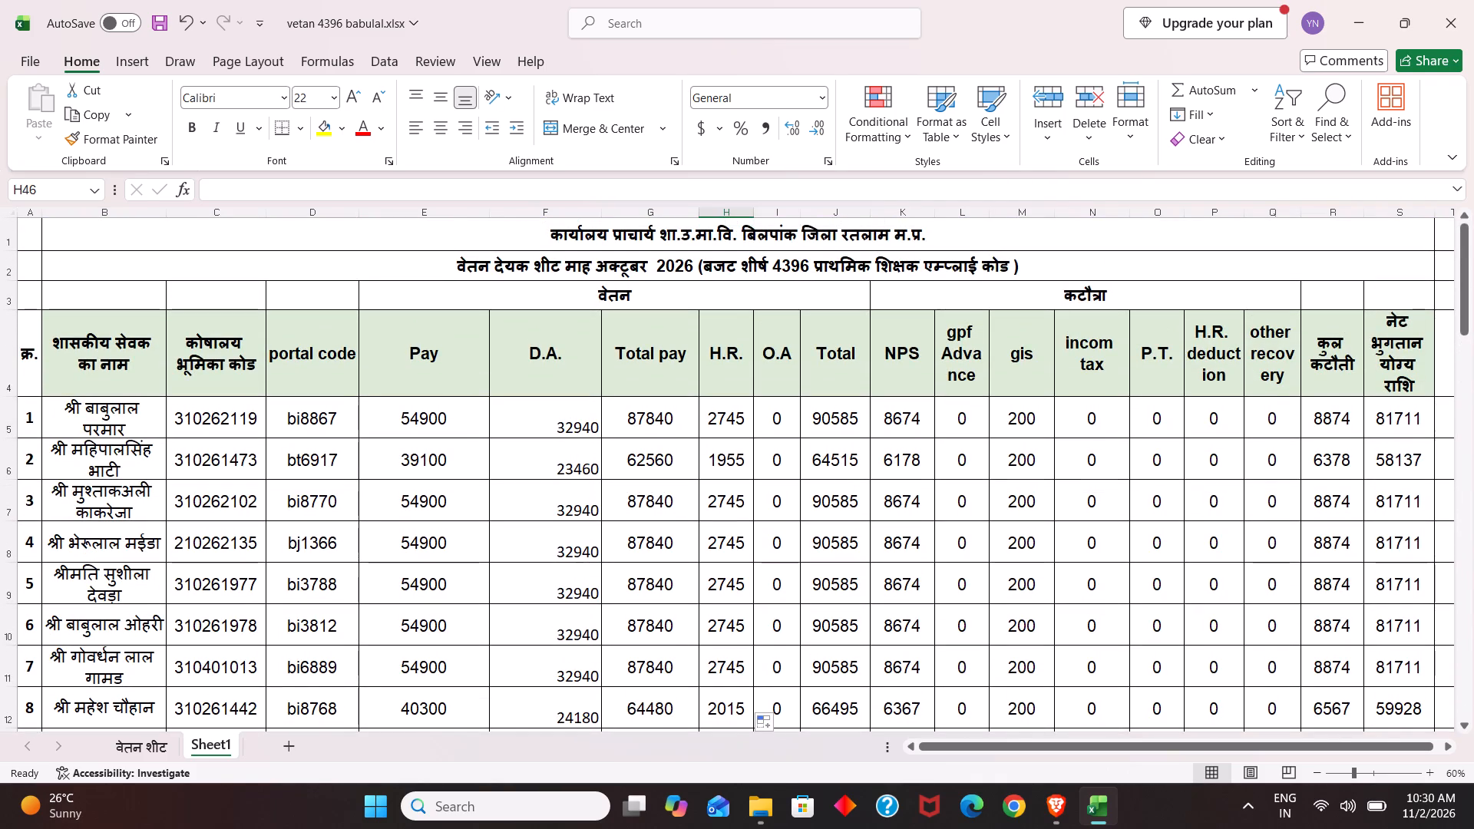
# Examine the first employee's Total formula in J5 and look over the sheet down to the grand total row.
pyautogui.click(839, 421)
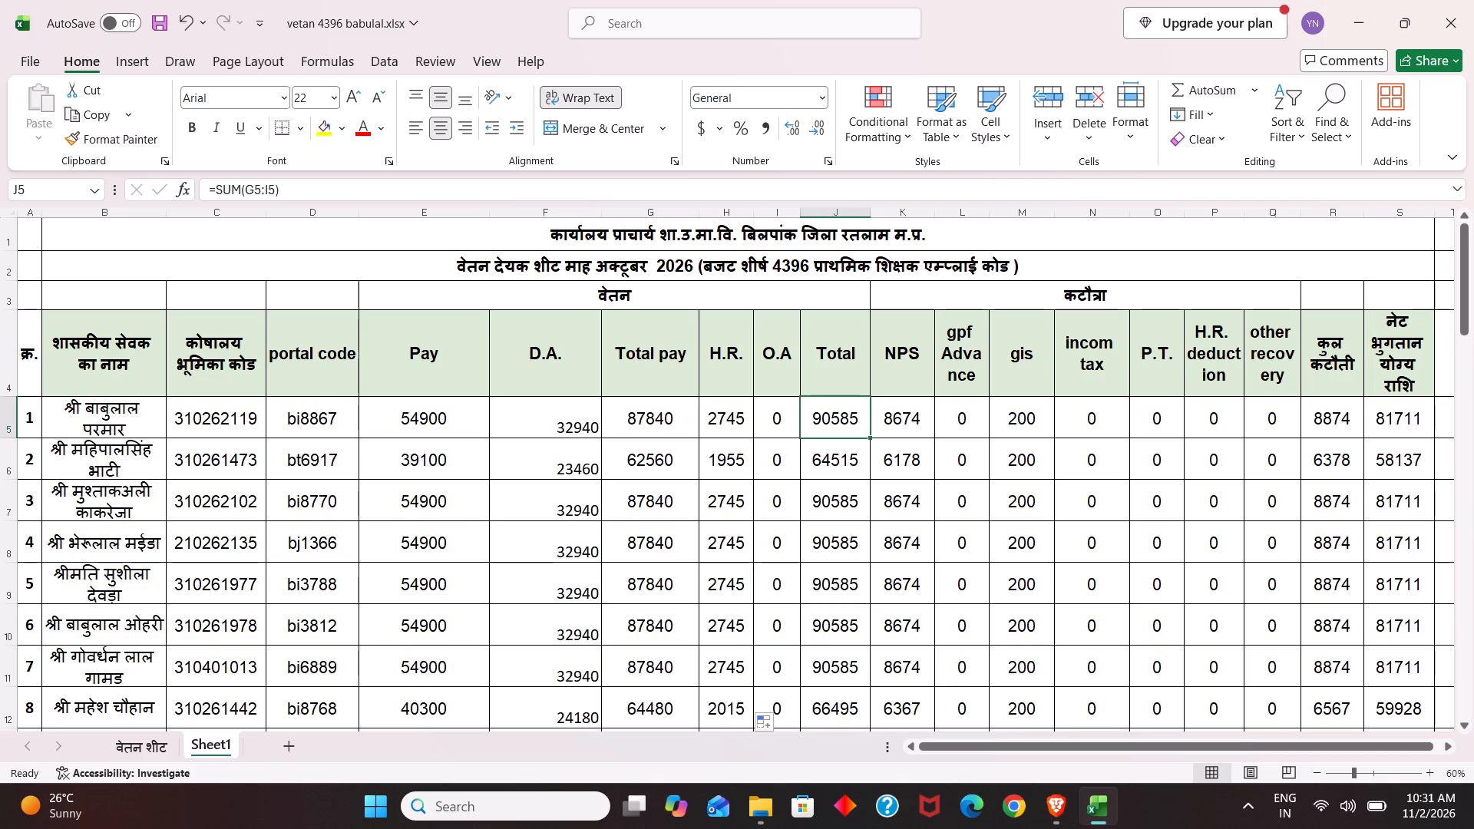
pyautogui.click(854, 416)
pyautogui.scroll(-5, 775, 445)
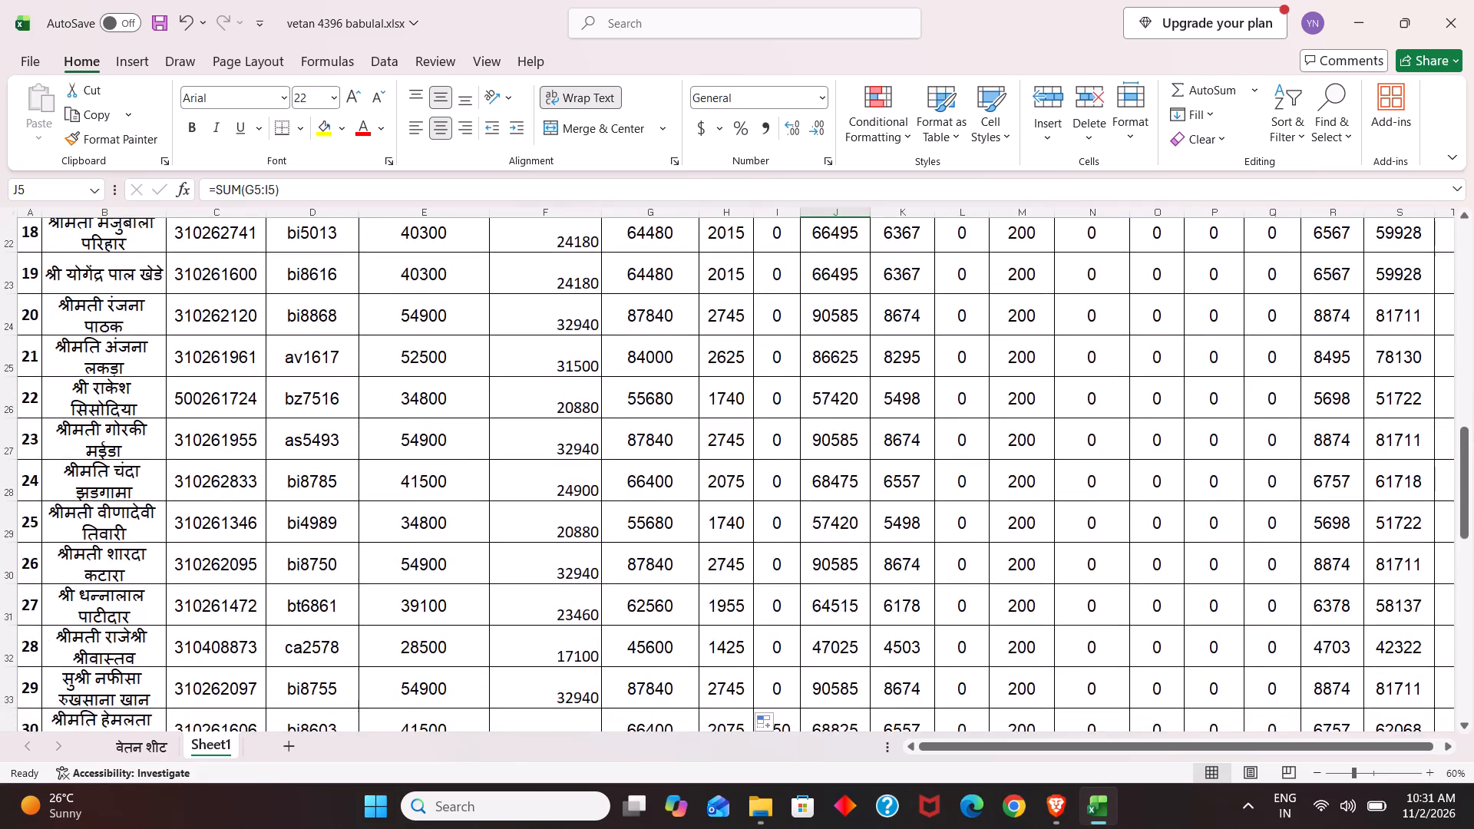
pyautogui.scroll(-2, 775, 445)
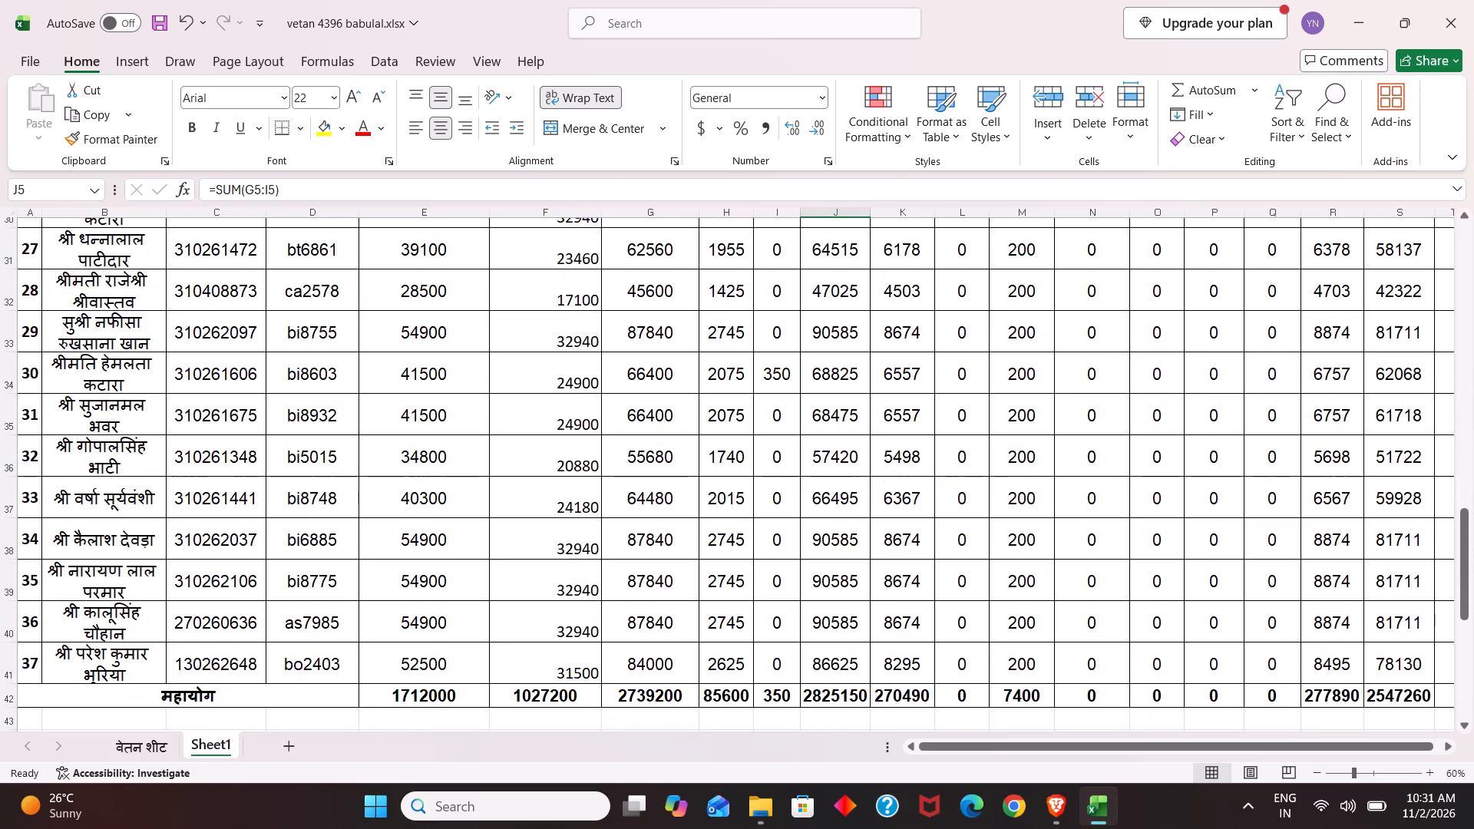
pyautogui.scroll(3, 783, 388)
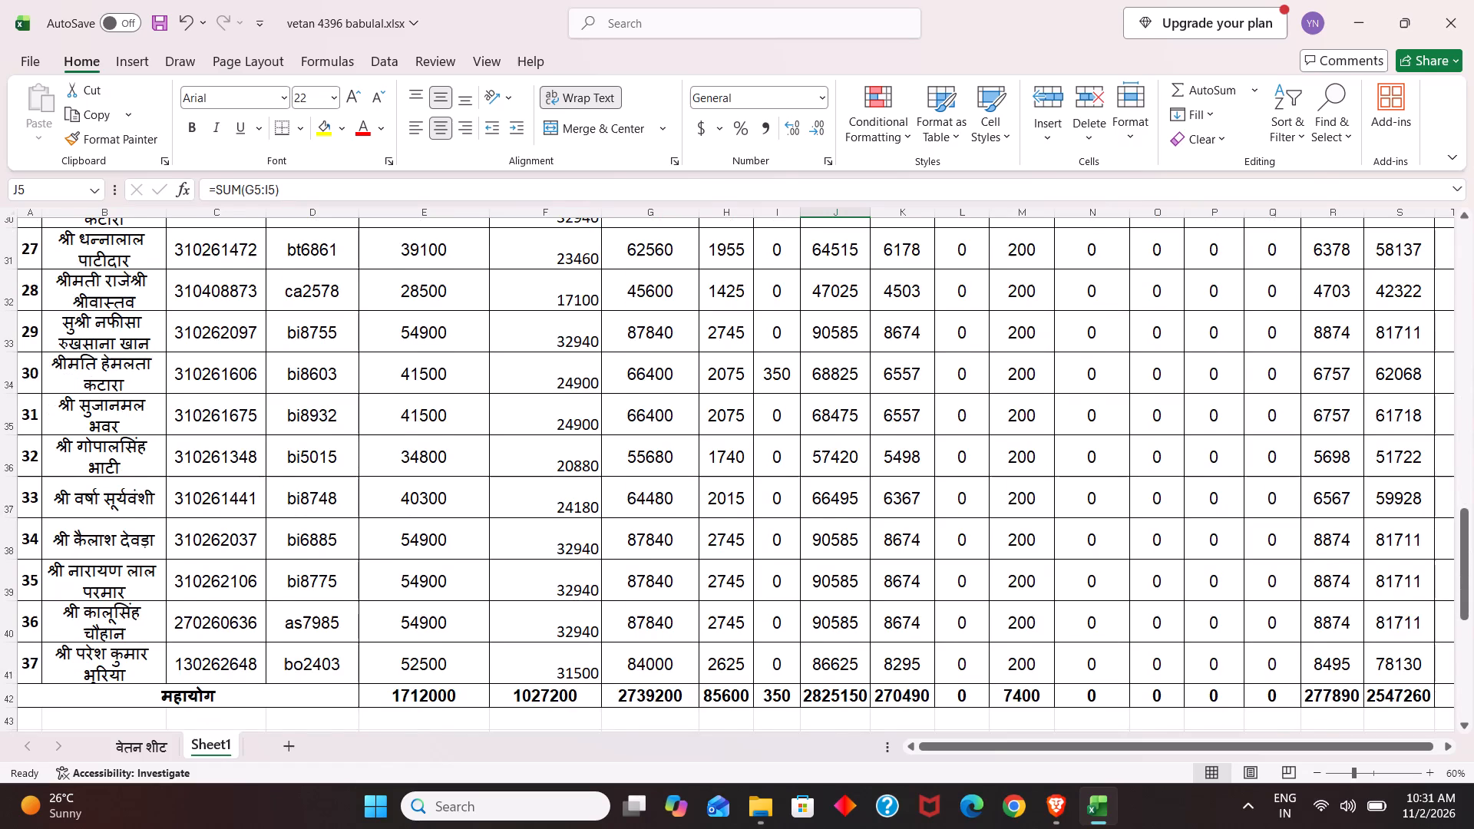
pyautogui.scroll(6, 783, 388)
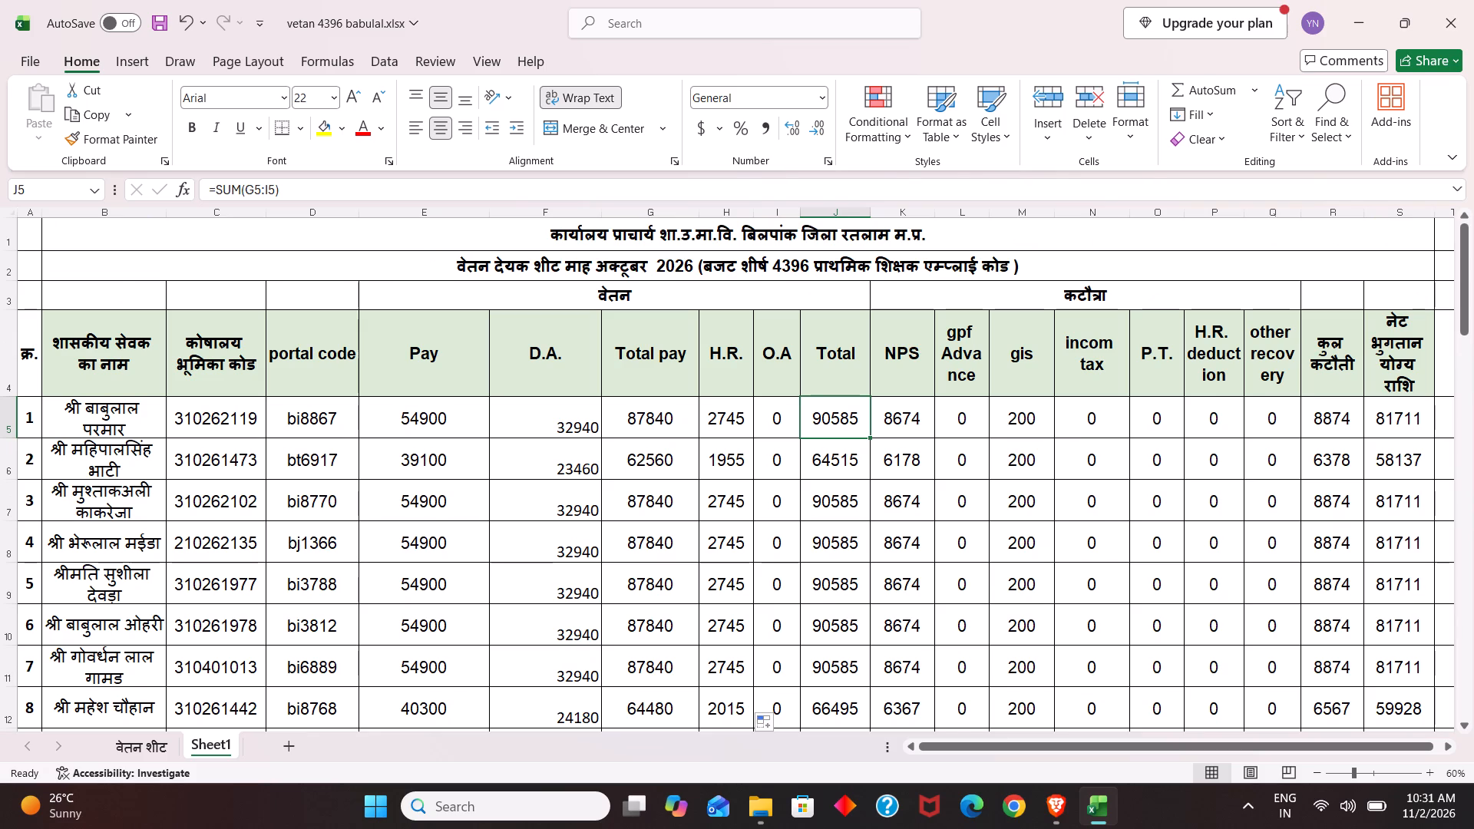
# Capture a screenshot of the sheet's headings and first five employee rows, from Pay through the net payable amount.
pyautogui.keyDown('ctrl'); pyautogui.scroll(-4, 821, 495); pyautogui.keyUp('ctrl')
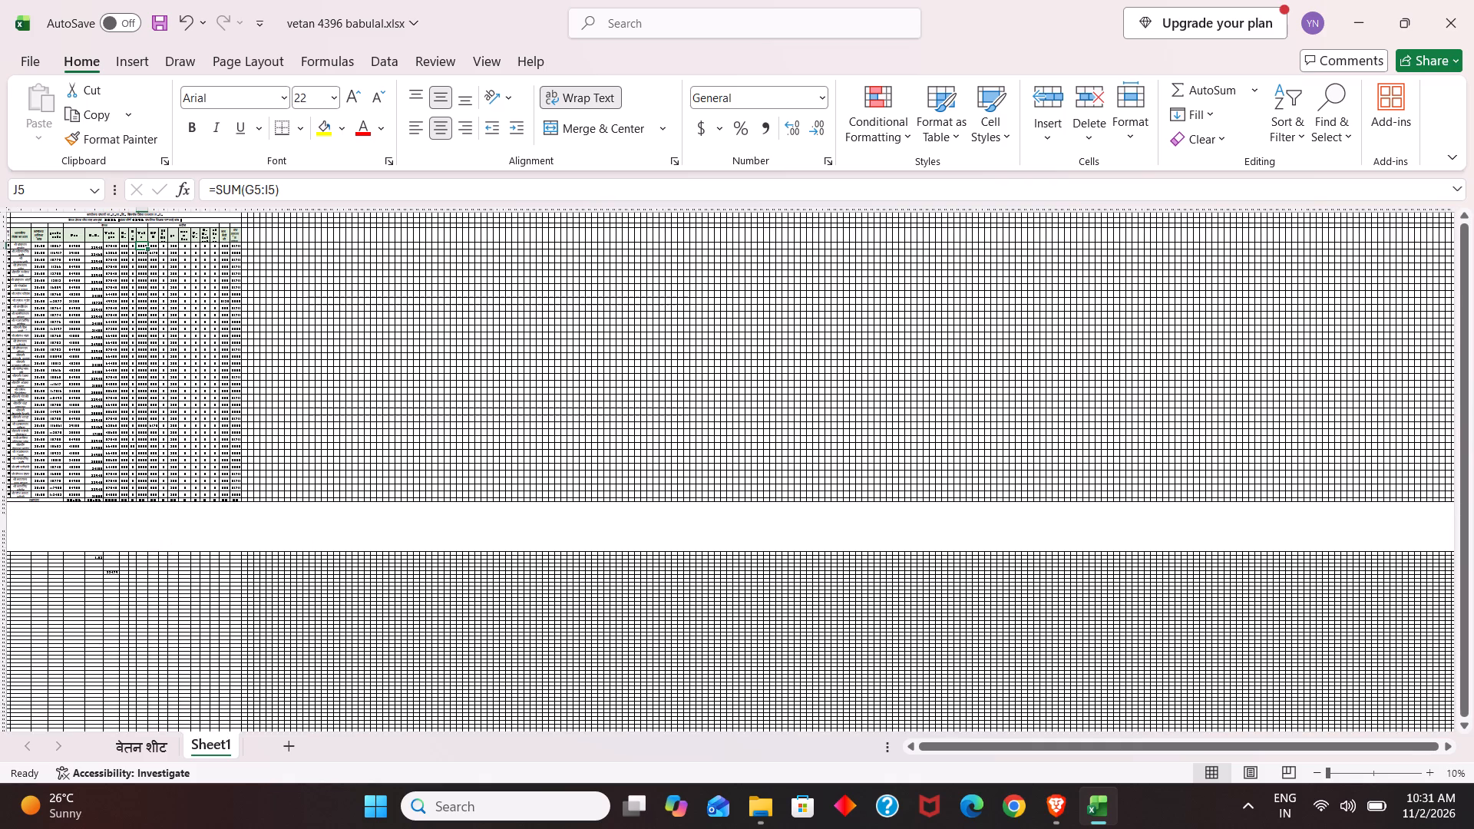
pyautogui.keyDown('ctrl'); pyautogui.scroll(4, 821, 495); pyautogui.keyUp('ctrl')
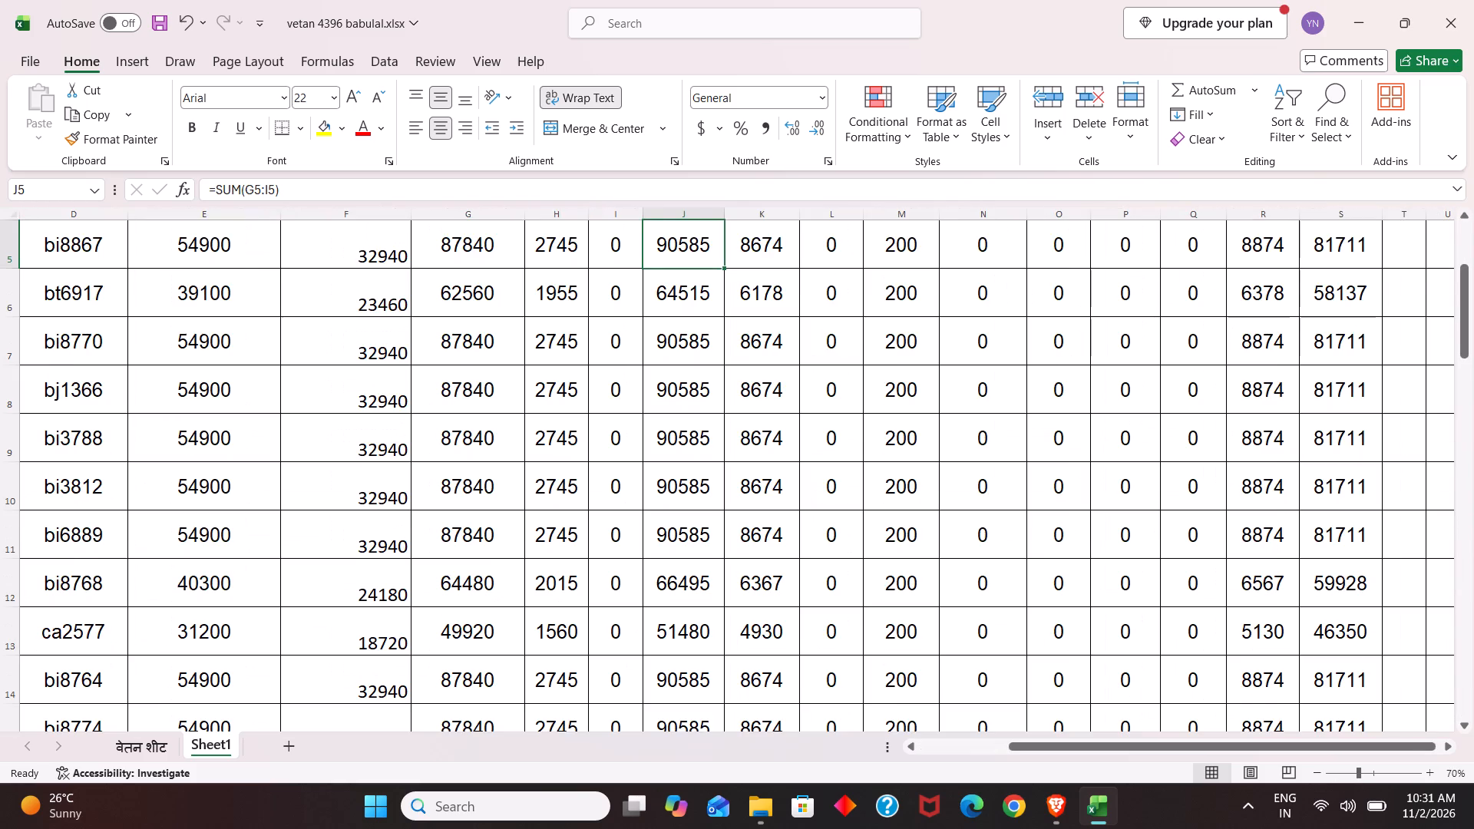
pyautogui.scroll(4, 783, 486)
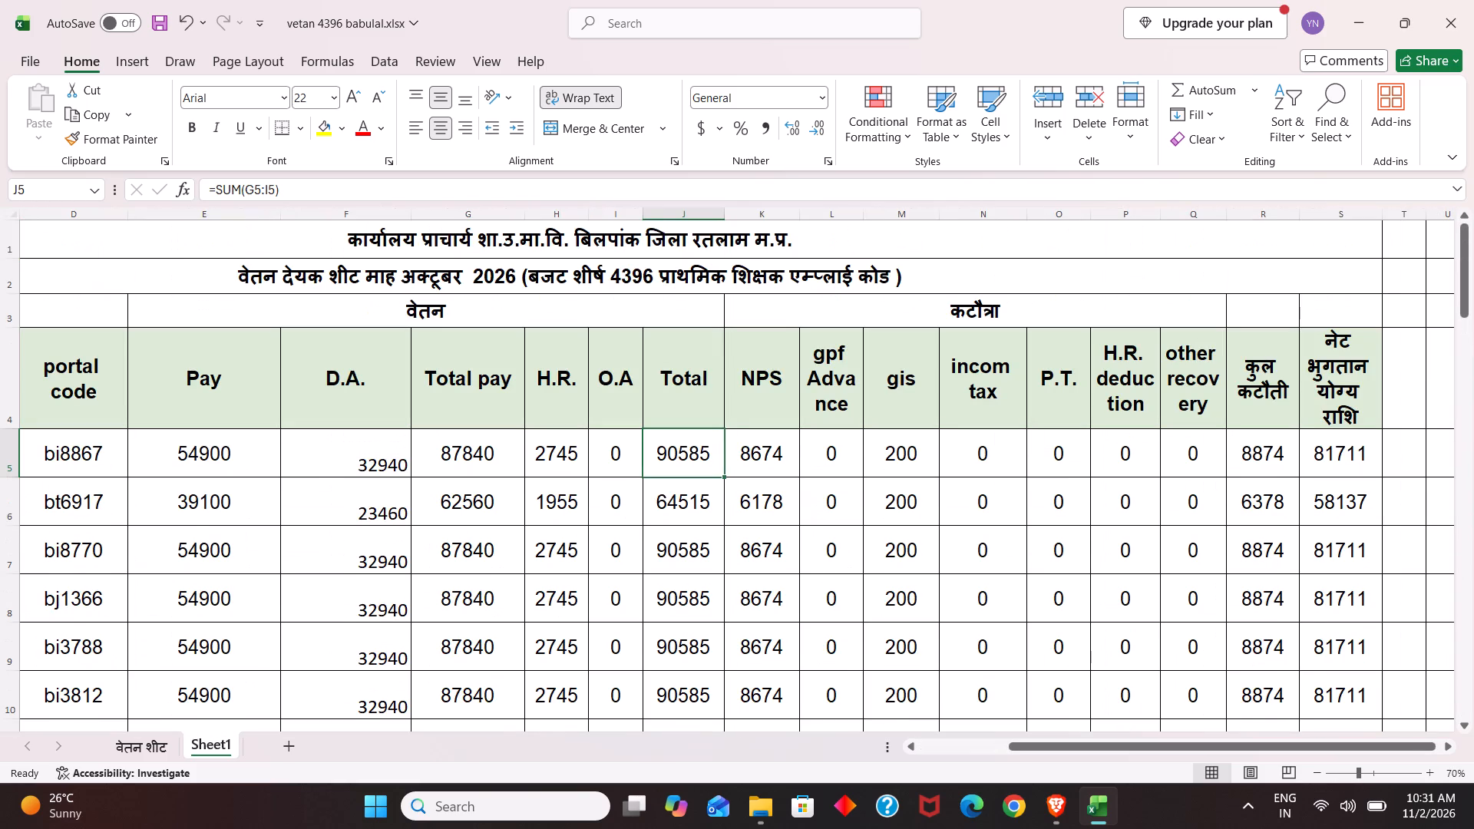
pyautogui.press('Print')
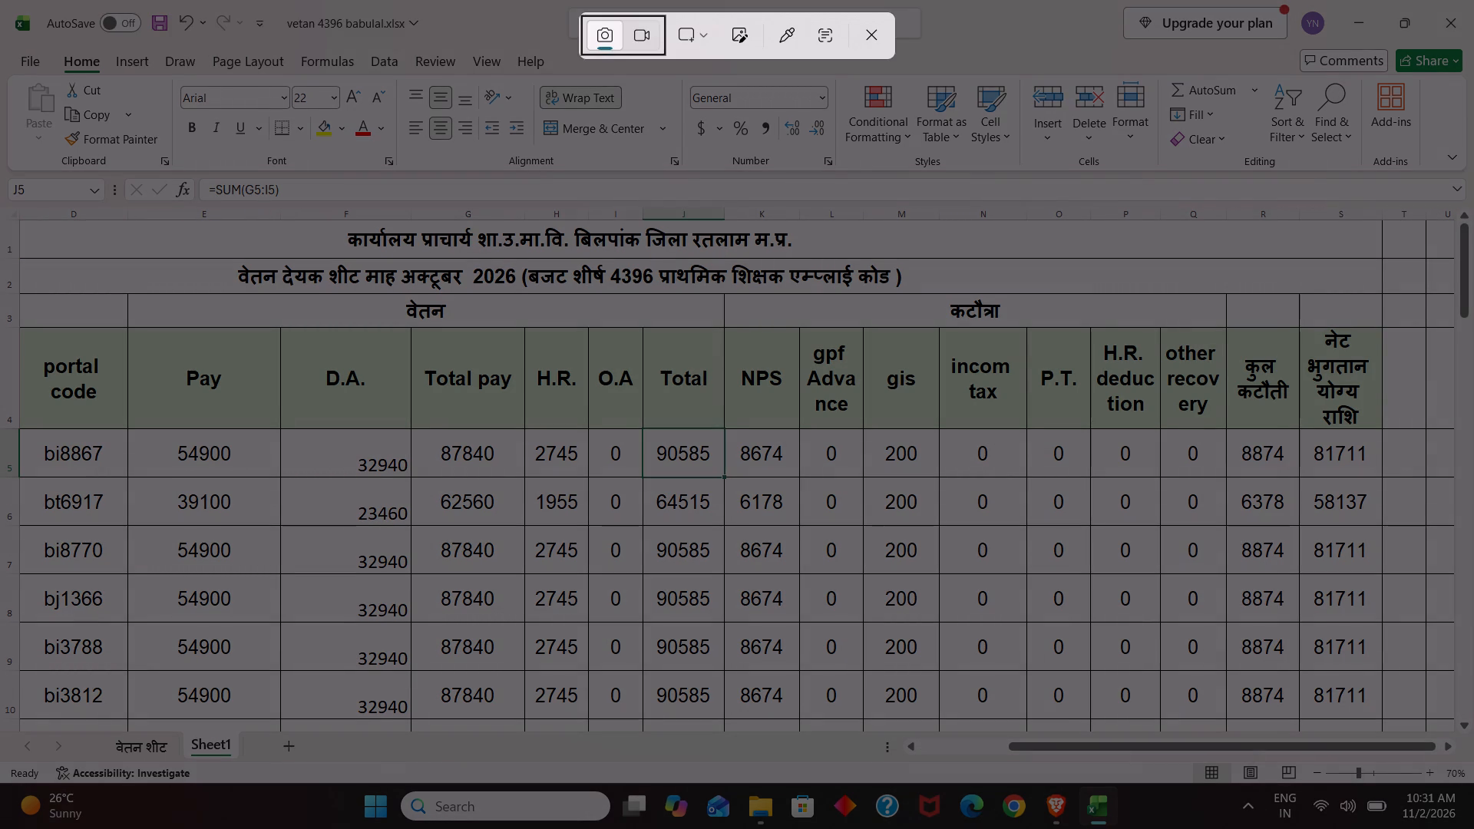
pyautogui.moveTo(127, 294); pyautogui.dragTo(155, 408)
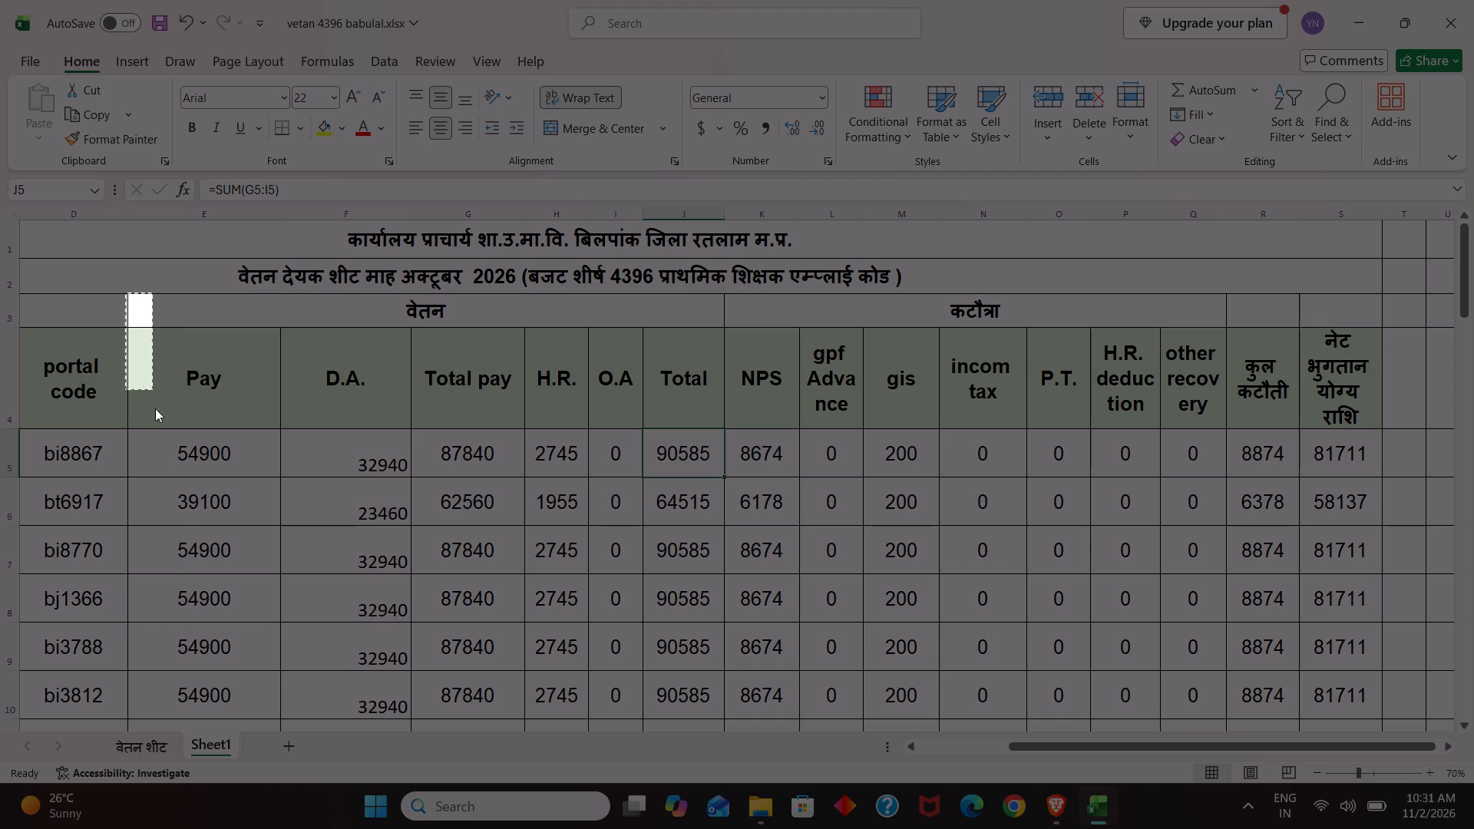
pyautogui.moveTo(155, 408); pyautogui.dragTo(244, 692)
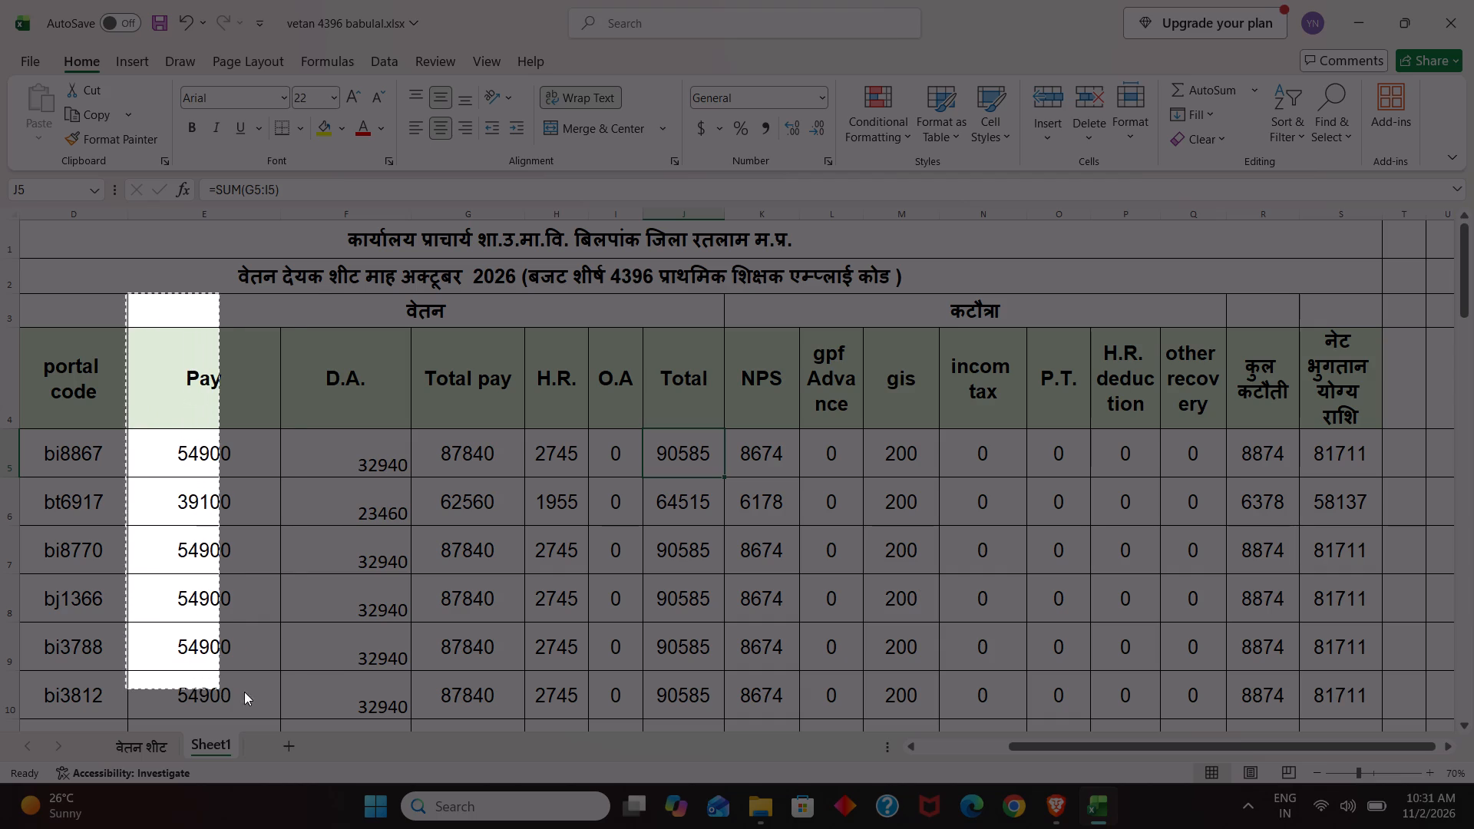
pyautogui.moveTo(244, 692); pyautogui.dragTo(1449, 636)
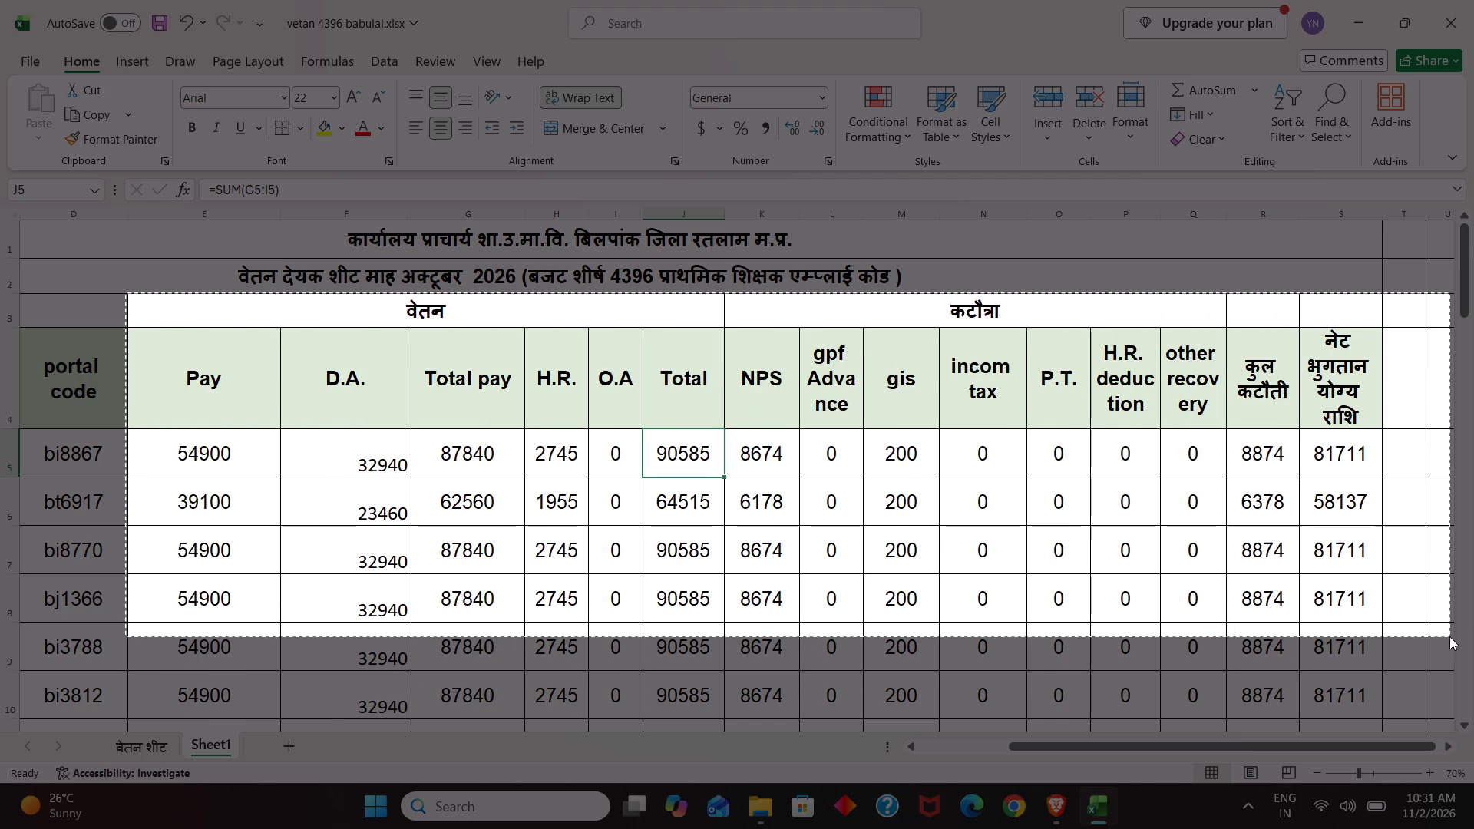
pyautogui.moveTo(1449, 636); pyautogui.dragTo(1388, 671)
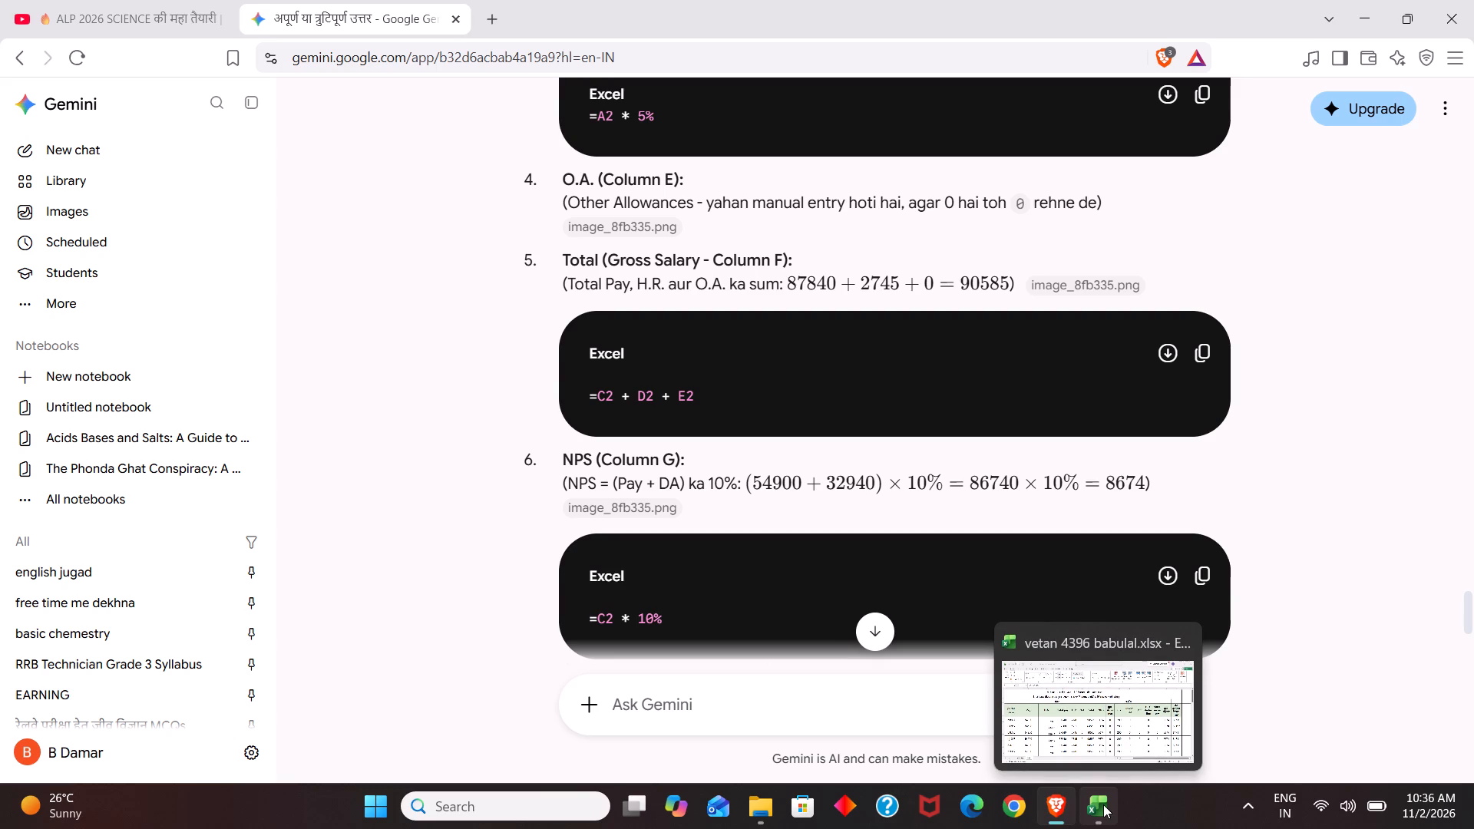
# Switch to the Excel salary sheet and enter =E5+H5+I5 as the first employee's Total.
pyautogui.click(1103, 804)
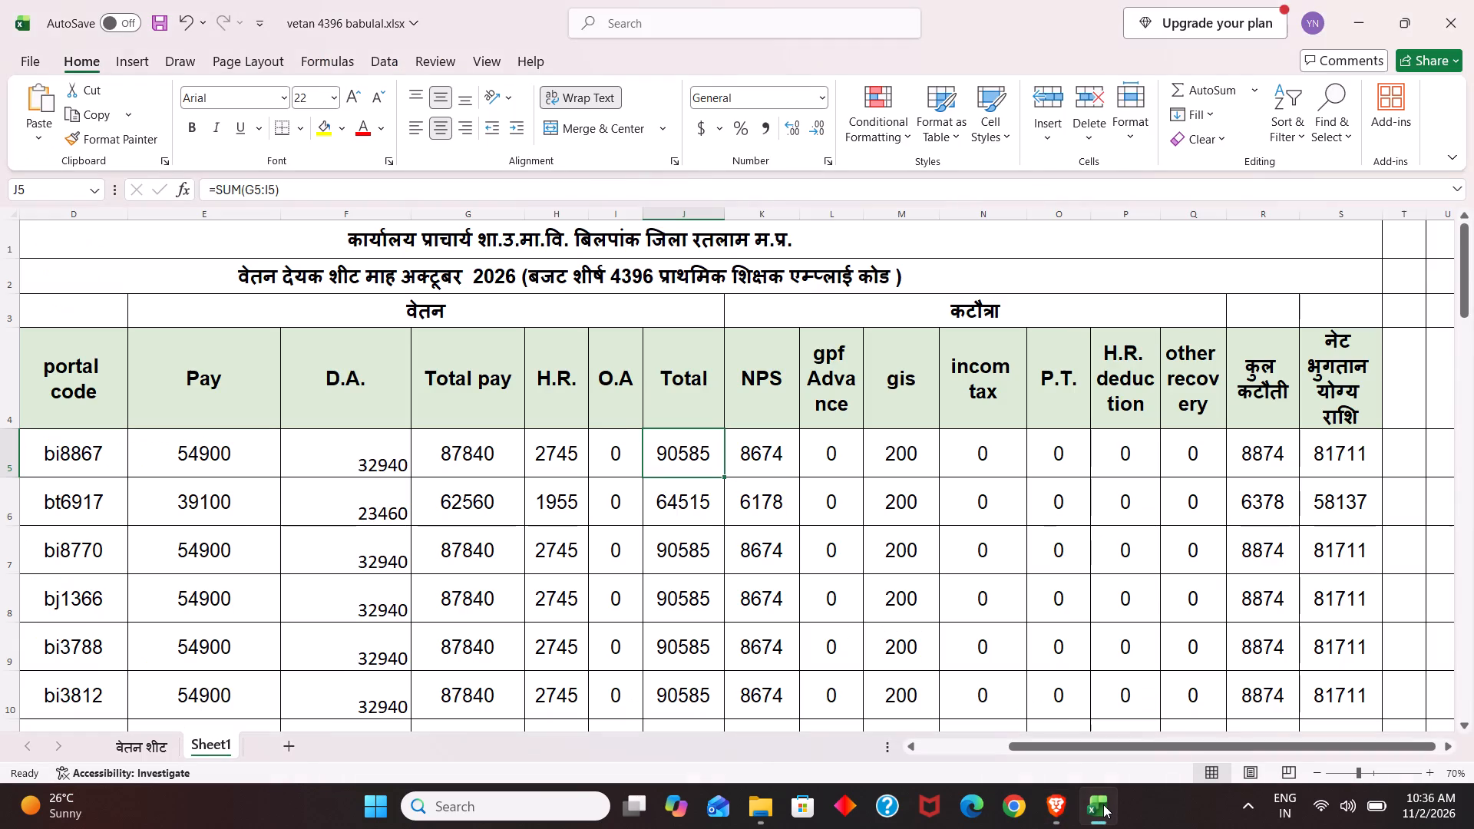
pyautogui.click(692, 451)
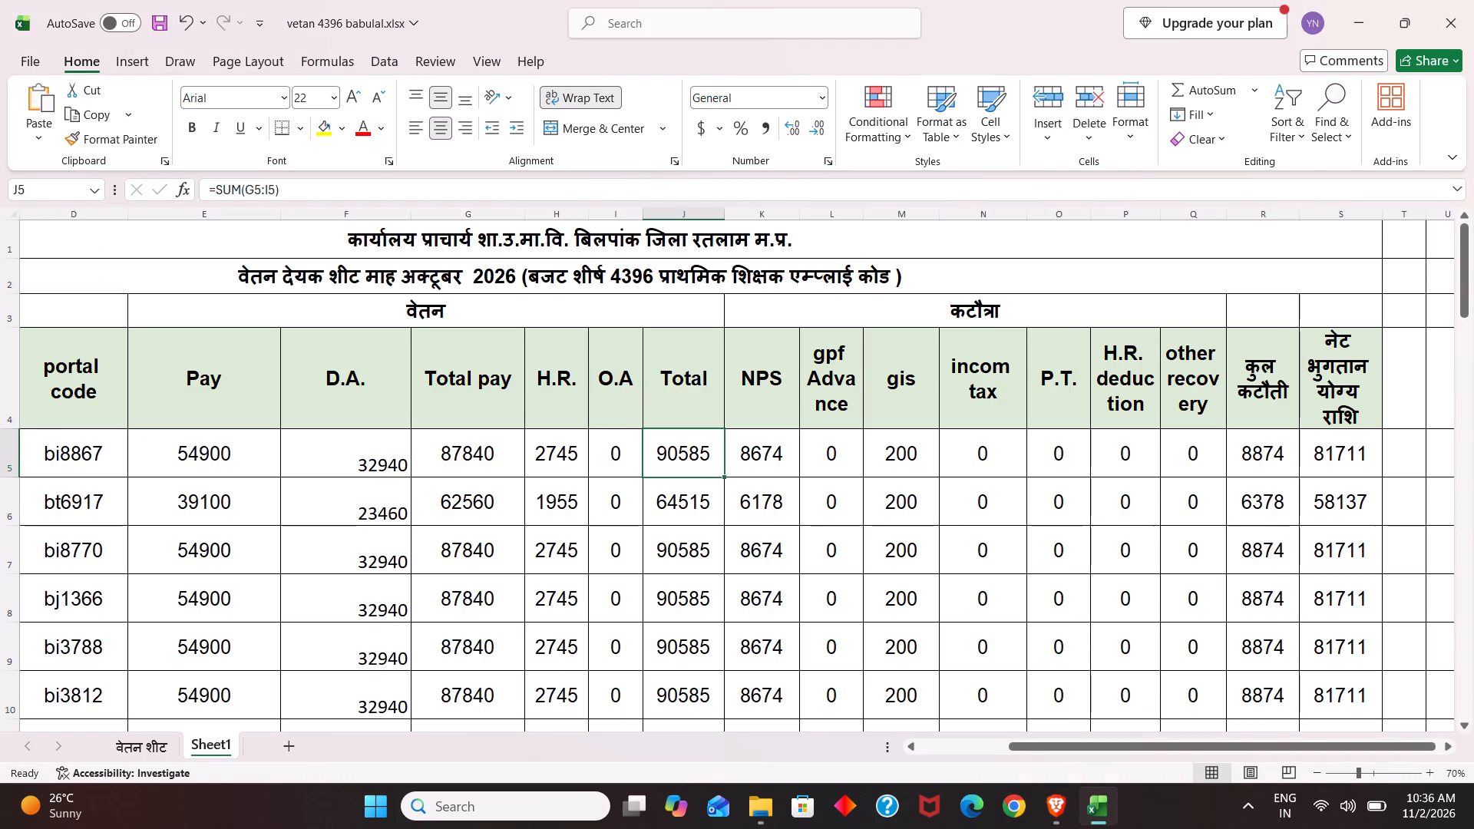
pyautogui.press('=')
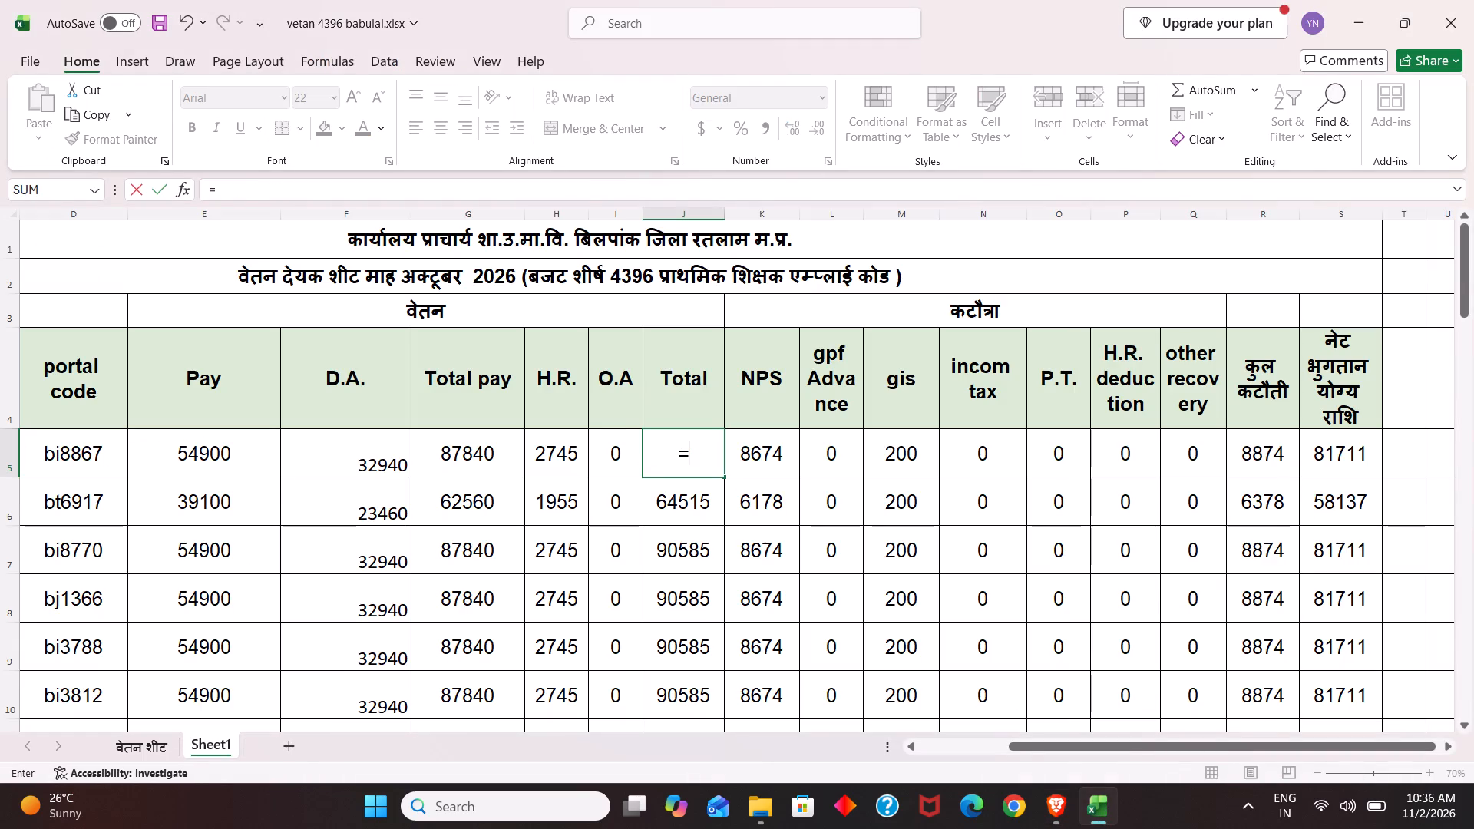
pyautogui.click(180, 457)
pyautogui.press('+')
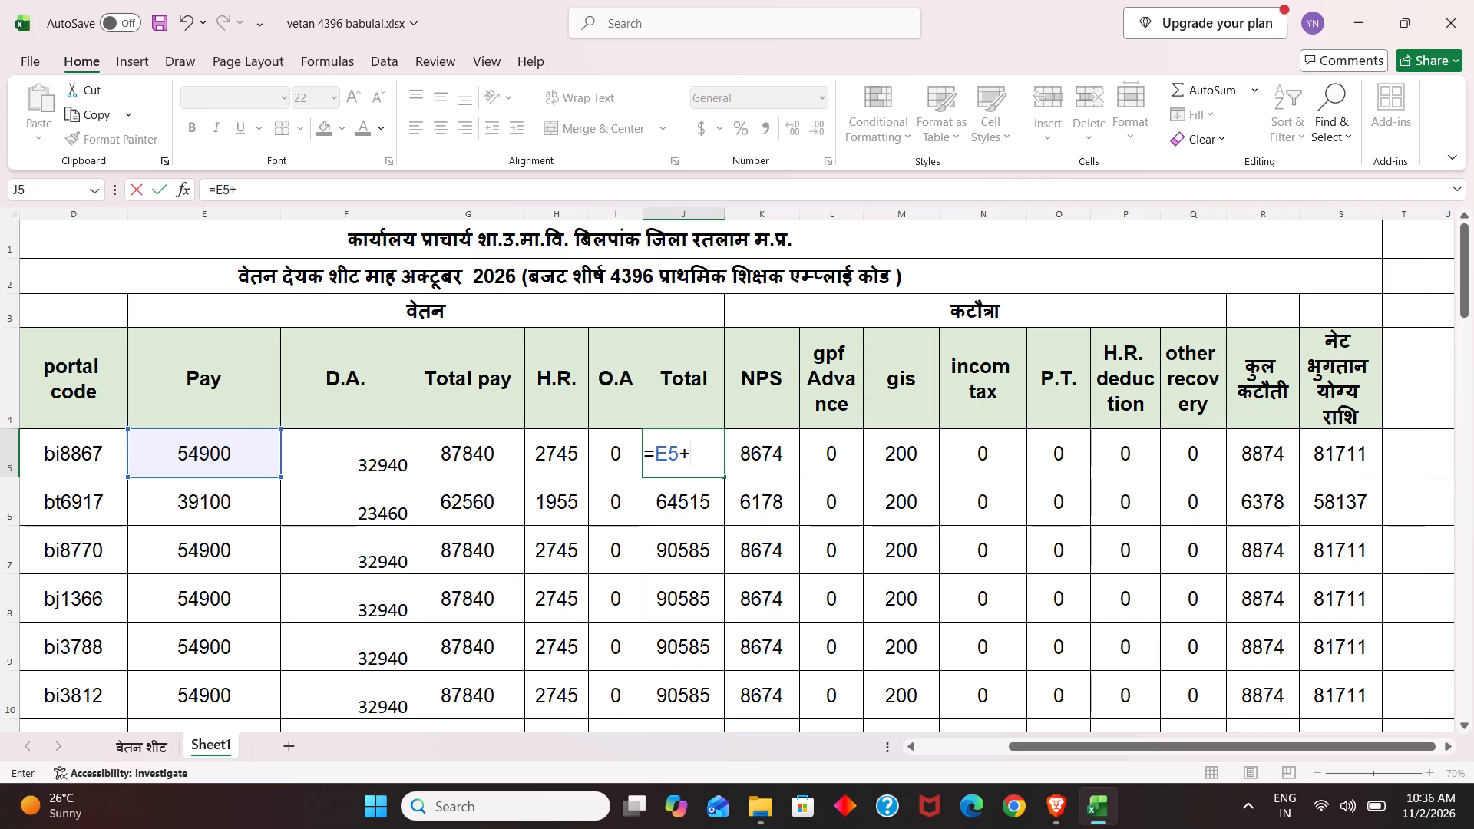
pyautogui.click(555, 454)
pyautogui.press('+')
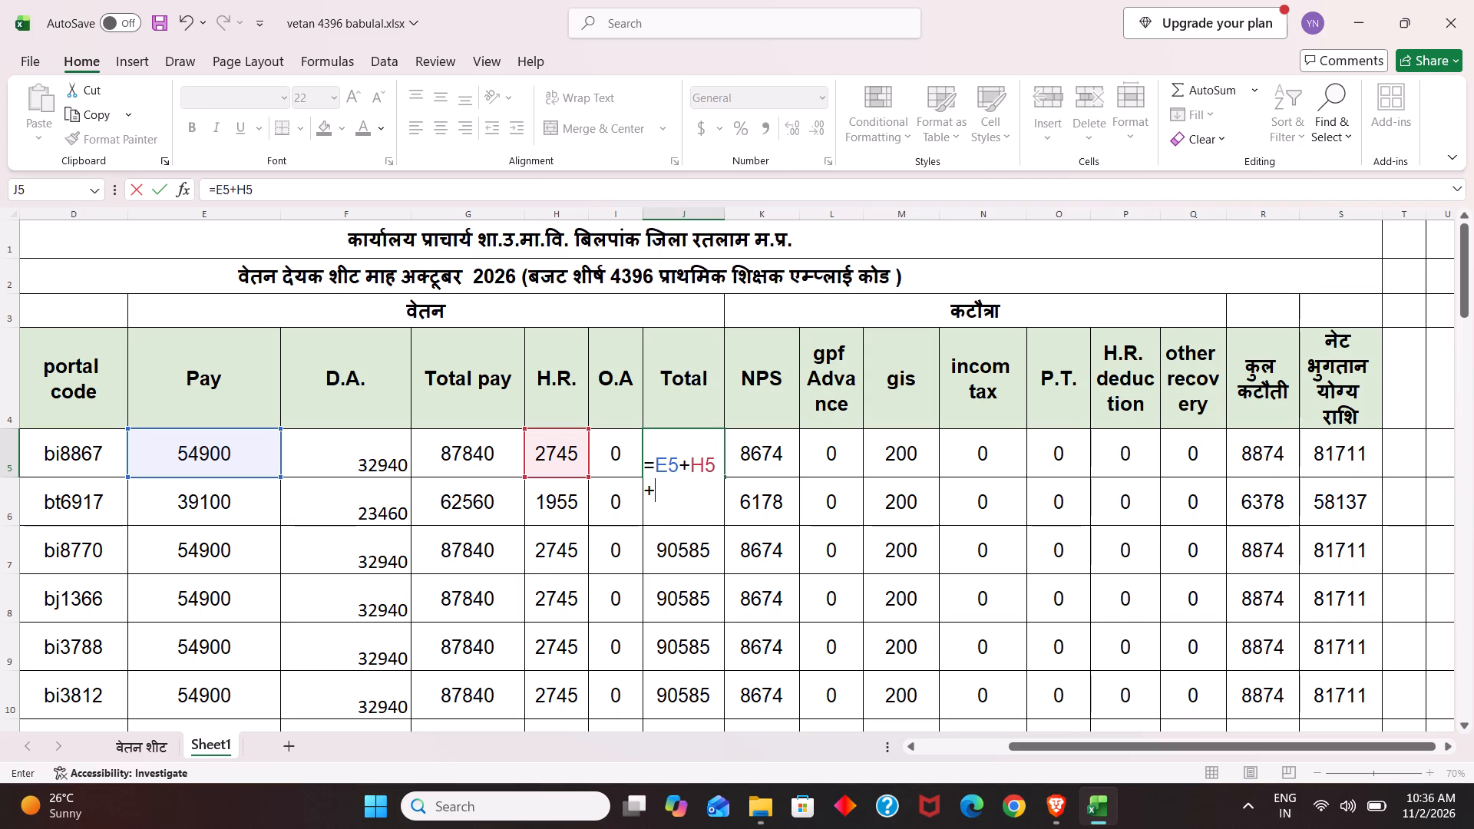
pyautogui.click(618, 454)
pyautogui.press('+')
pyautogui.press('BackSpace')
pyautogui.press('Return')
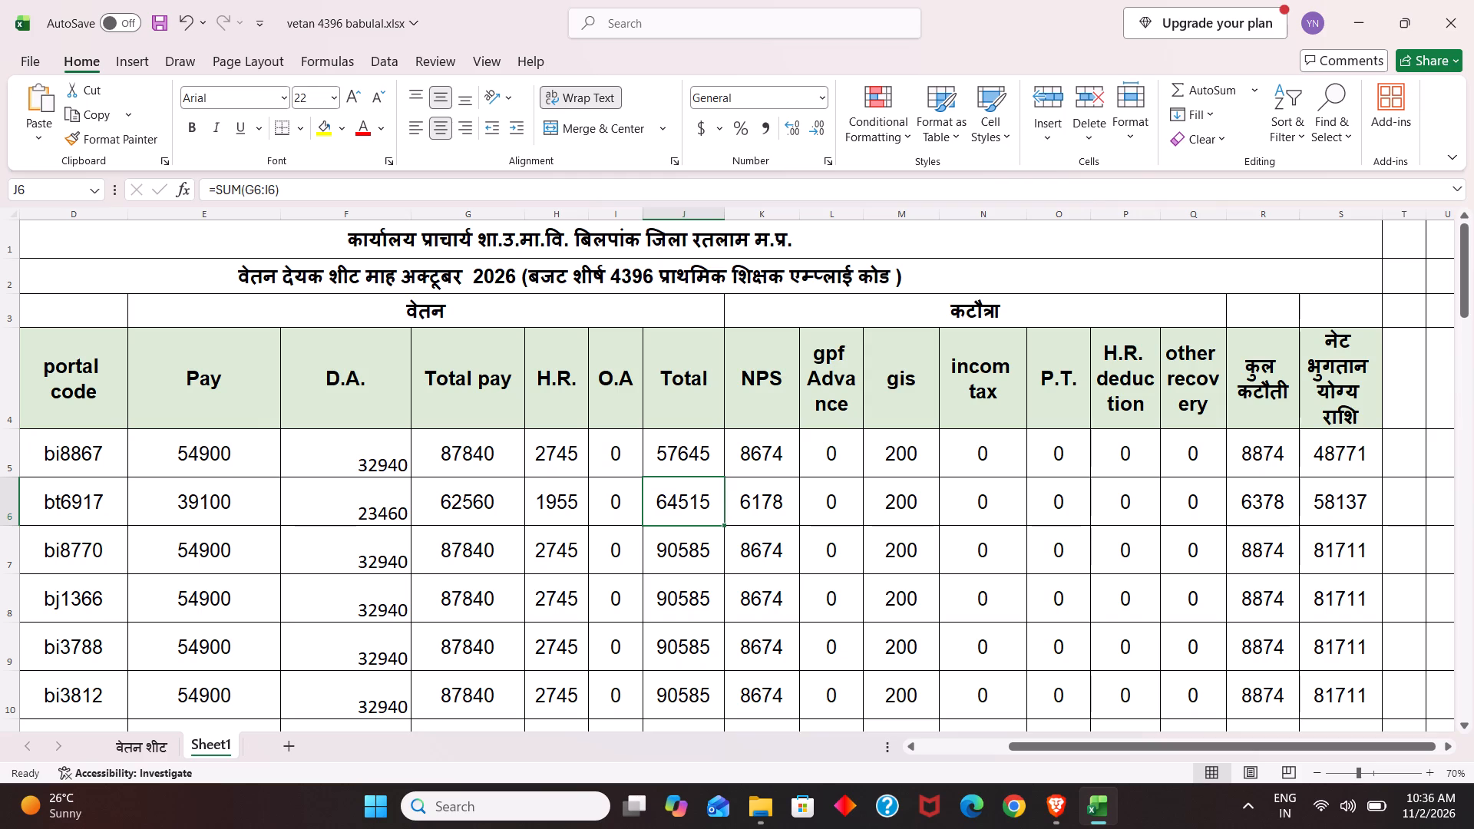
# Replace the first employee's Total formula with =G5+H5+I5, adding Total pay, H.R. and O.A.
pyautogui.click(692, 455)
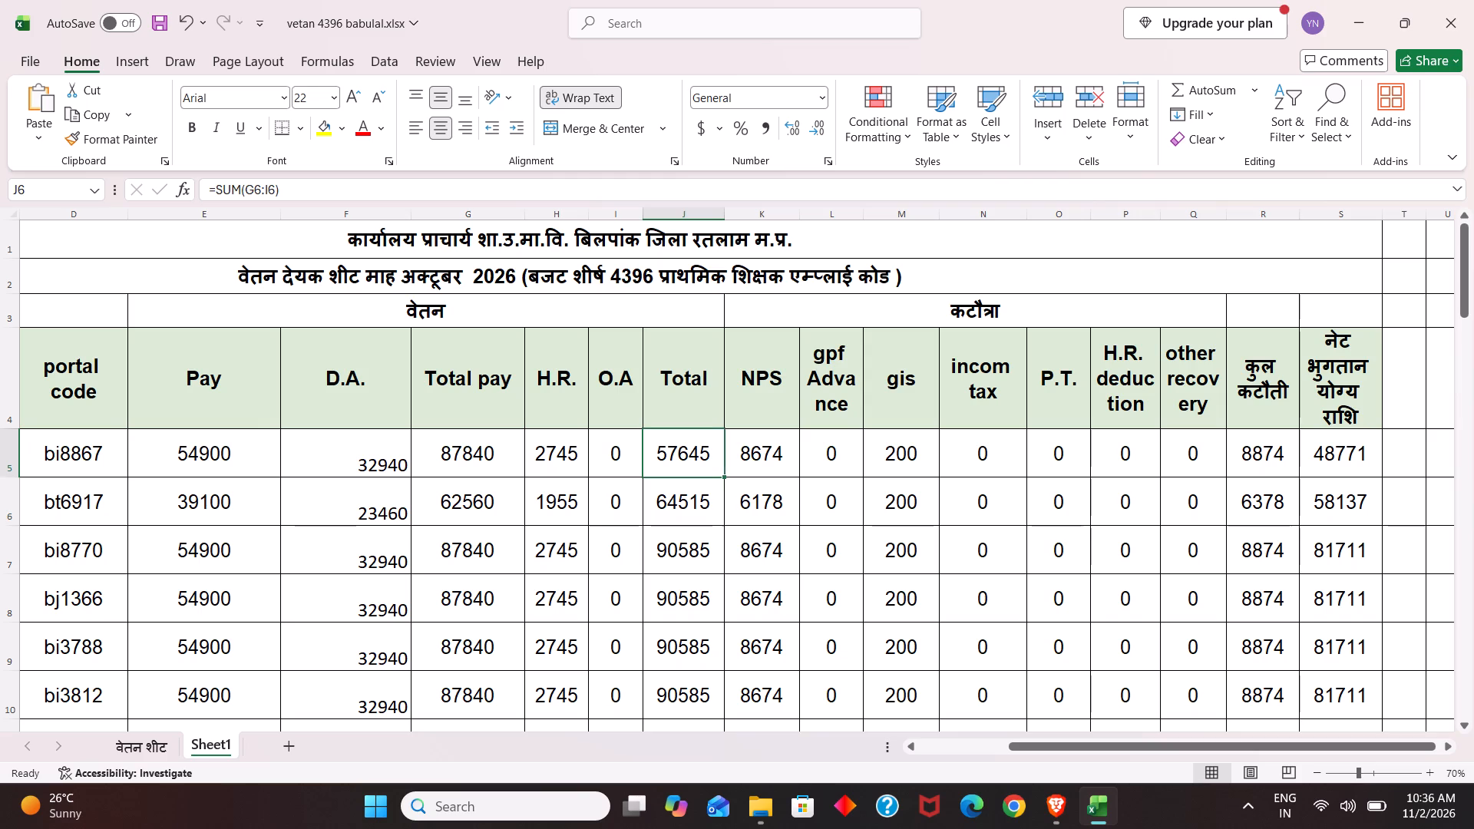
pyautogui.doubleClick(692, 455)
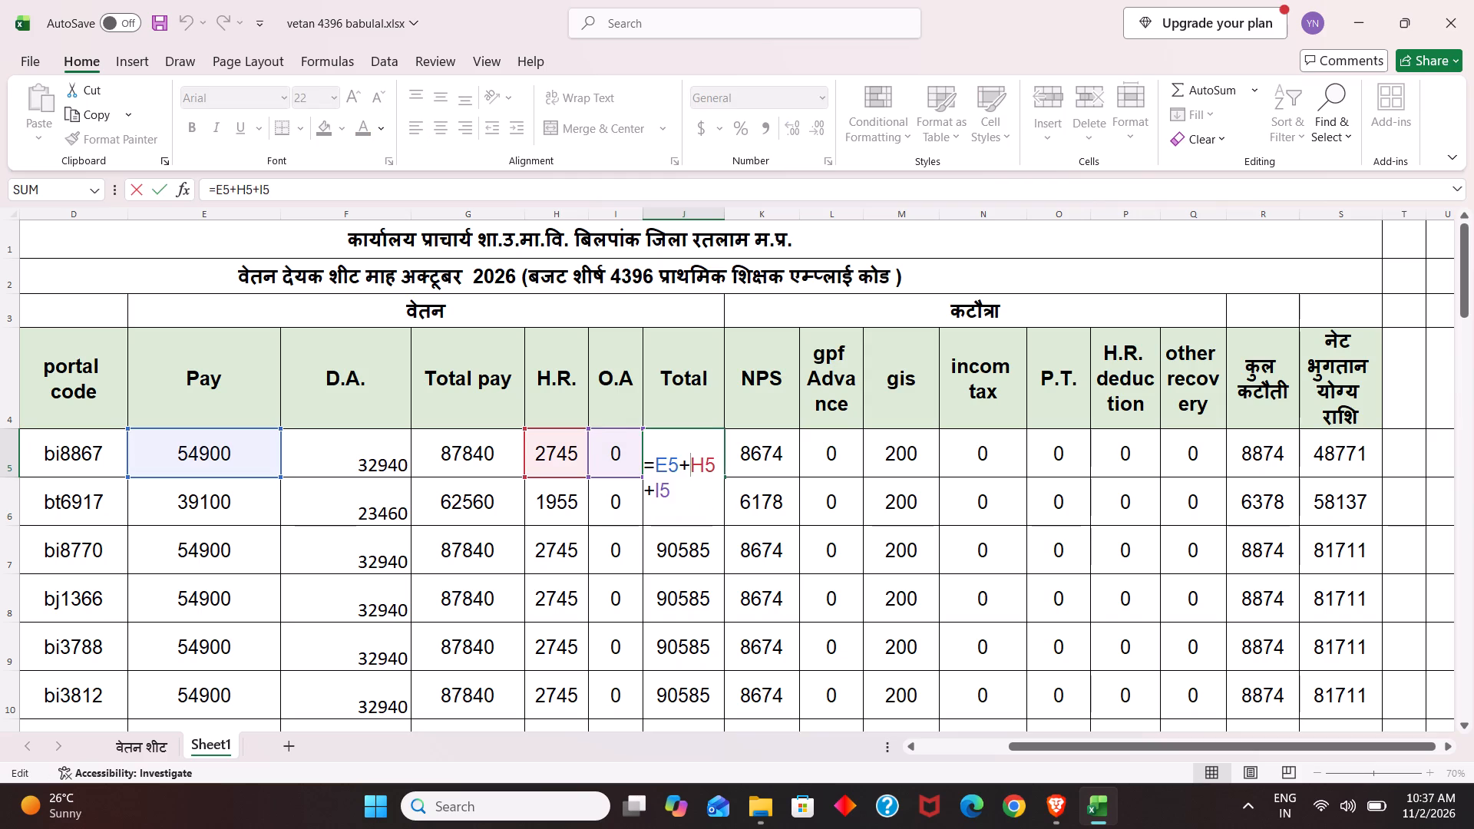
pyautogui.click(692, 486)
pyautogui.press('BackSpace')
pyautogui.press('BackSpace')
pyautogui.press('BackSpace')
pyautogui.press('BackSpace')
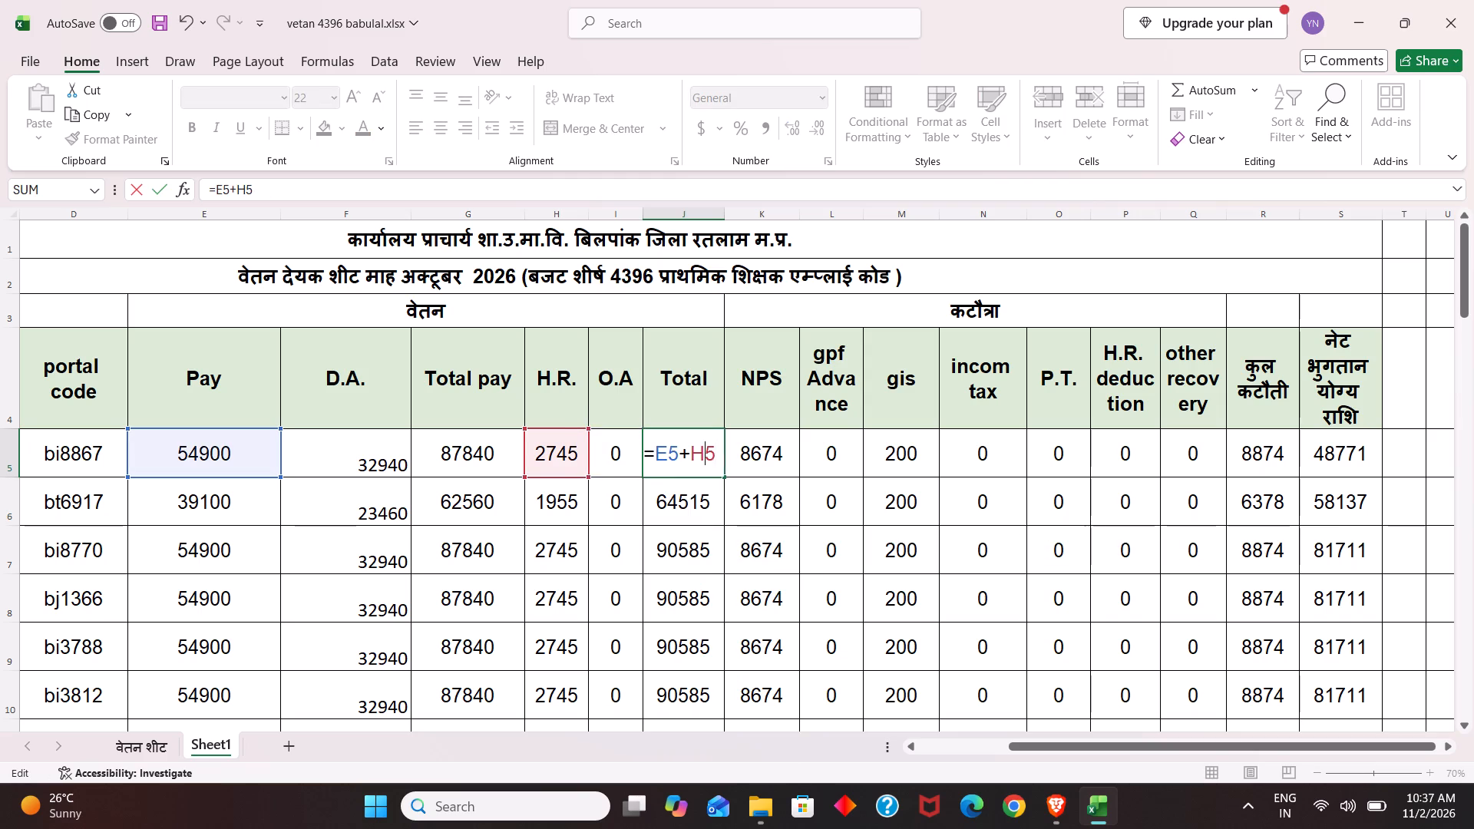
pyautogui.press('BackSpace')
pyautogui.press('BackSpace')
pyautogui.press('BackSpace')
pyautogui.press('BackSpace')
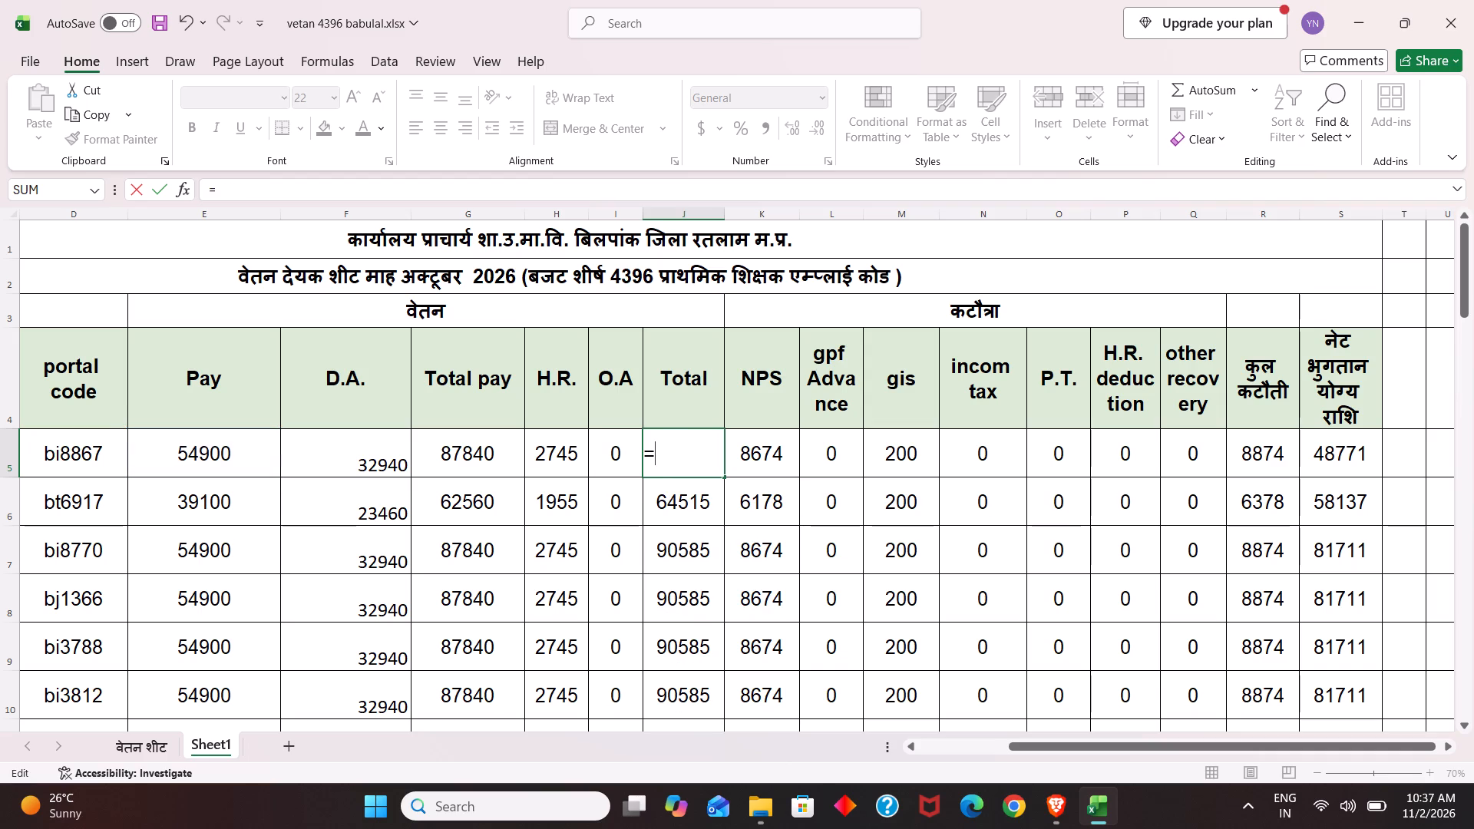
pyautogui.click(487, 455)
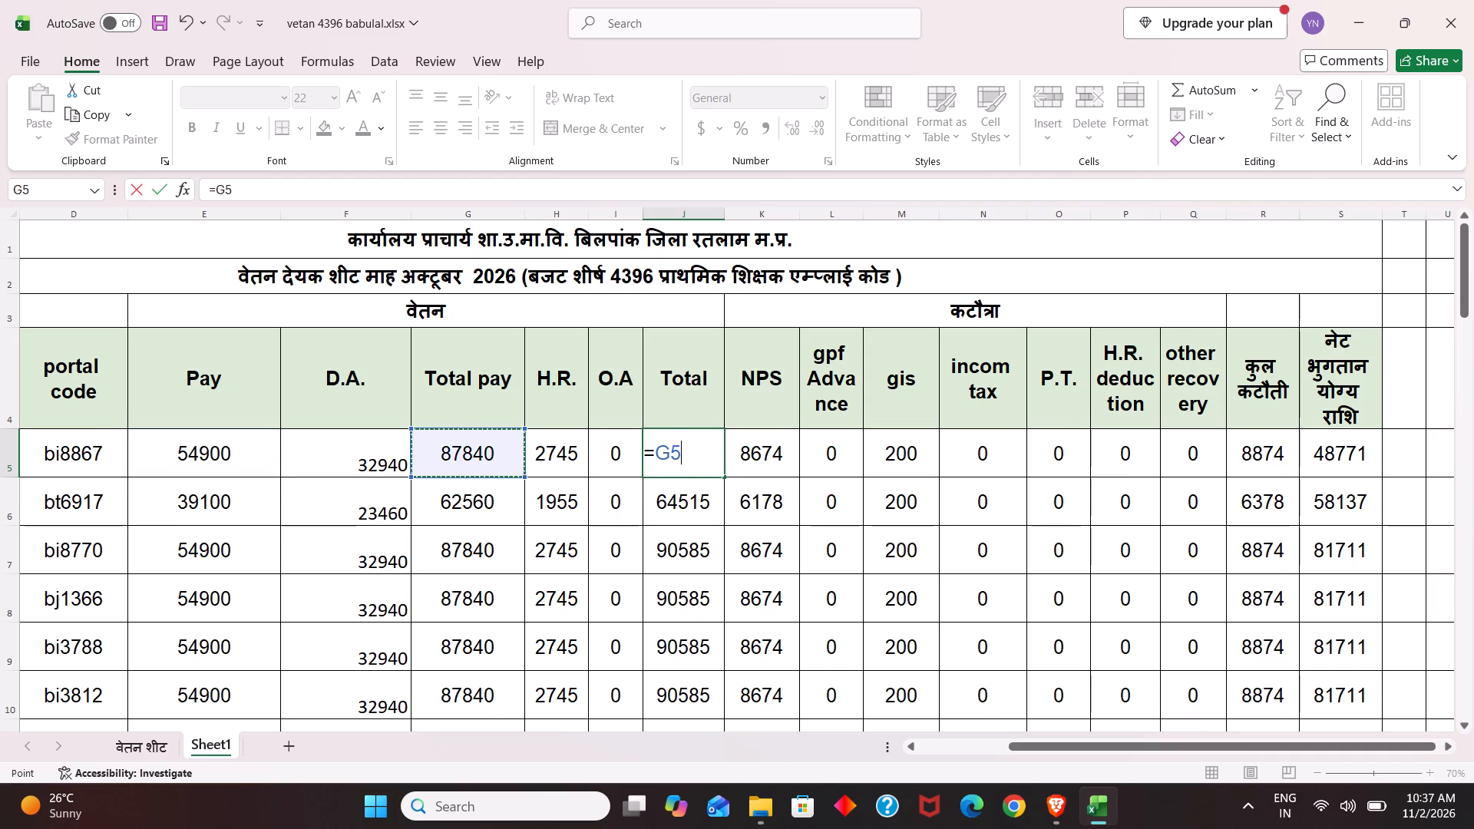
pyautogui.press('+')
pyautogui.click(567, 461)
pyautogui.press('+')
pyautogui.click(618, 459)
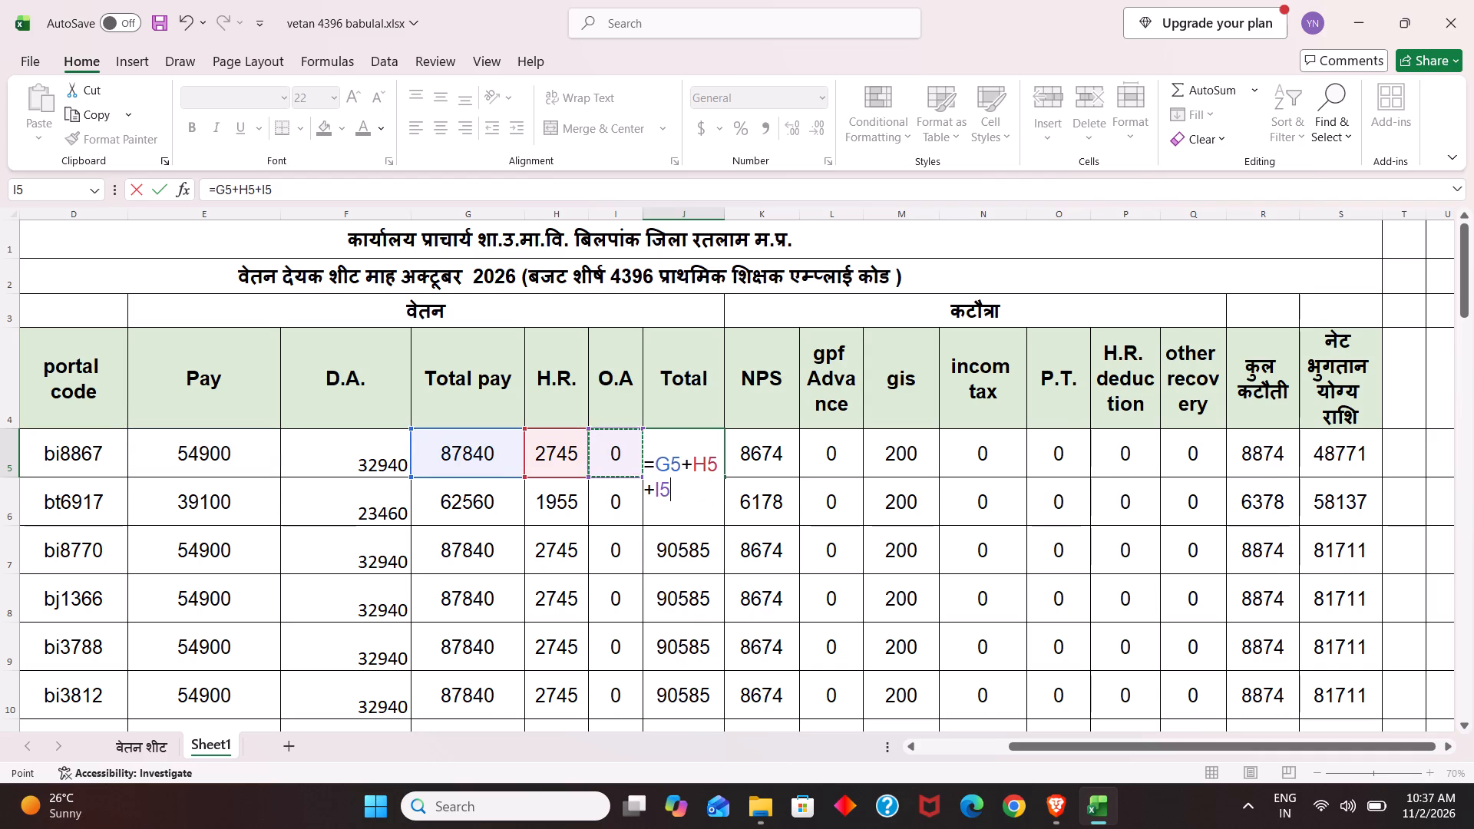
pyautogui.press('Return')
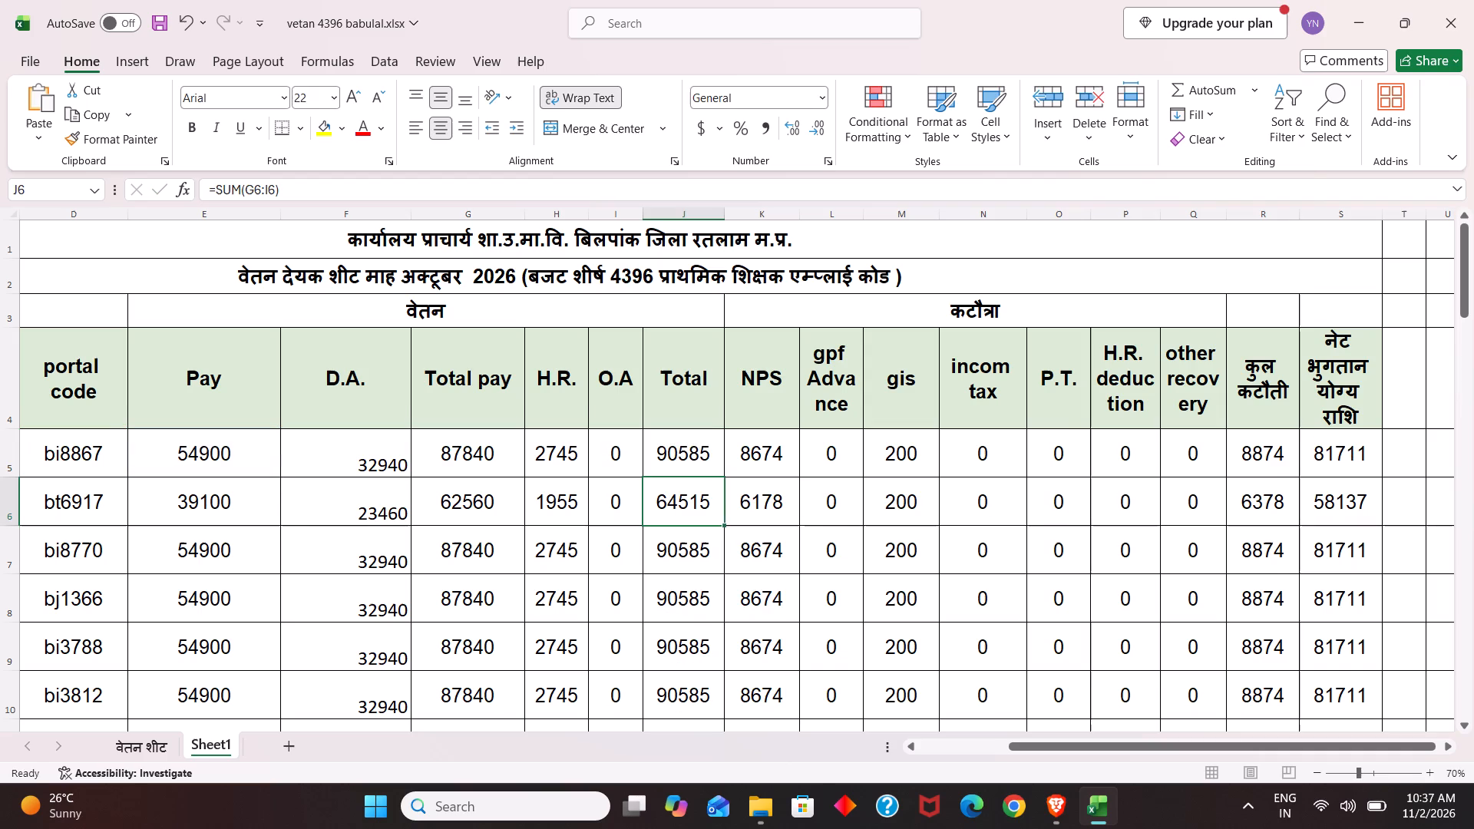
# Recheck Gemini's Total formula, then fill the first employee's Total formula down column J through row 42.
pyautogui.click(1057, 802)
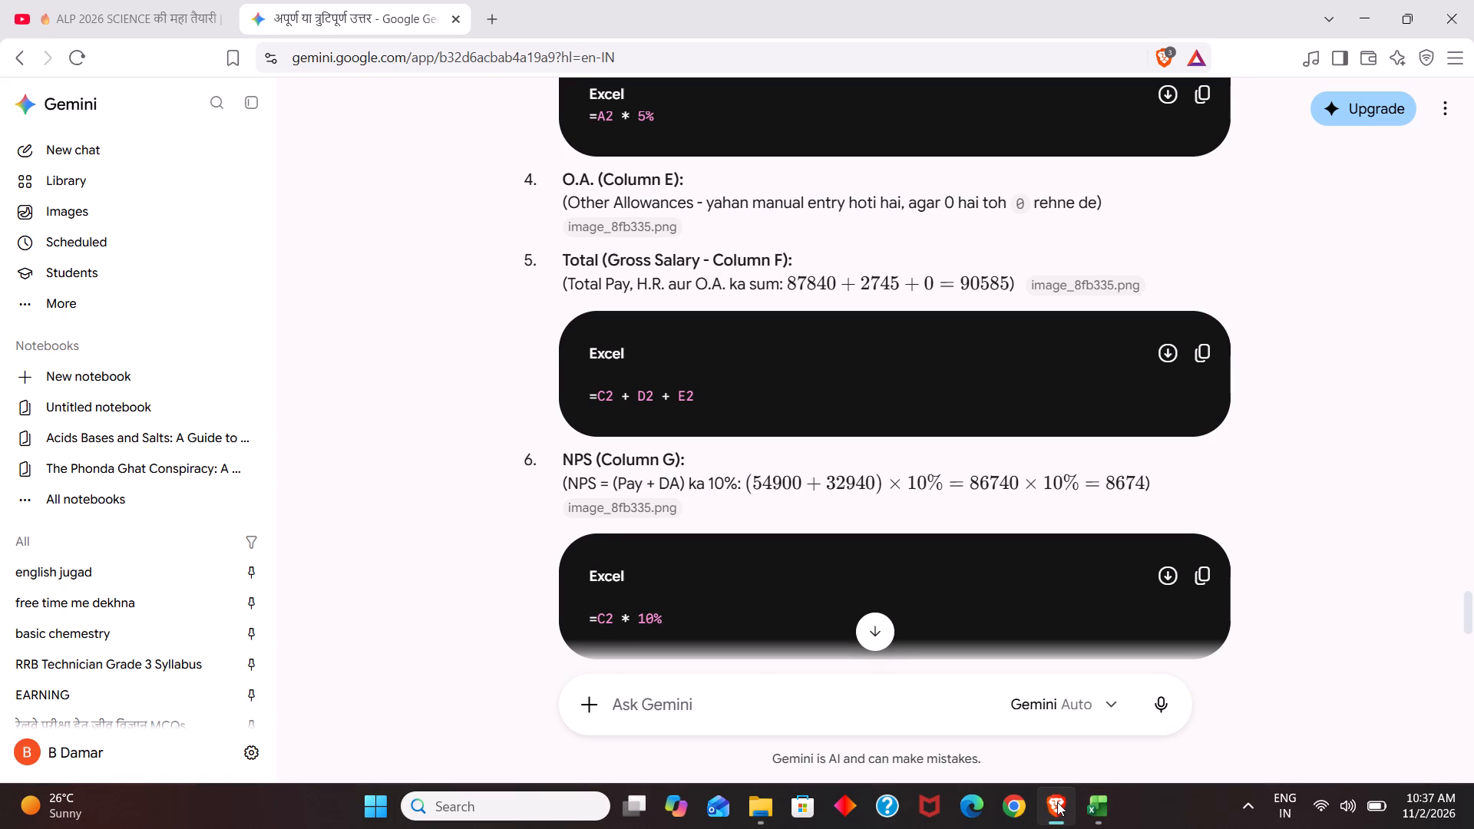
pyautogui.click(1100, 802)
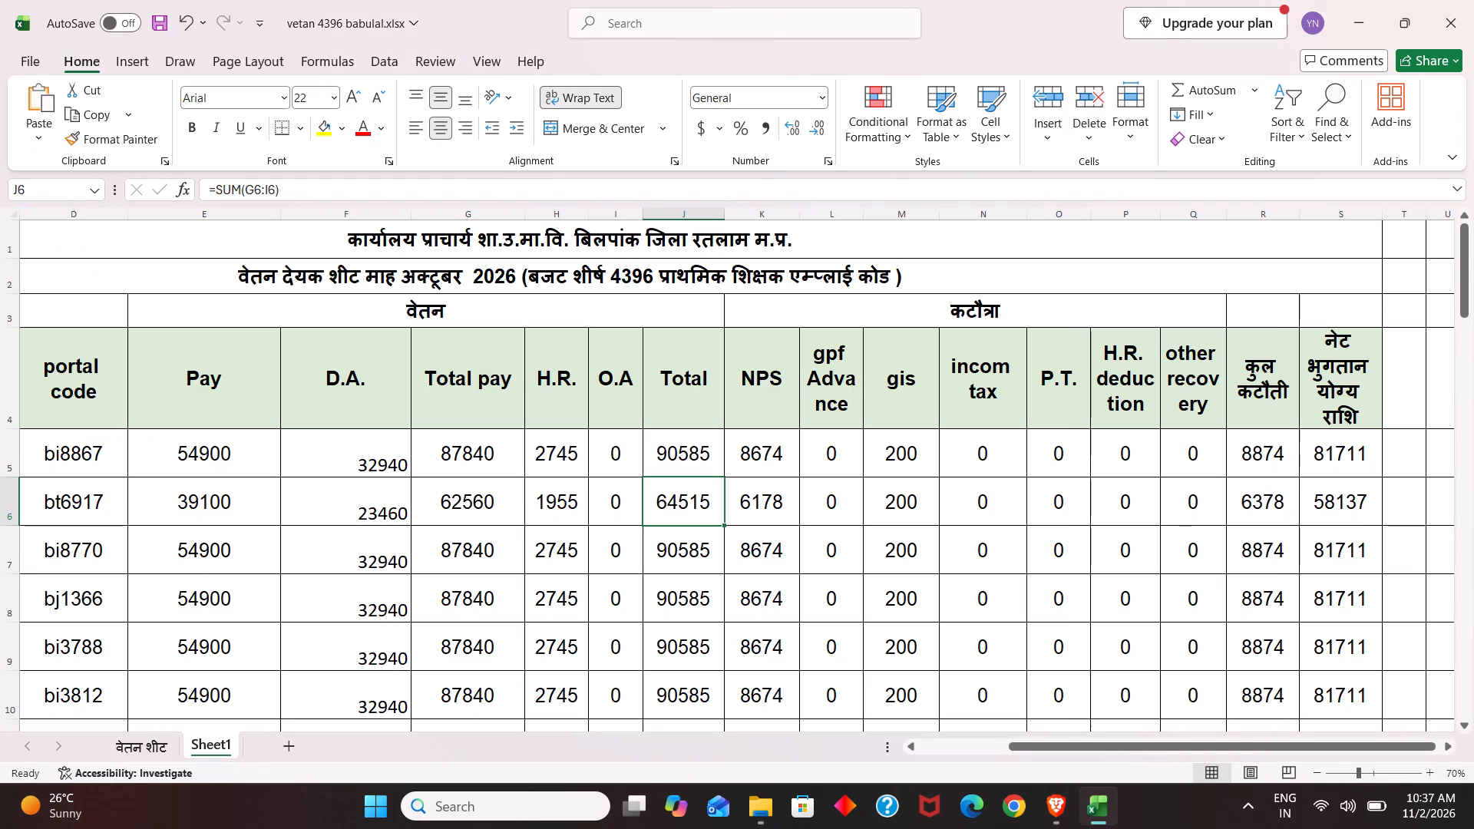
pyautogui.click(686, 404)
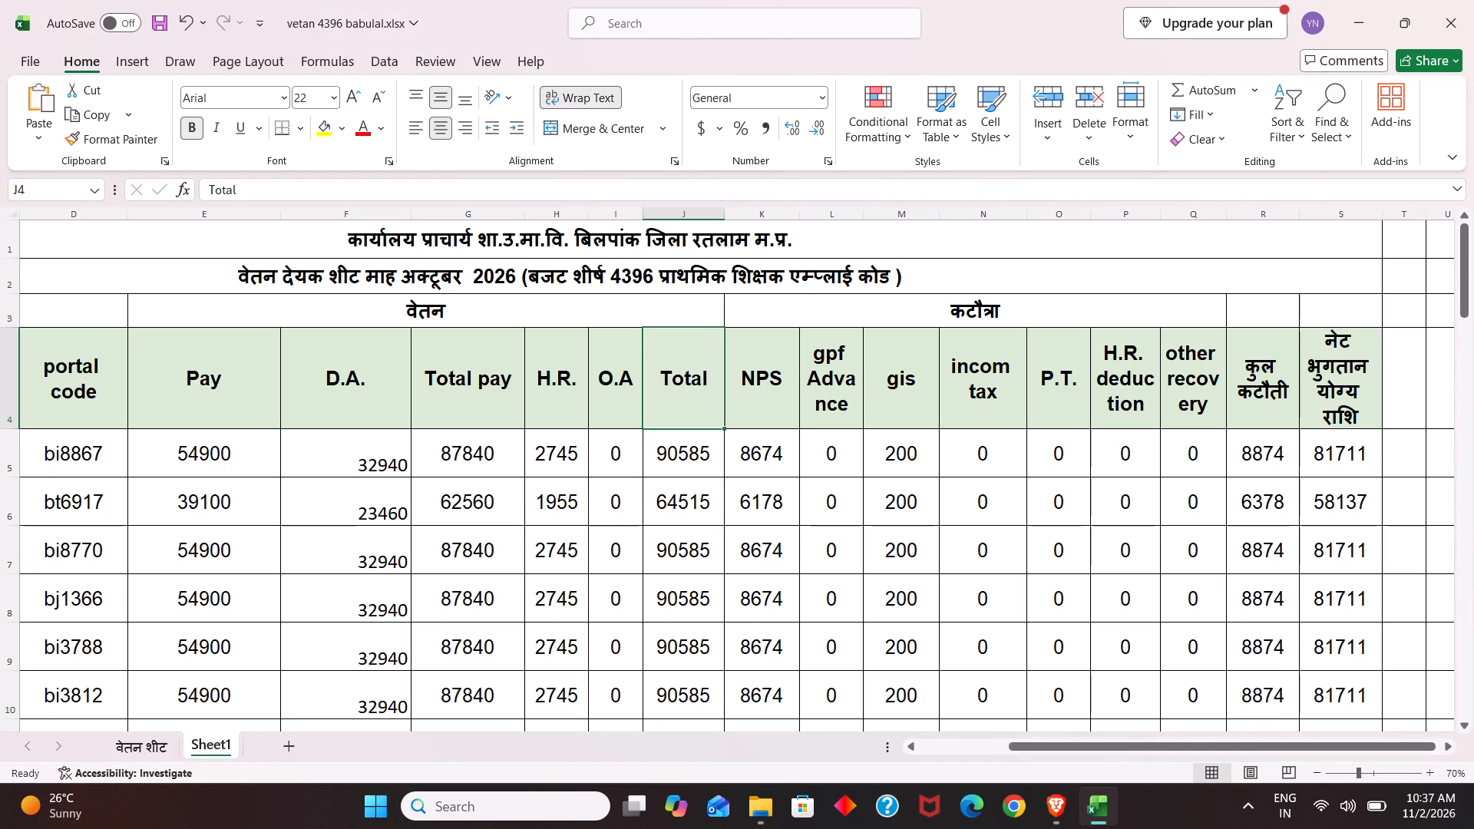
pyautogui.click(686, 455)
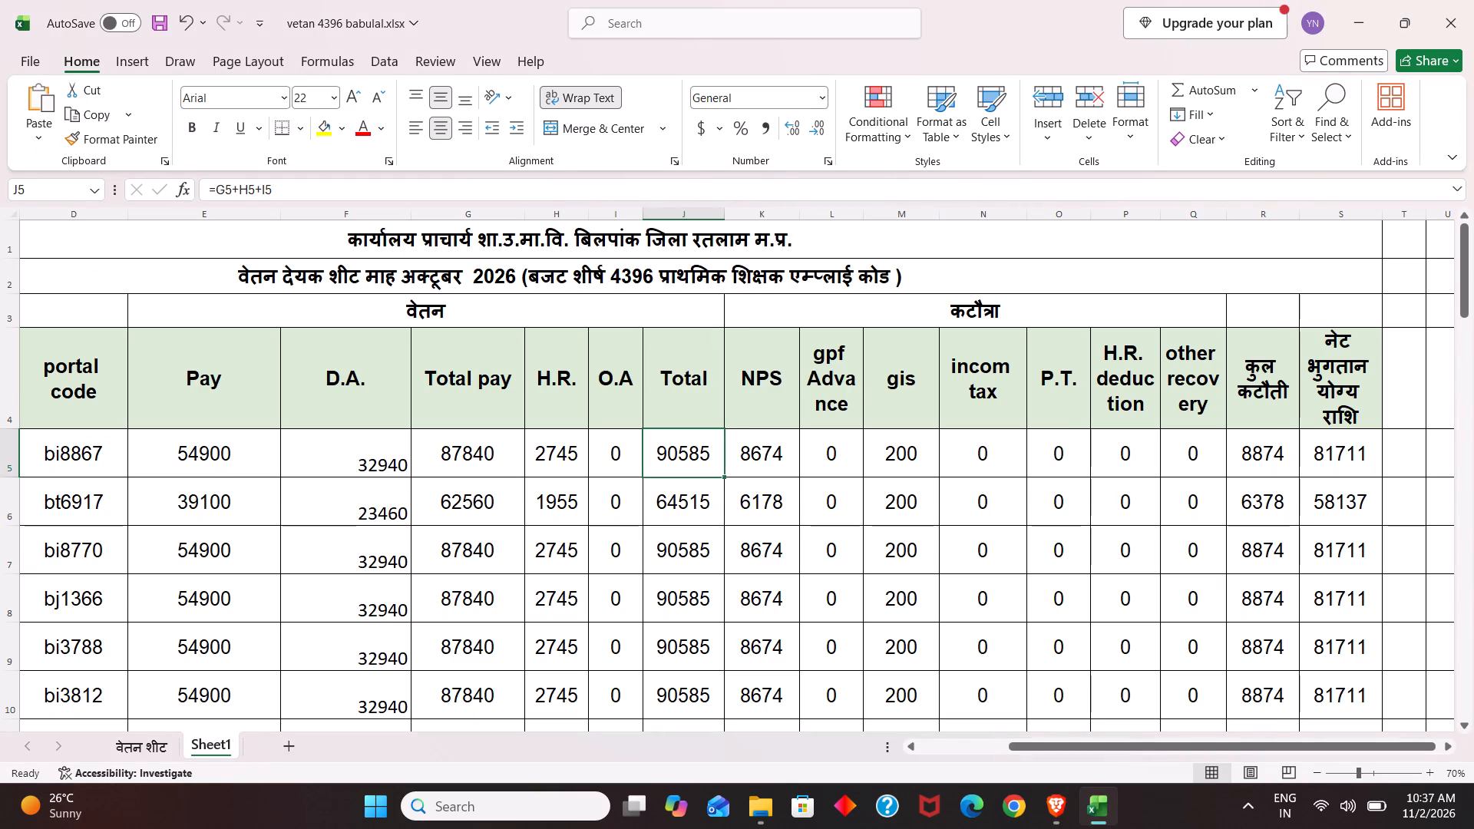
pyautogui.tripleClick(724, 479)
pyautogui.scroll(-1, 724, 479)
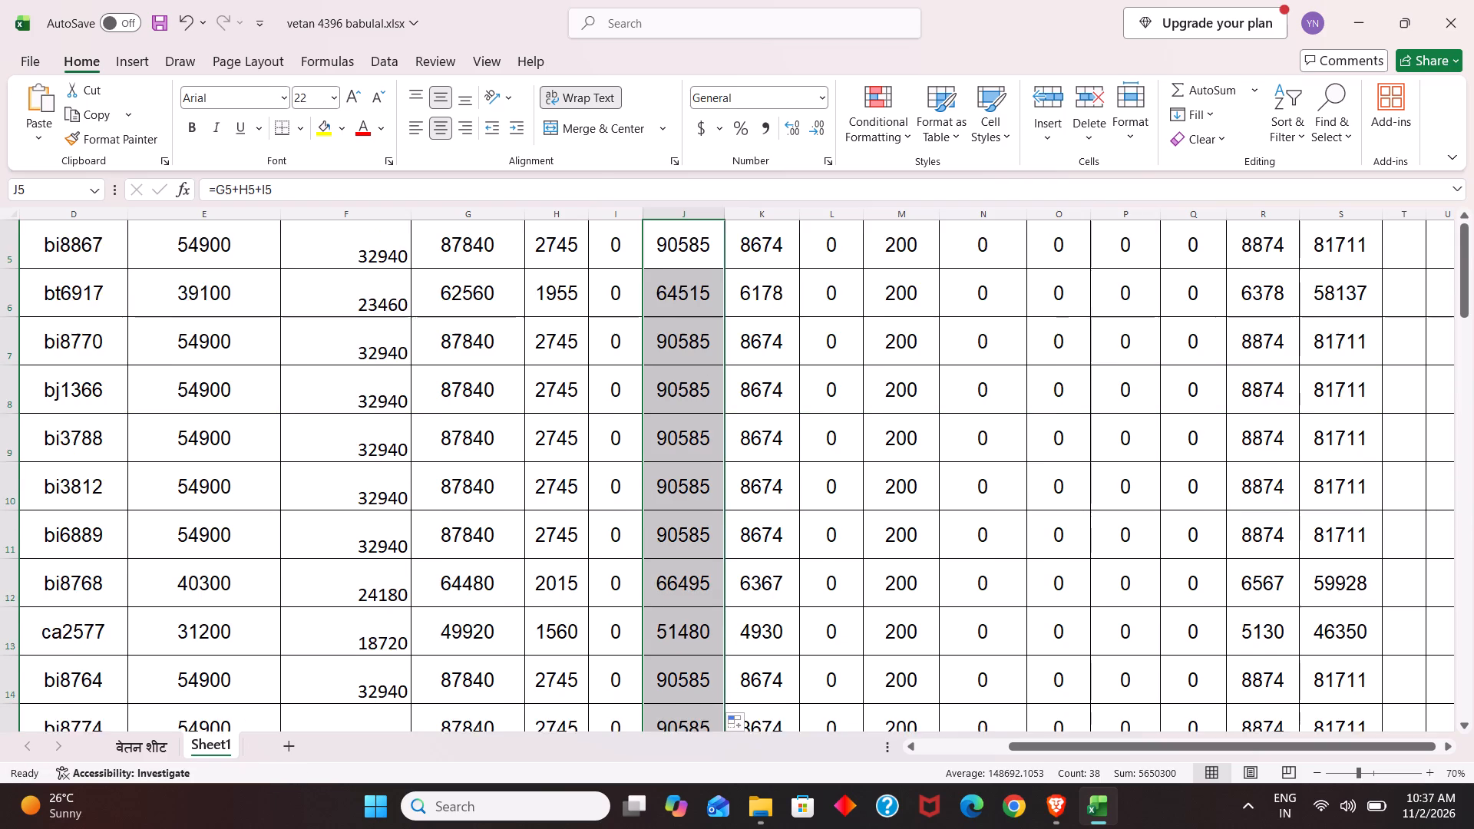
pyautogui.scroll(-4, 724, 479)
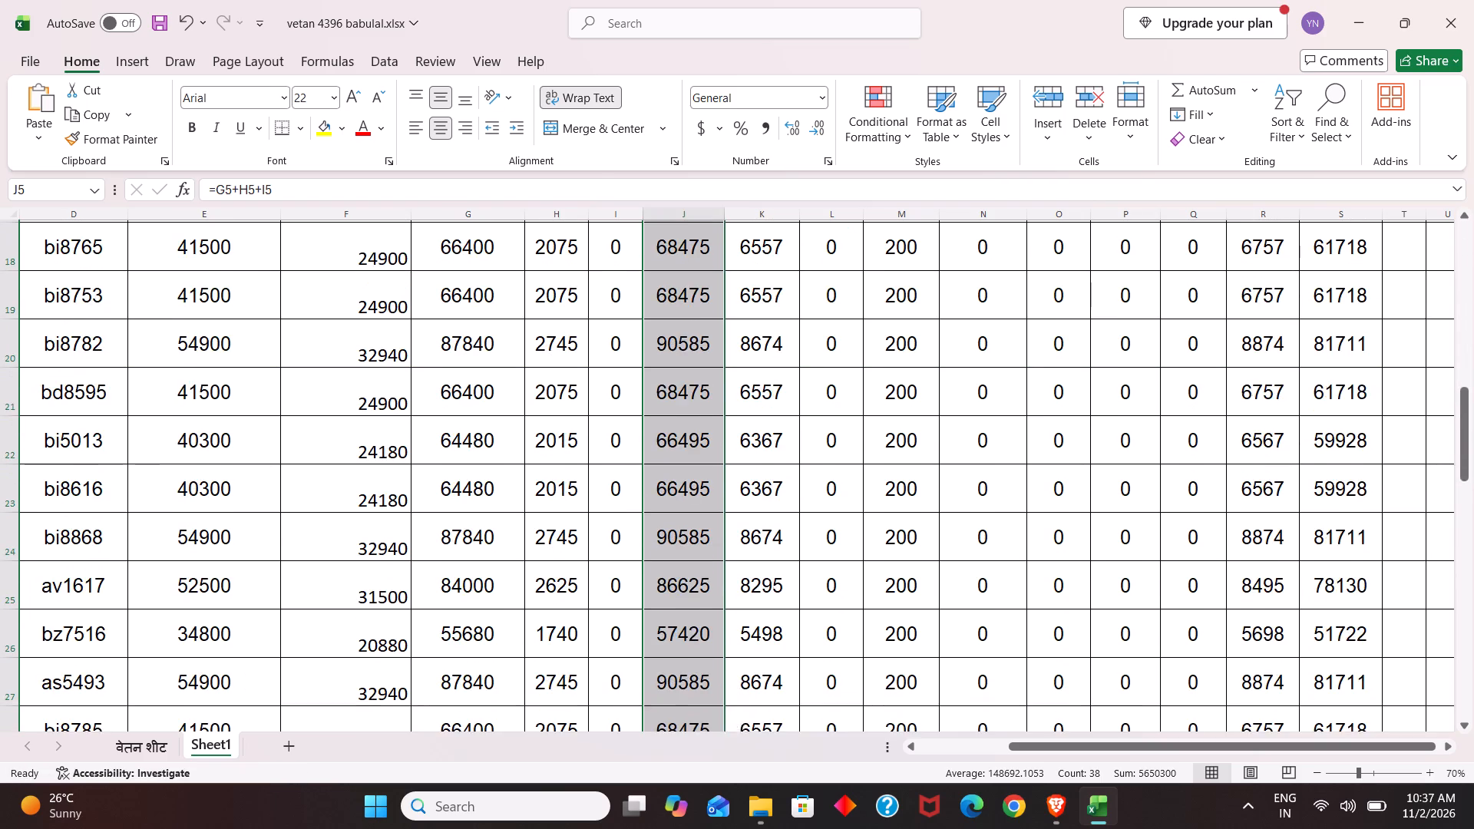
pyautogui.scroll(-3, 724, 479)
pyautogui.scroll(9, 724, 479)
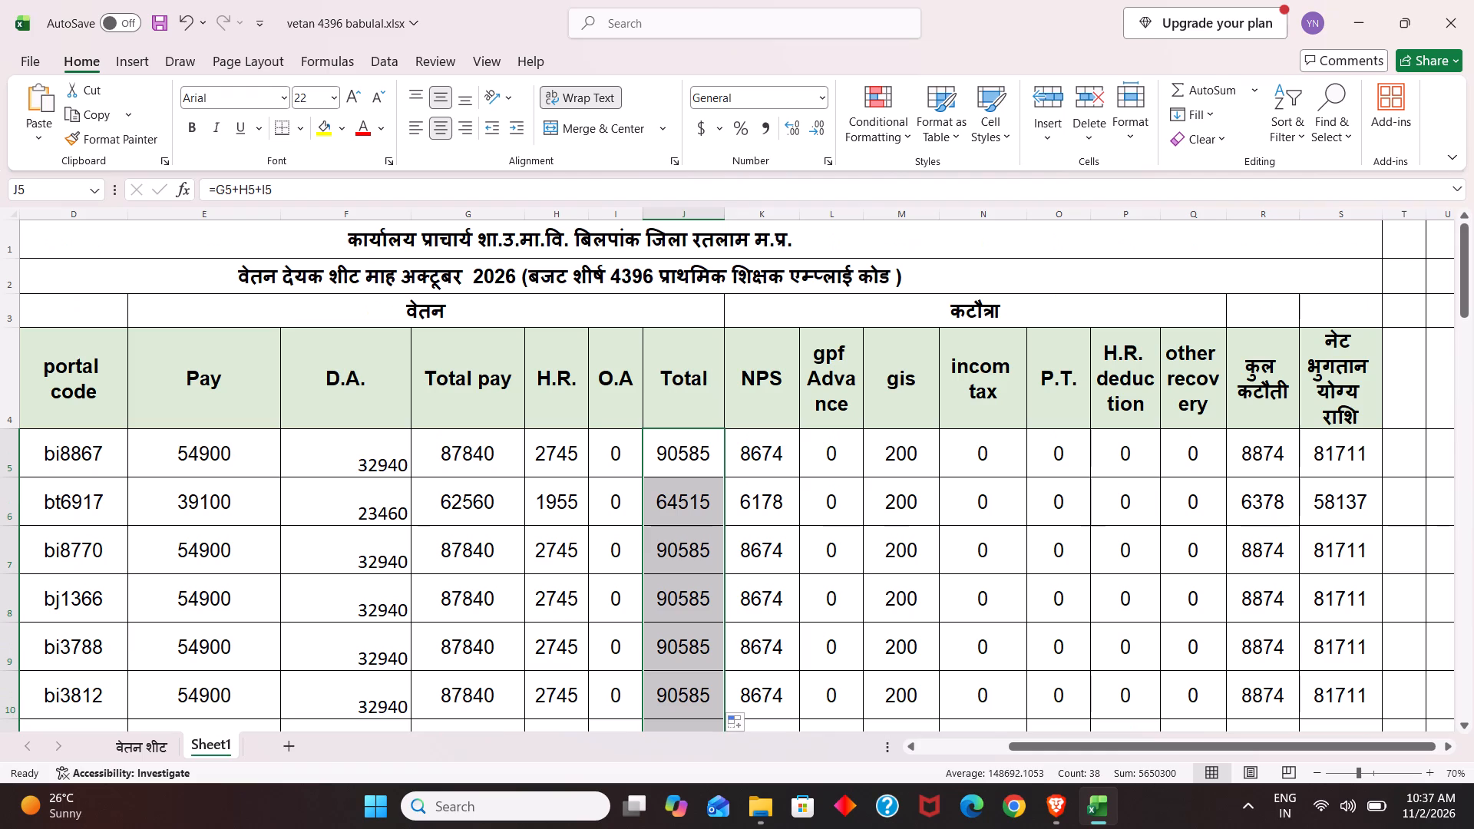
# Refill the Total formula from J5 down to the last employee in row 41, then check the formula in J42.
pyautogui.click(711, 471)
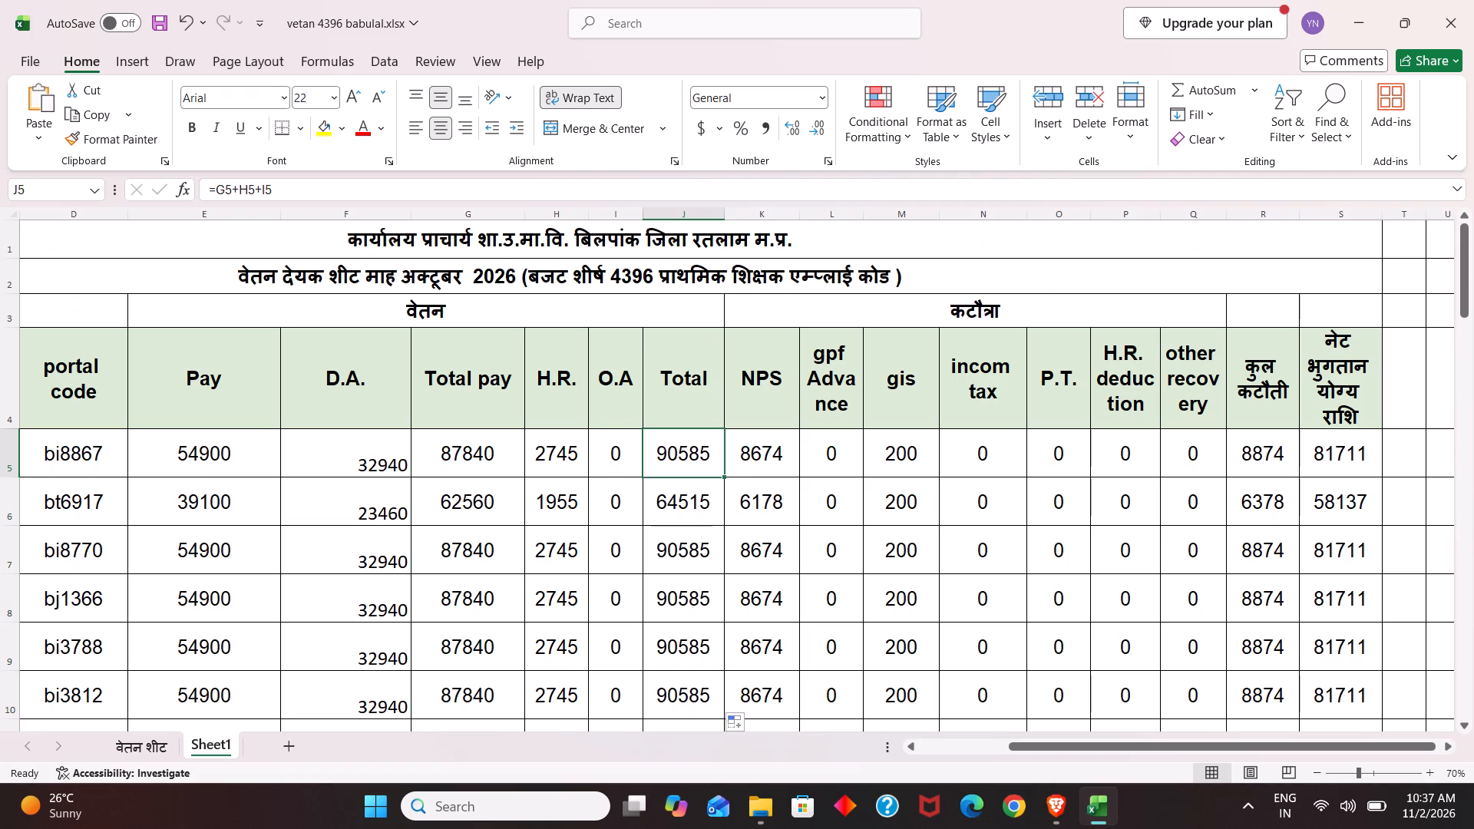
pyautogui.doubleClick(725, 474)
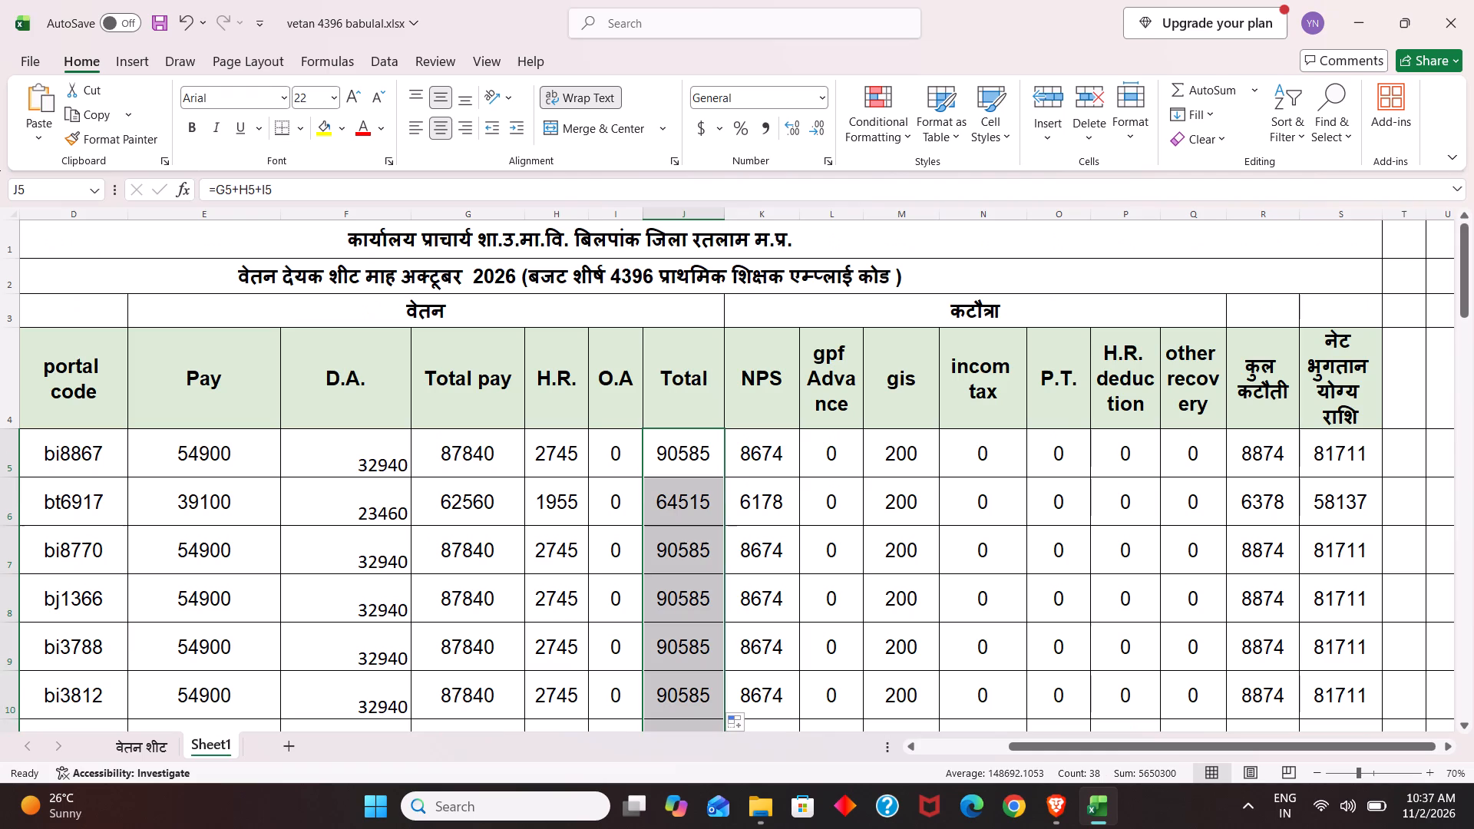
pyautogui.click(704, 467)
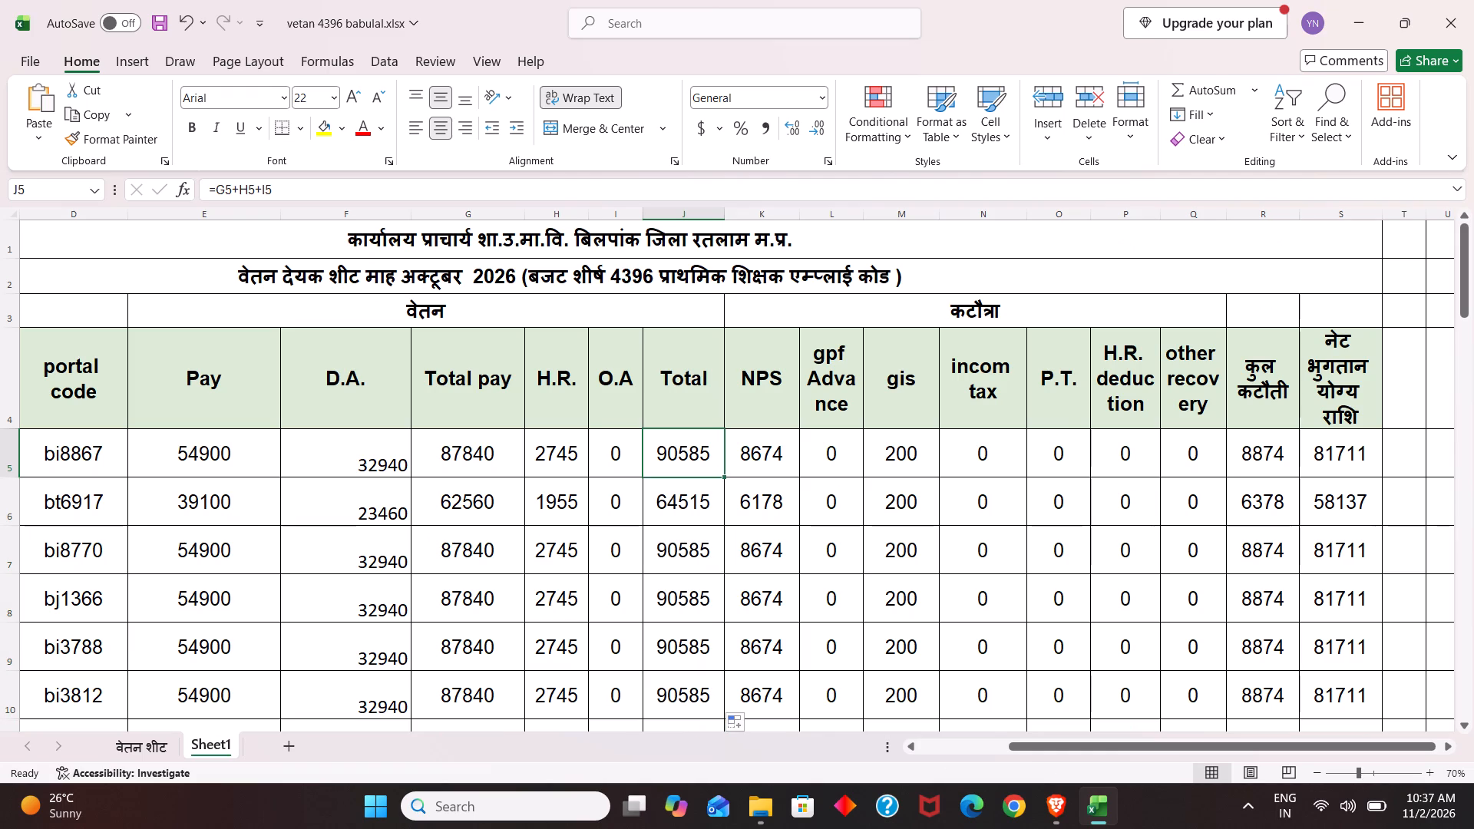
pyautogui.moveTo(722, 476); pyautogui.dragTo(725, 633)
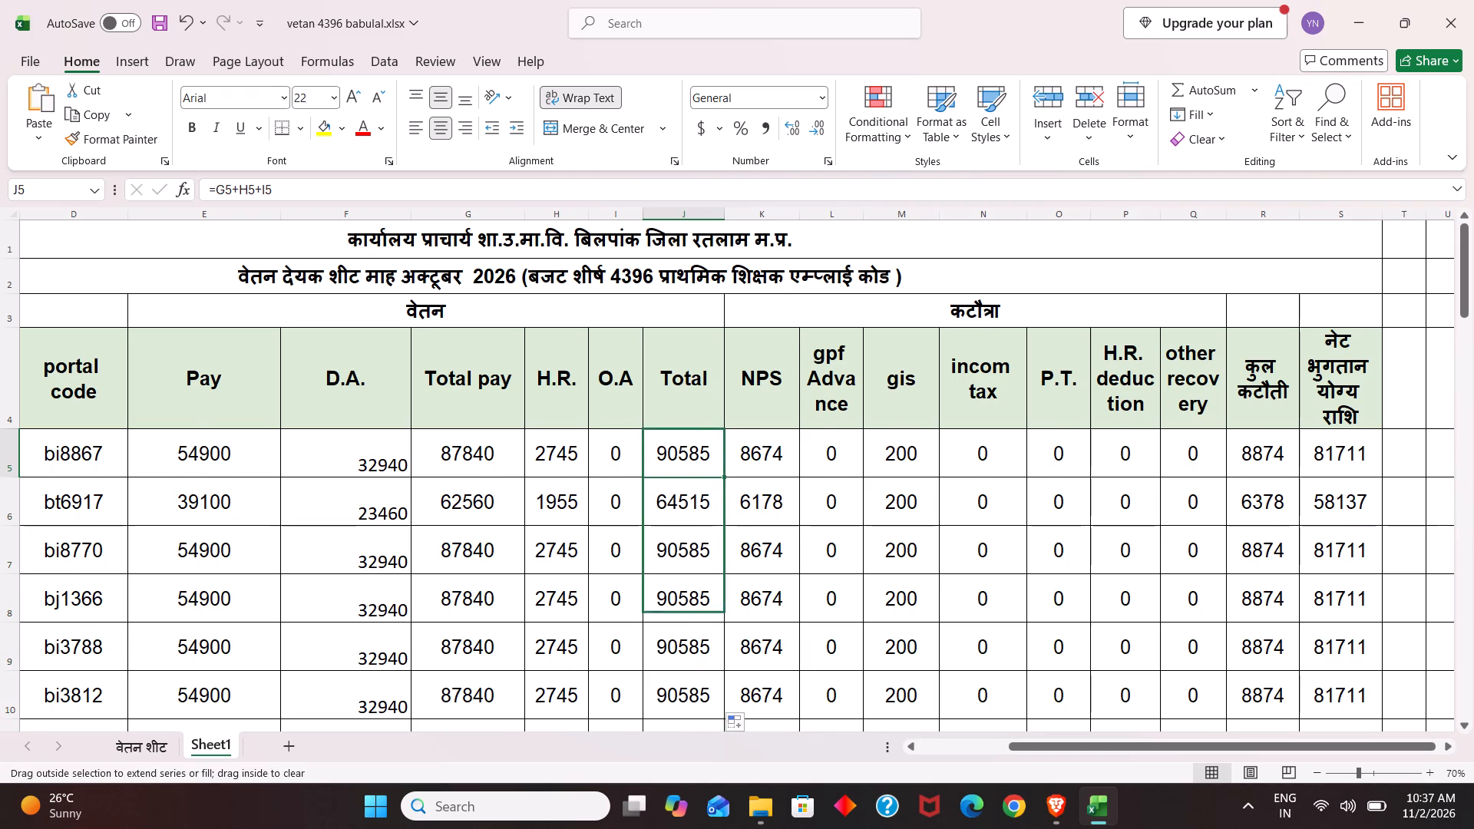
pyautogui.moveTo(725, 633); pyautogui.dragTo(712, 731)
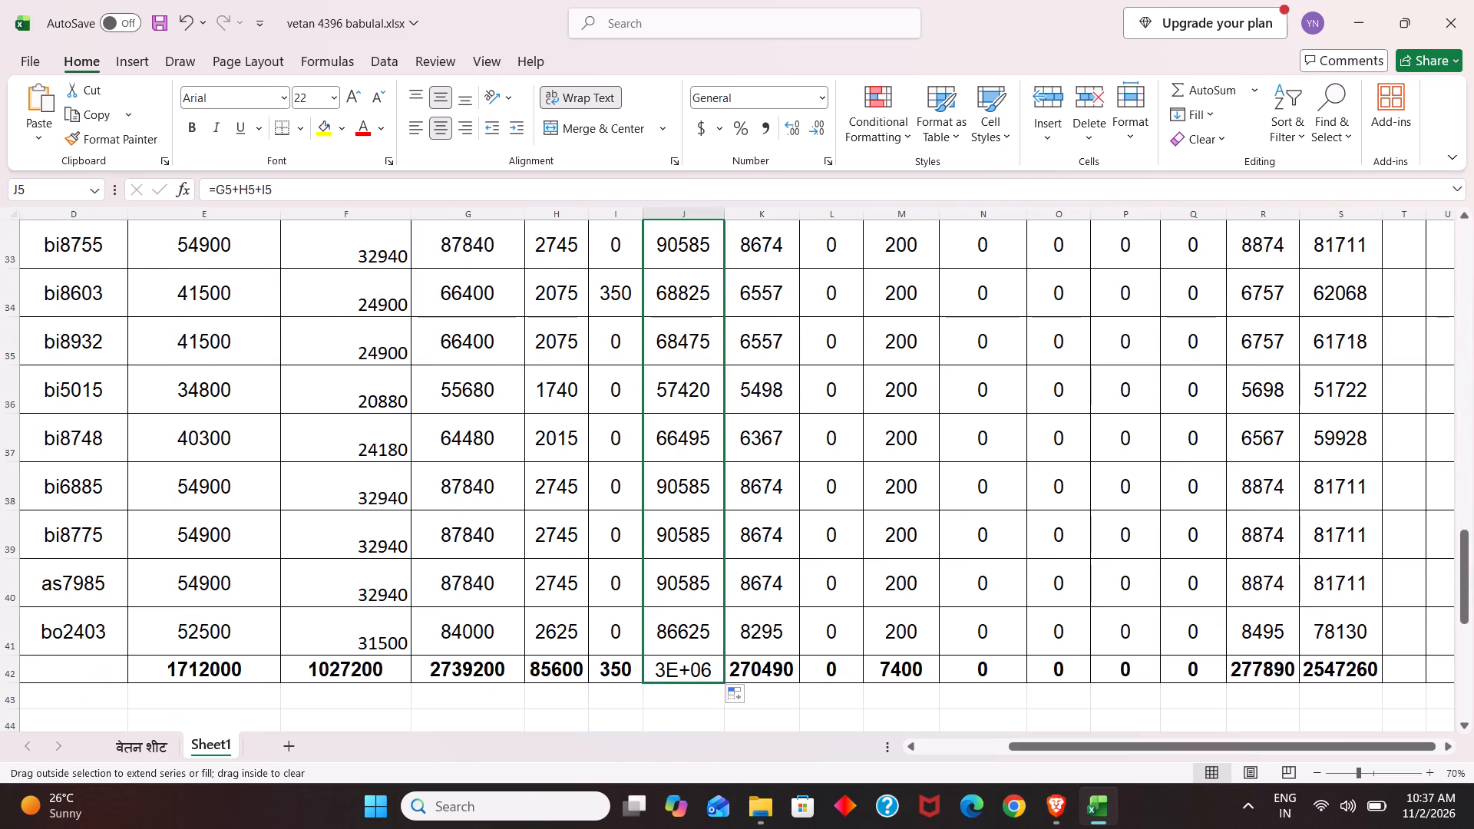
pyautogui.moveTo(712, 731); pyautogui.dragTo(714, 657)
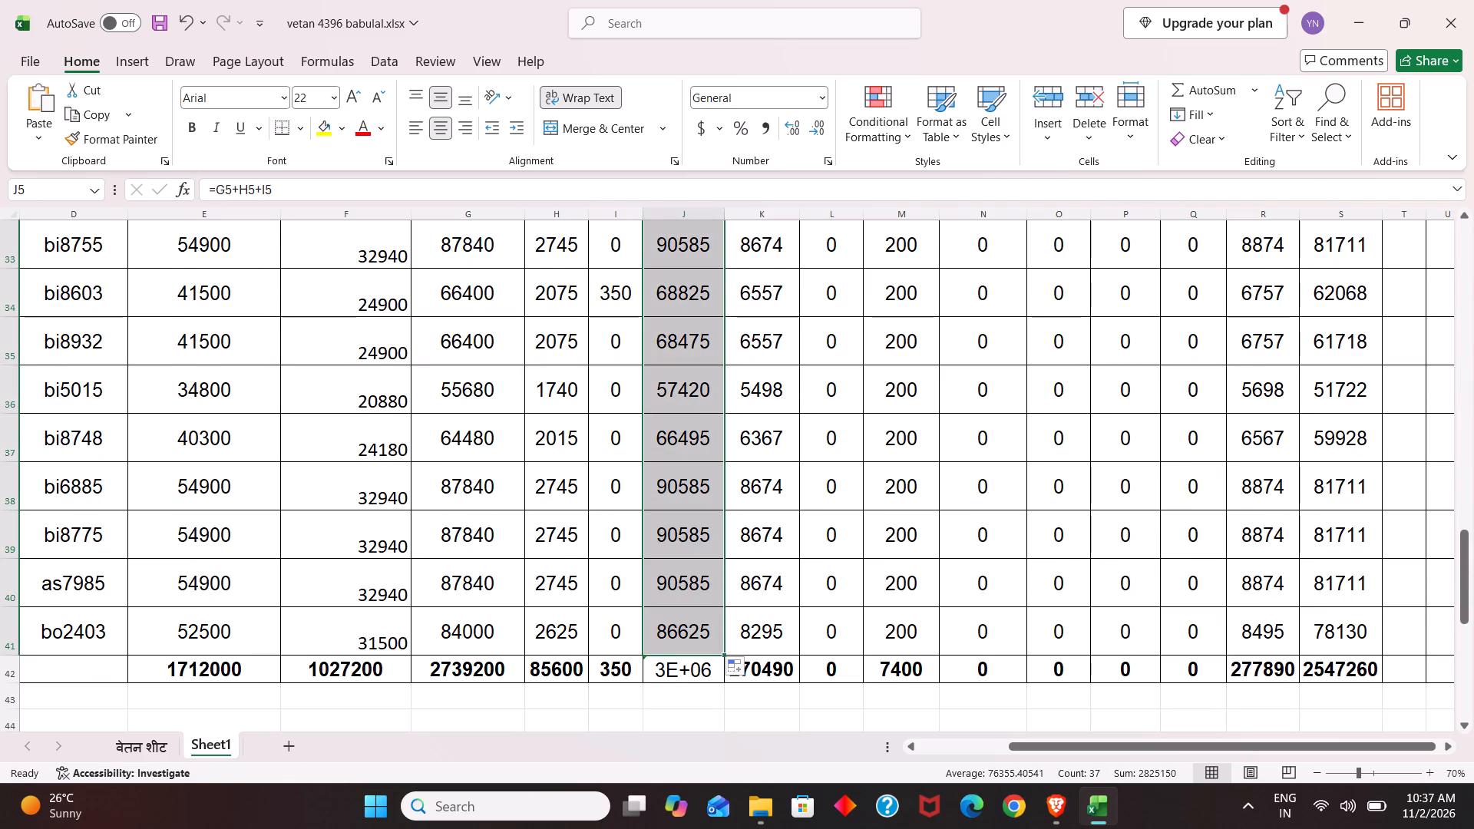
pyautogui.click(714, 701)
pyautogui.click(708, 680)
pyautogui.click(702, 666)
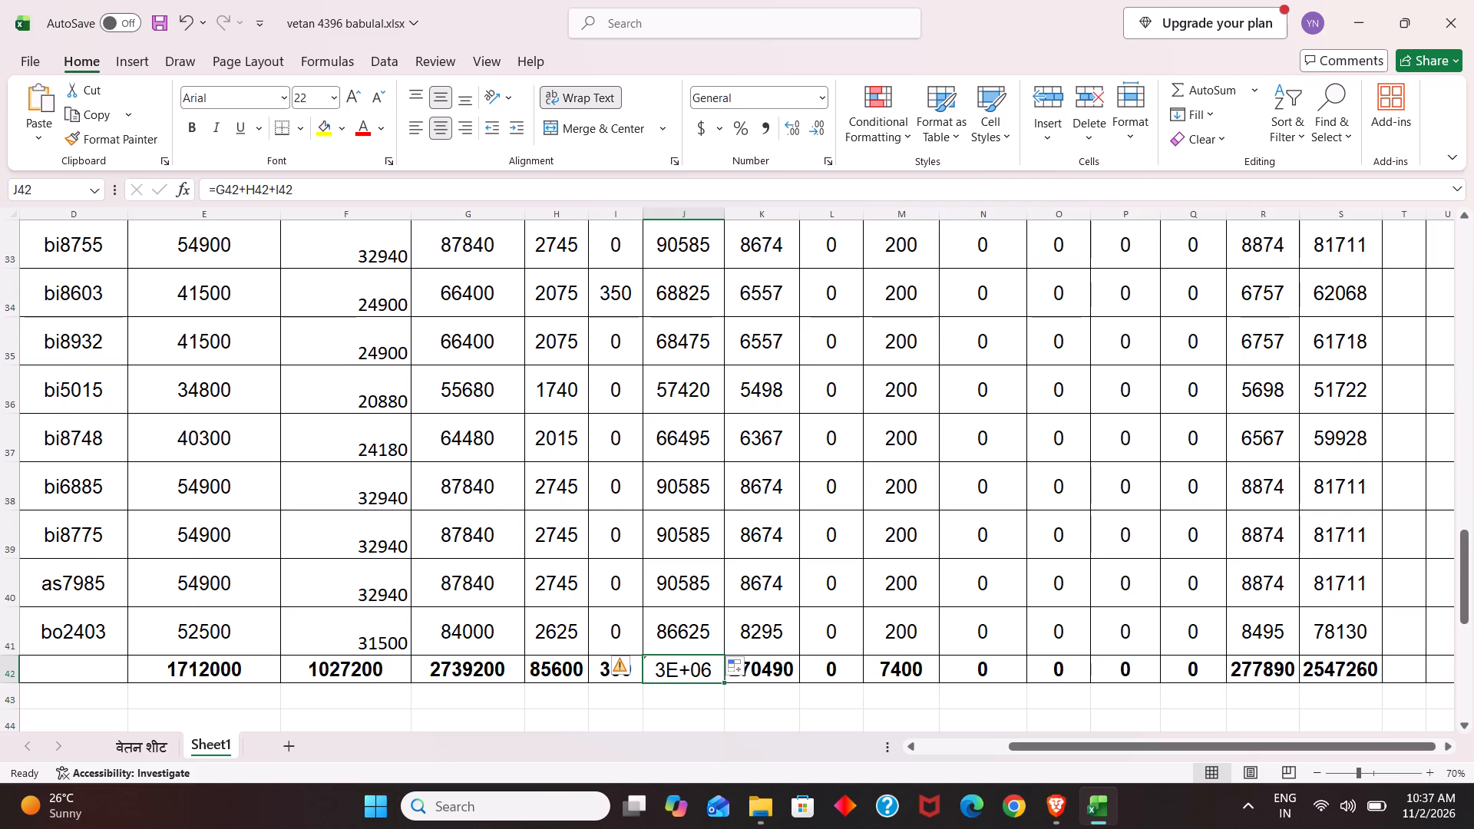
pyautogui.click(698, 697)
# Widen the Total column slightly so the grand total in row 42 fits in full.
pyautogui.scroll(1, 700, 666)
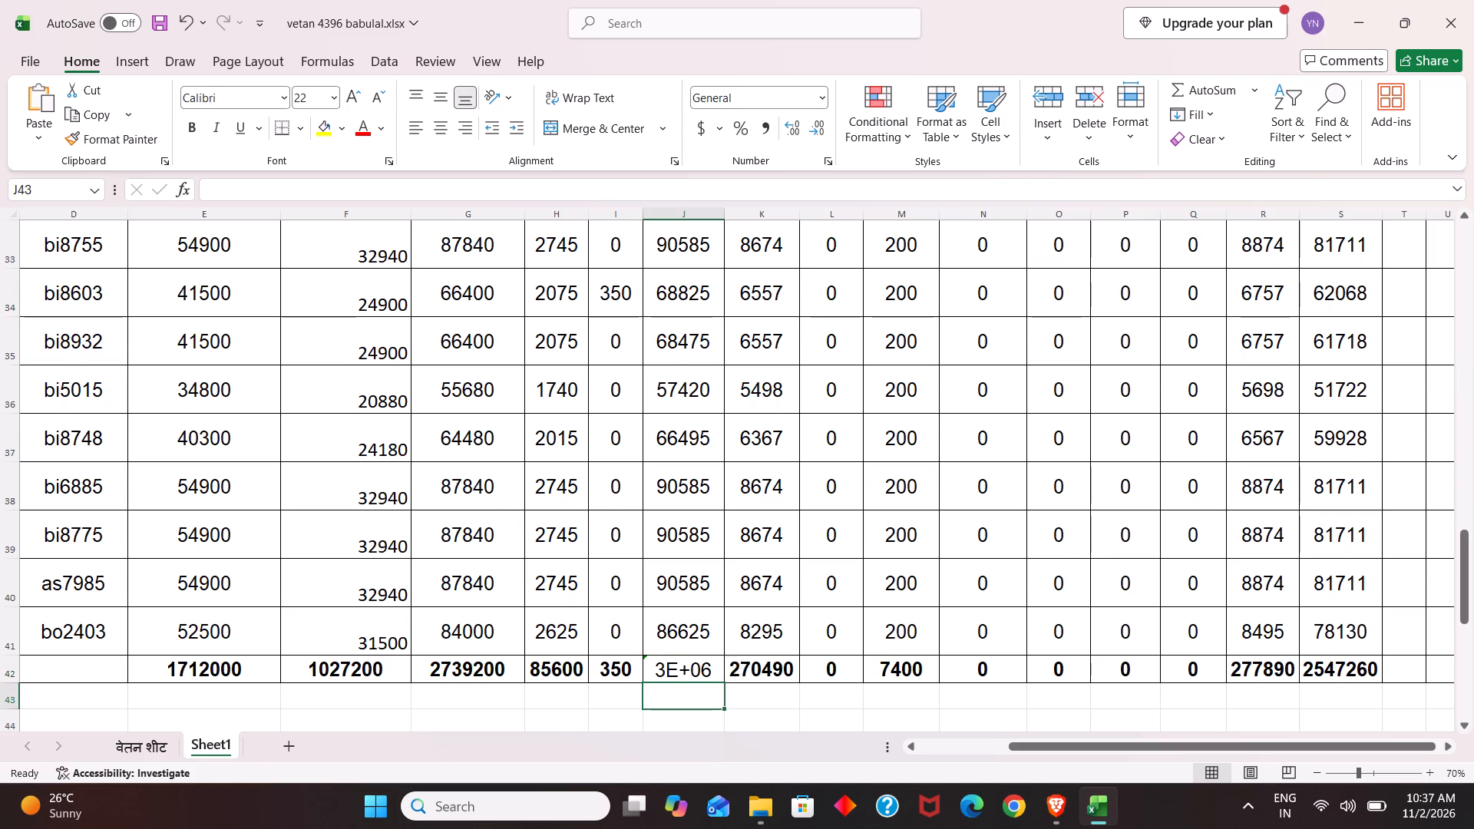
pyautogui.scroll(10, 700, 666)
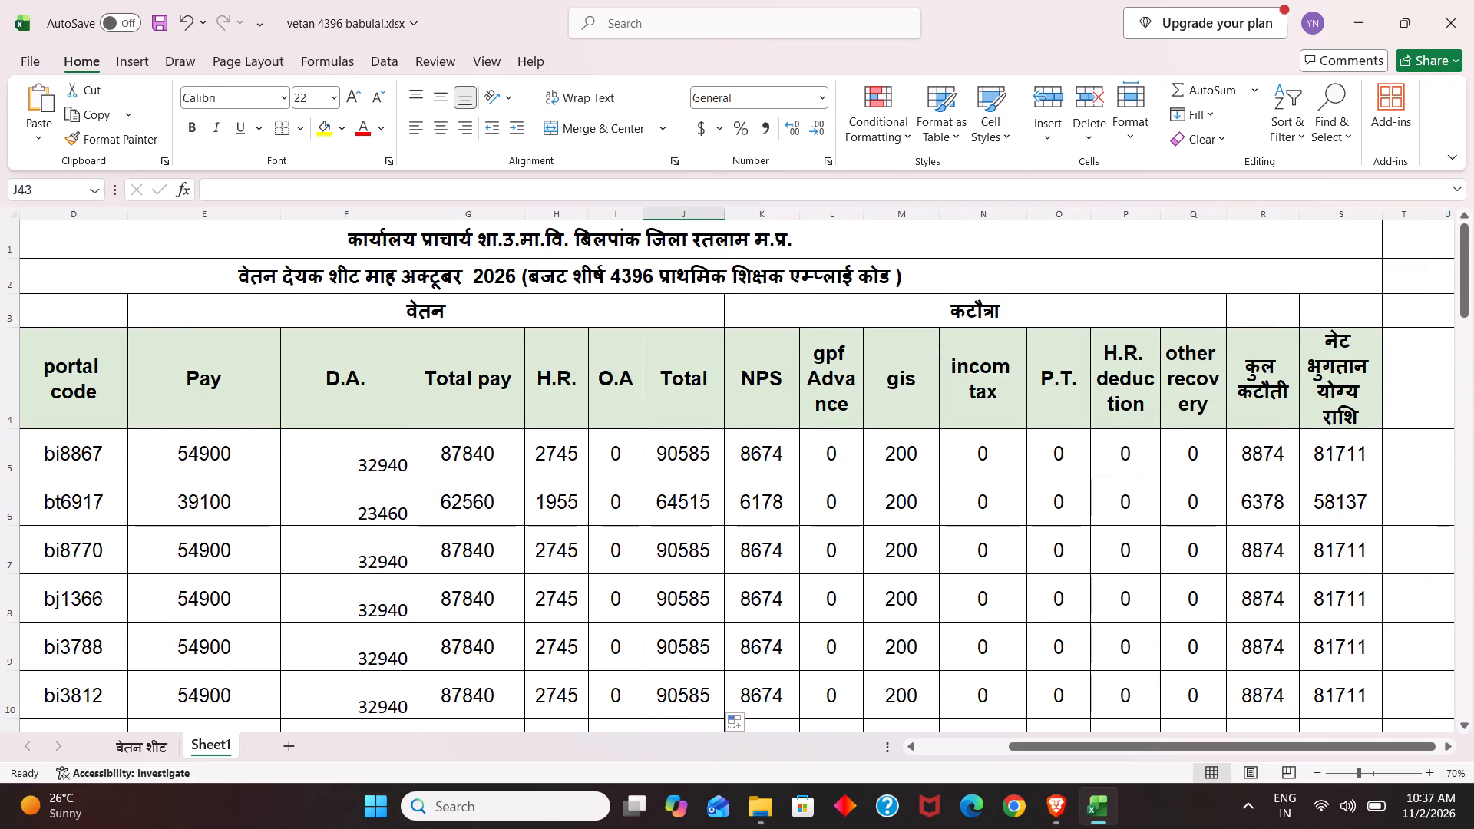
pyautogui.moveTo(723, 214); pyautogui.dragTo(729, 214)
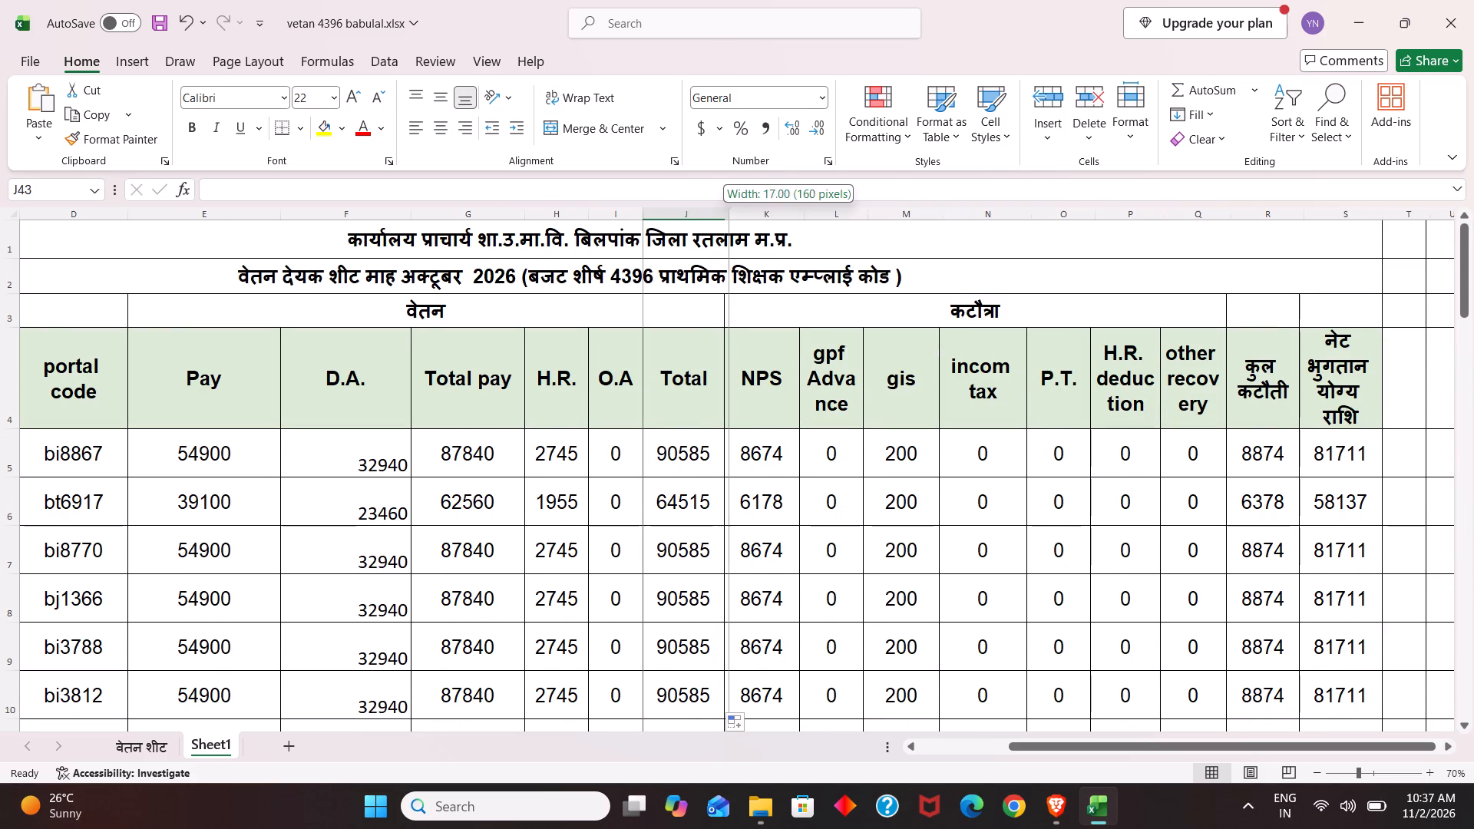
pyautogui.moveTo(729, 214); pyautogui.dragTo(735, 214)
pyautogui.scroll(-10, 646, 410)
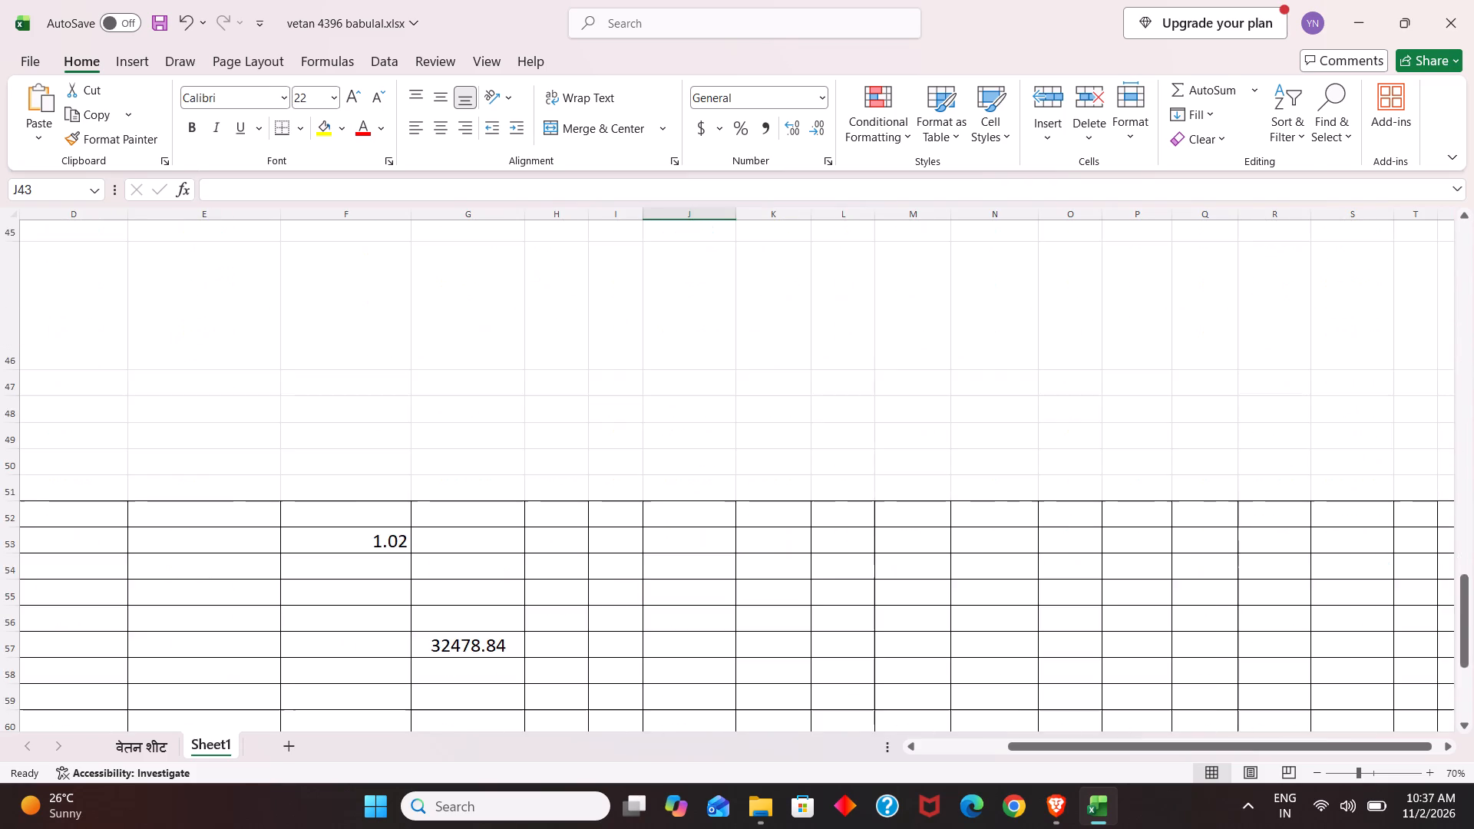
pyautogui.scroll(3, 646, 413)
pyautogui.scroll(-1, 646, 413)
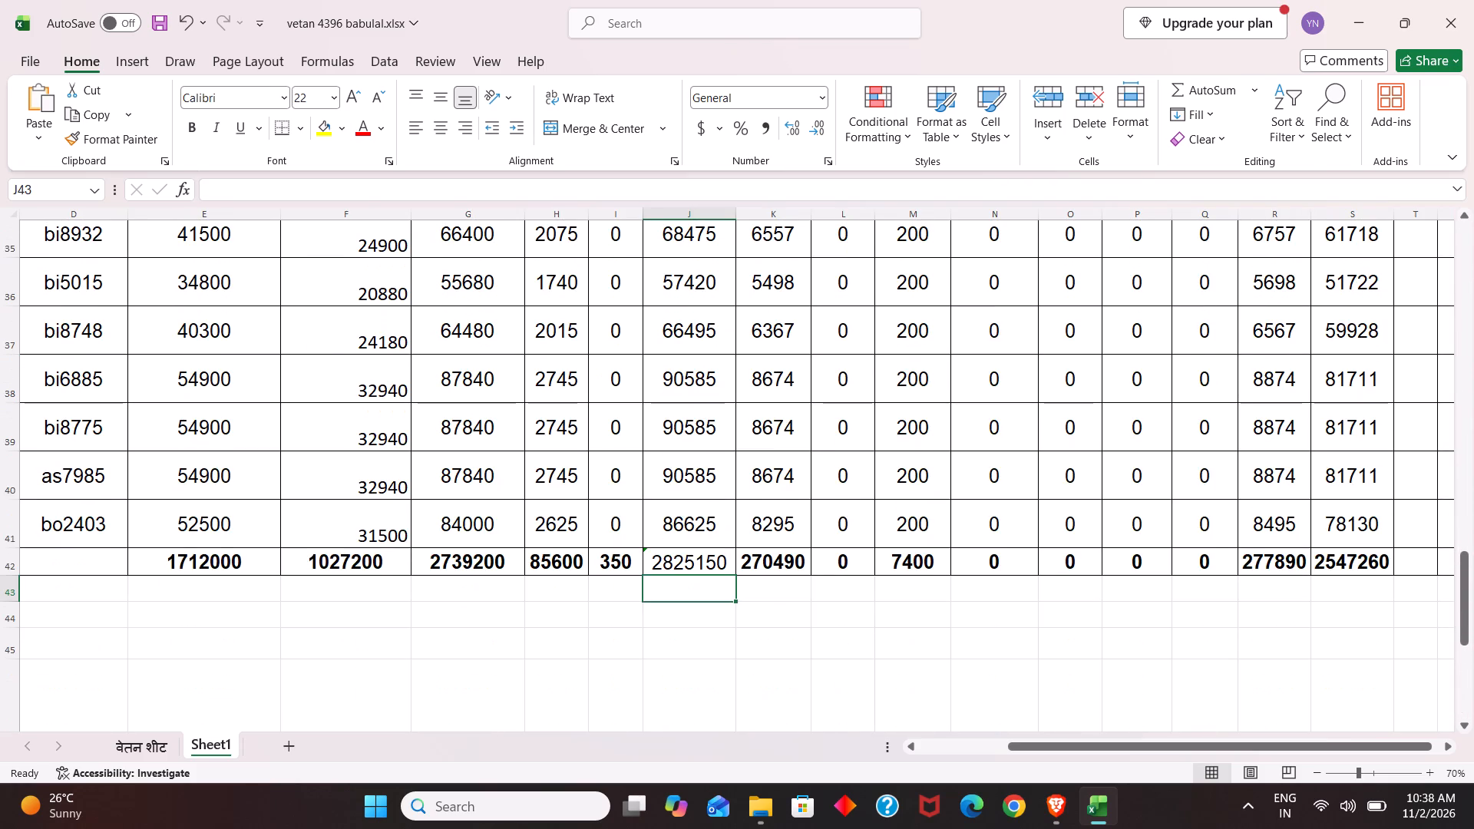
pyautogui.click(667, 638)
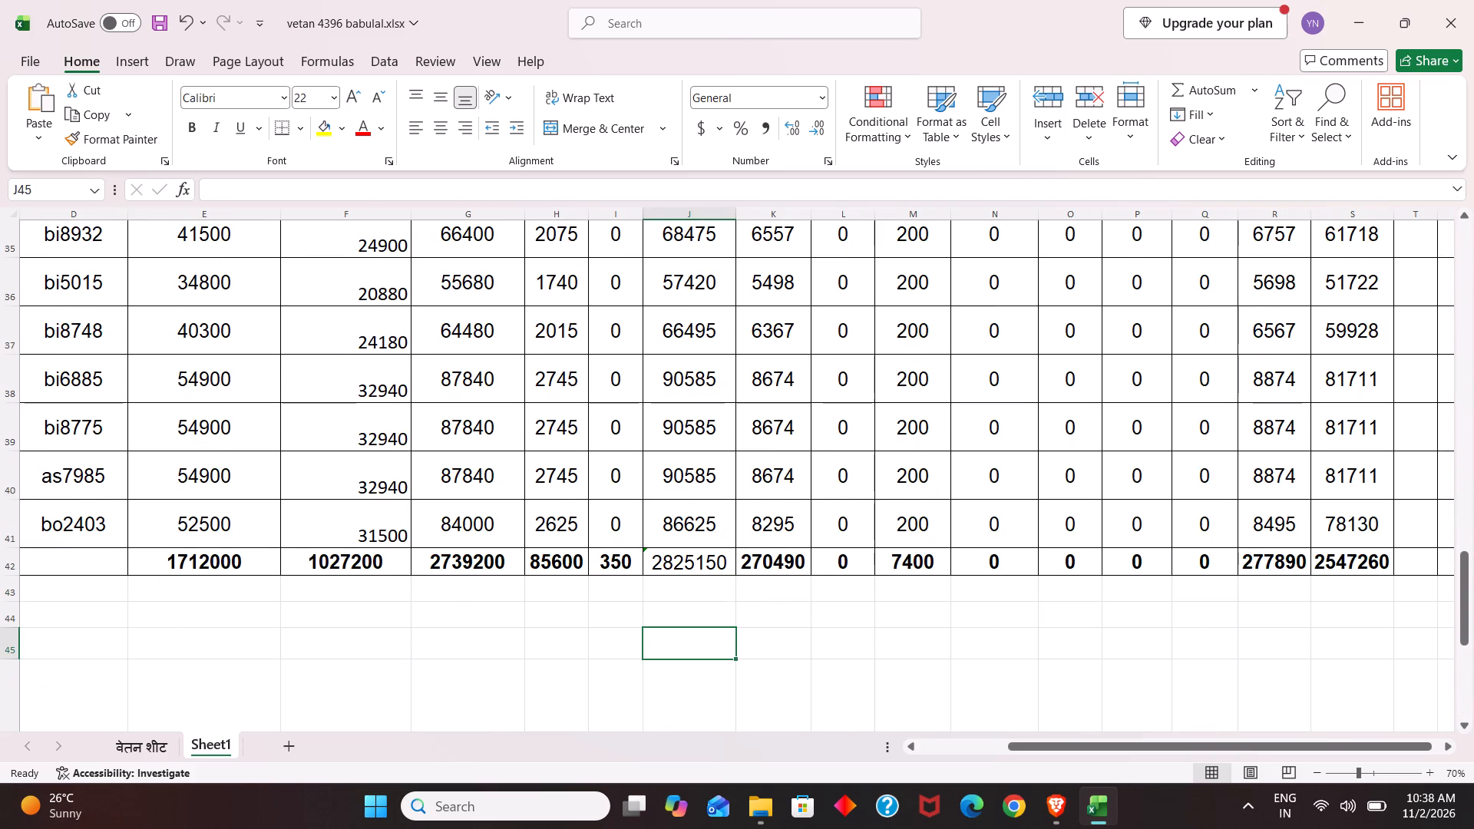
# Review the Total column from the bottom rows back up to the first employee's formula.
pyautogui.scroll(6, 706, 603)
pyautogui.scroll(8, 711, 466)
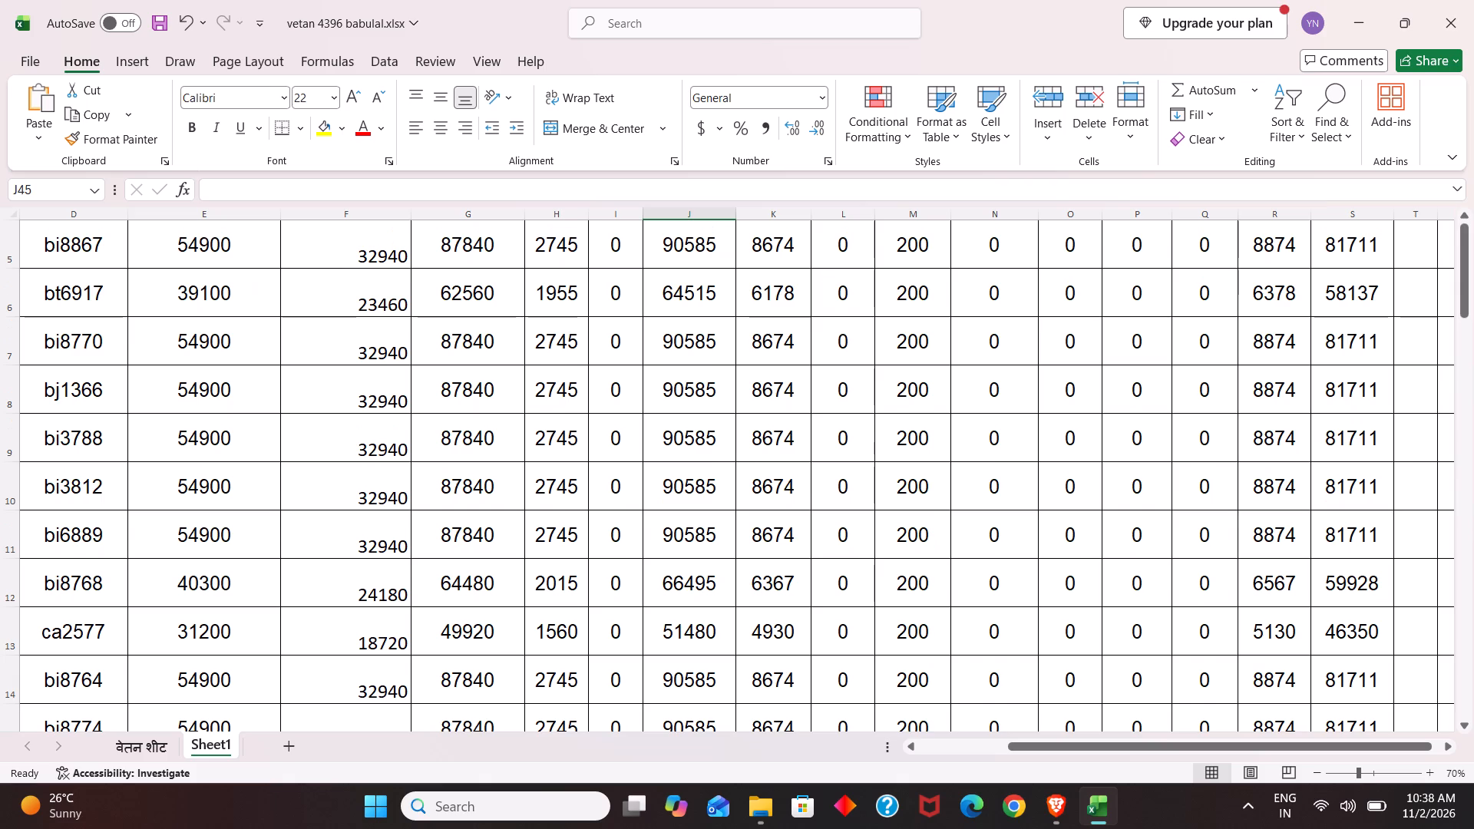
pyautogui.scroll(-3, 711, 466)
pyautogui.scroll(5, 711, 466)
pyautogui.click(709, 467)
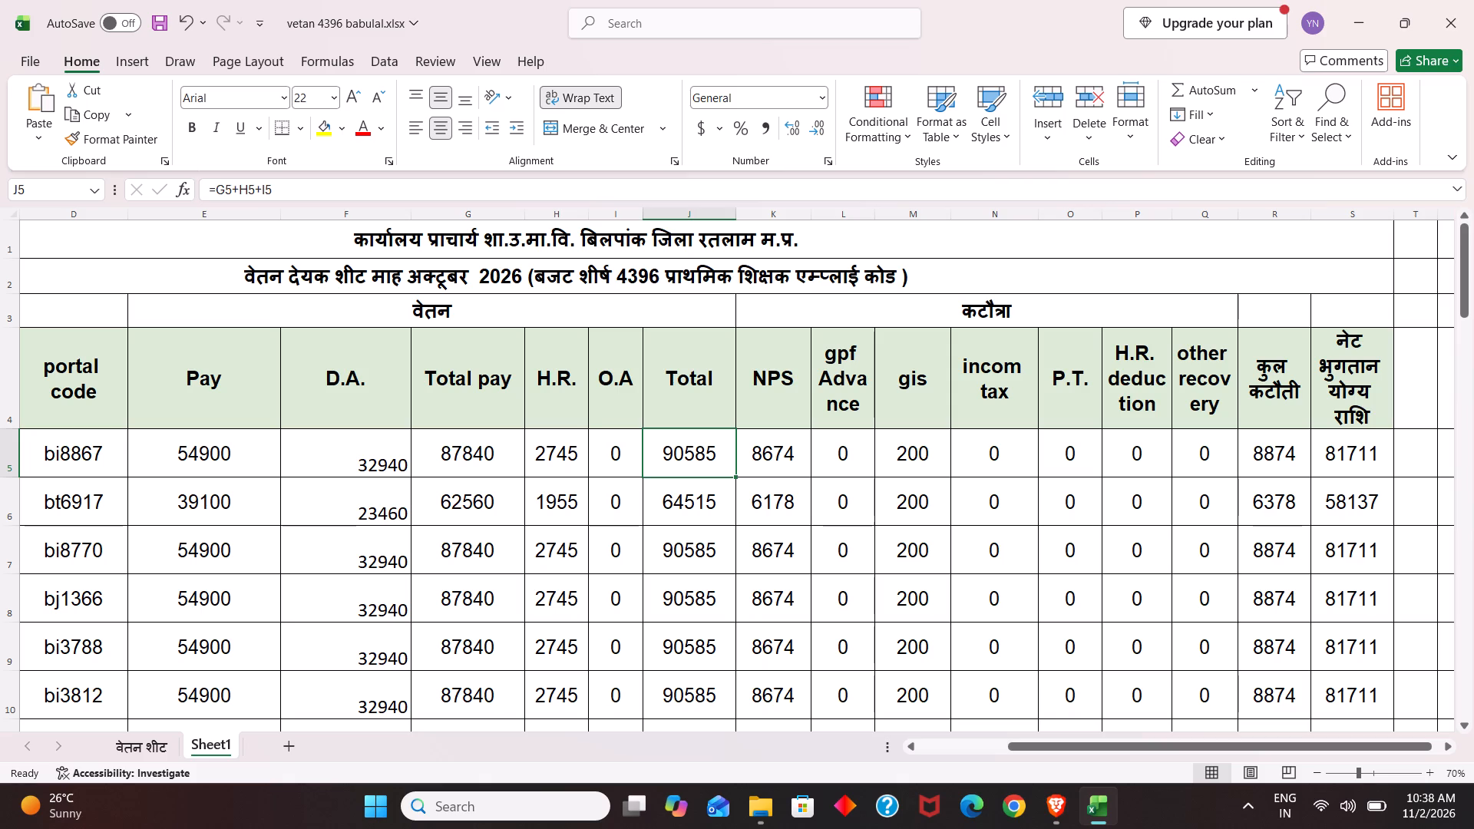
pyautogui.click(719, 487)
pyautogui.click(710, 449)
# Inspect the first employee's NPS entry and switch to Brave to consult Gemini's NPS formula.
pyautogui.click(762, 455)
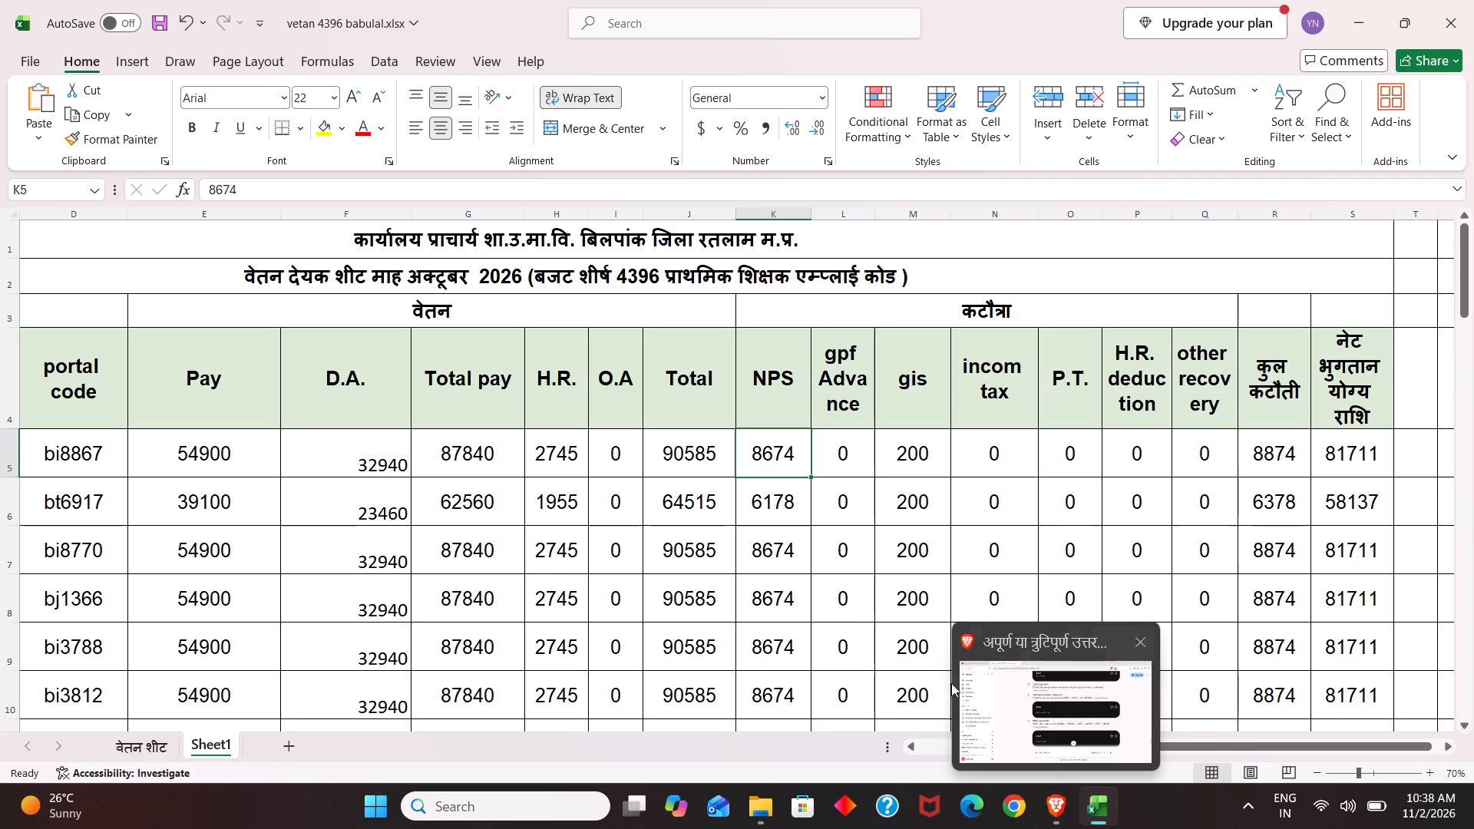
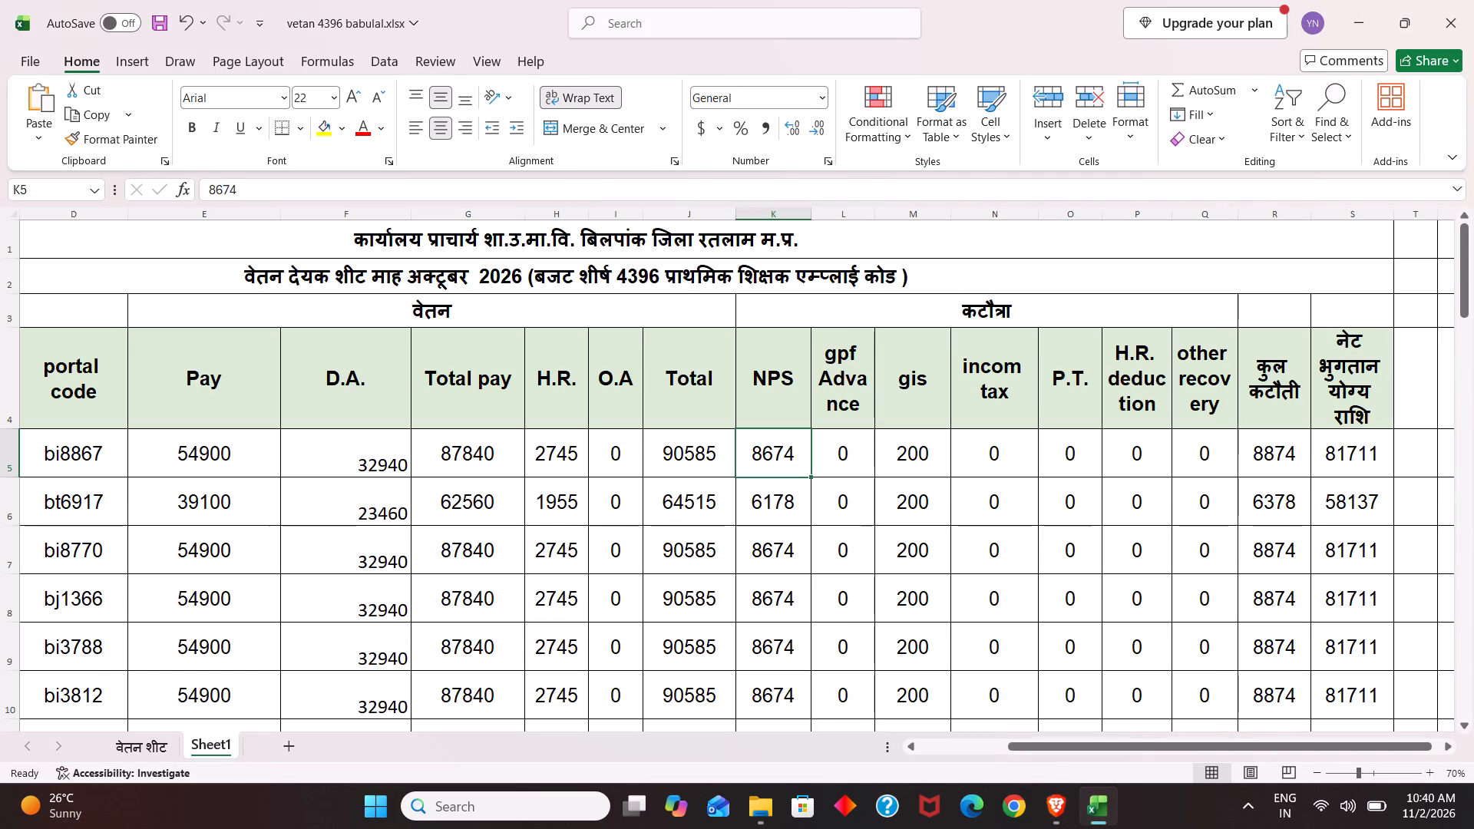
pyautogui.doubleClick(791, 462)
pyautogui.press('BackSpace')
pyautogui.press('BackSpace')
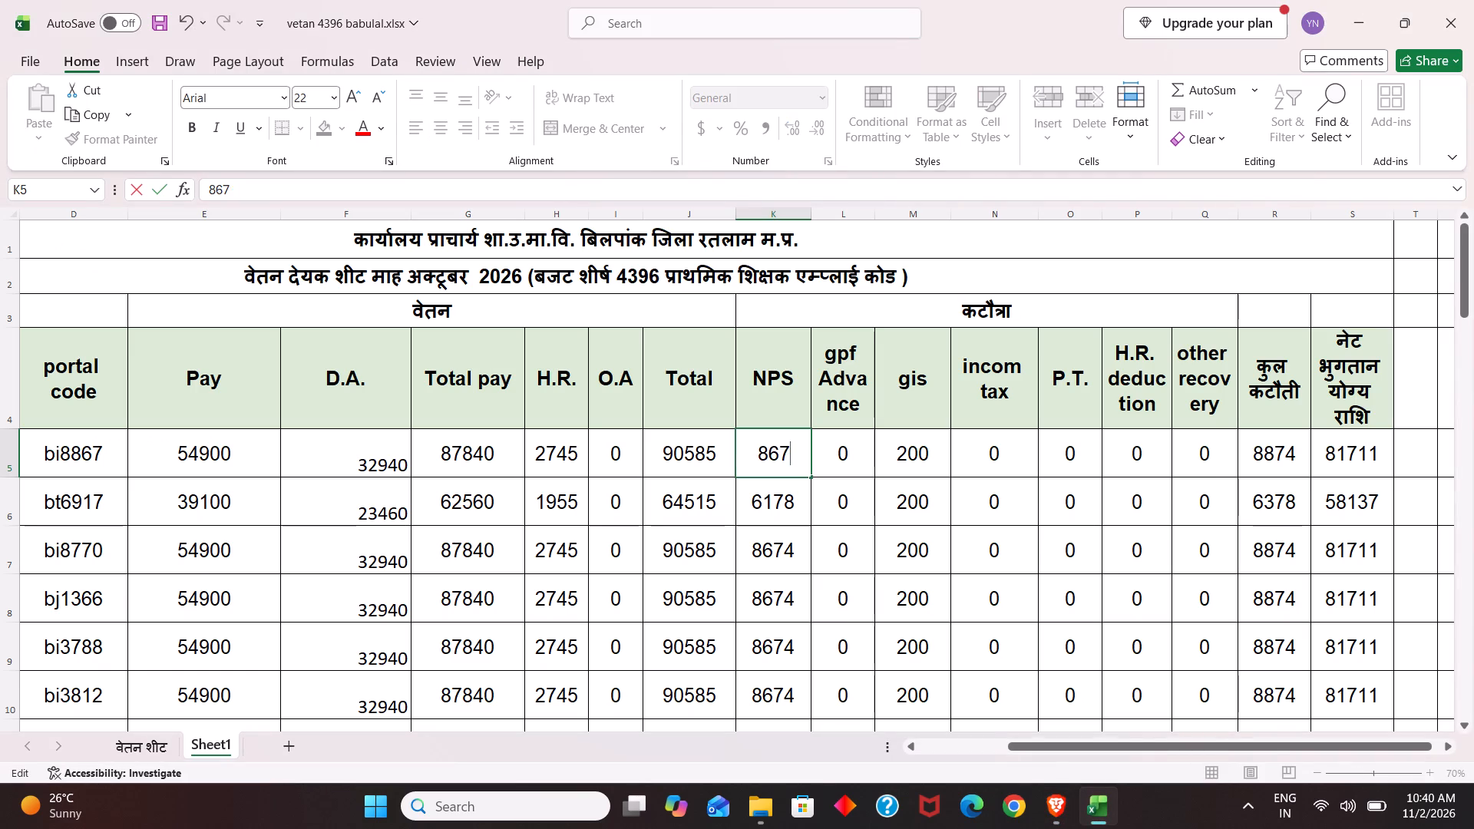
pyautogui.press('BackSpace')
pyautogui.press('BackSpace')
pyautogui.press('=')
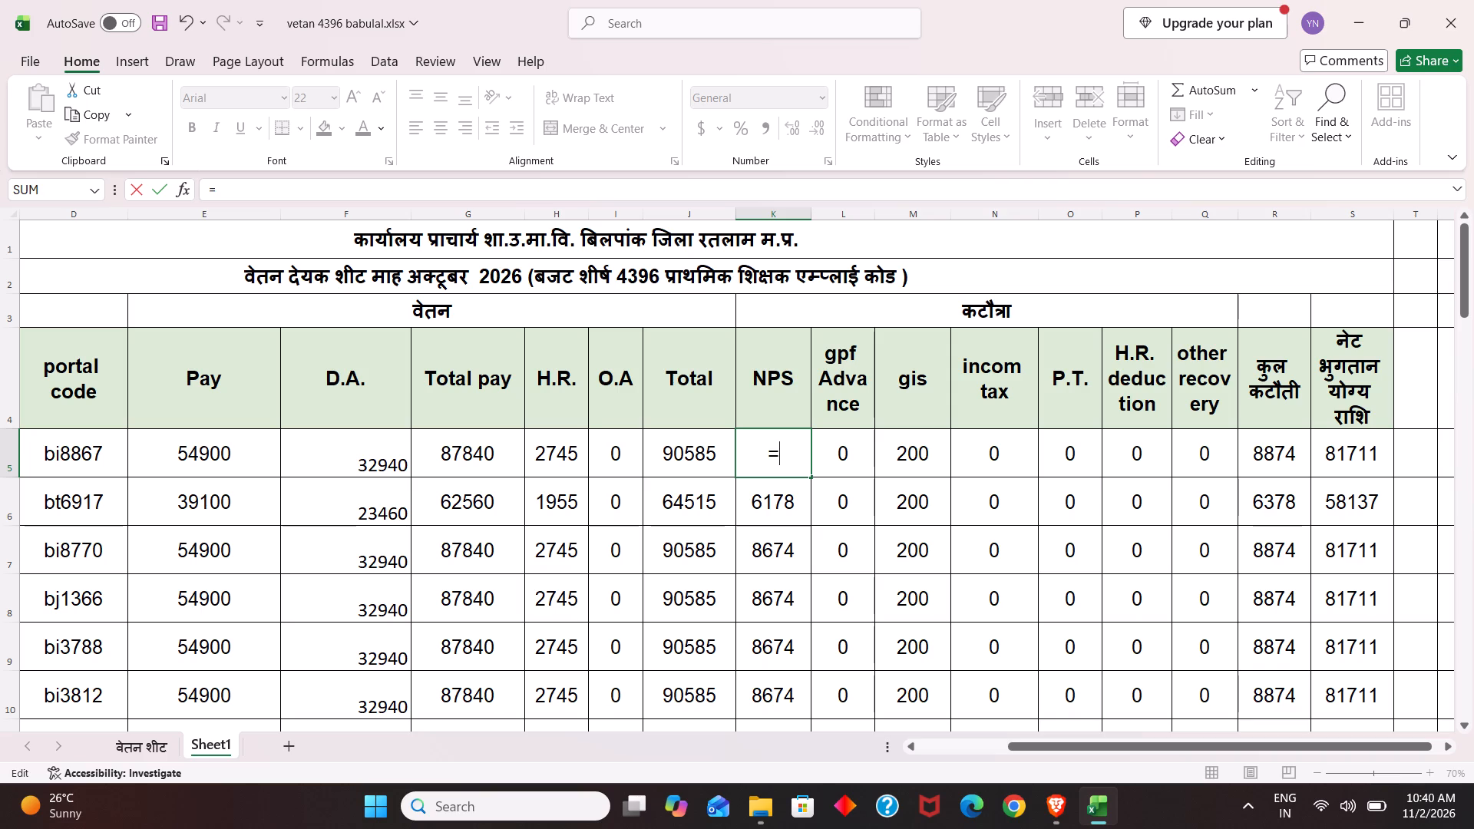
pyautogui.click(472, 465)
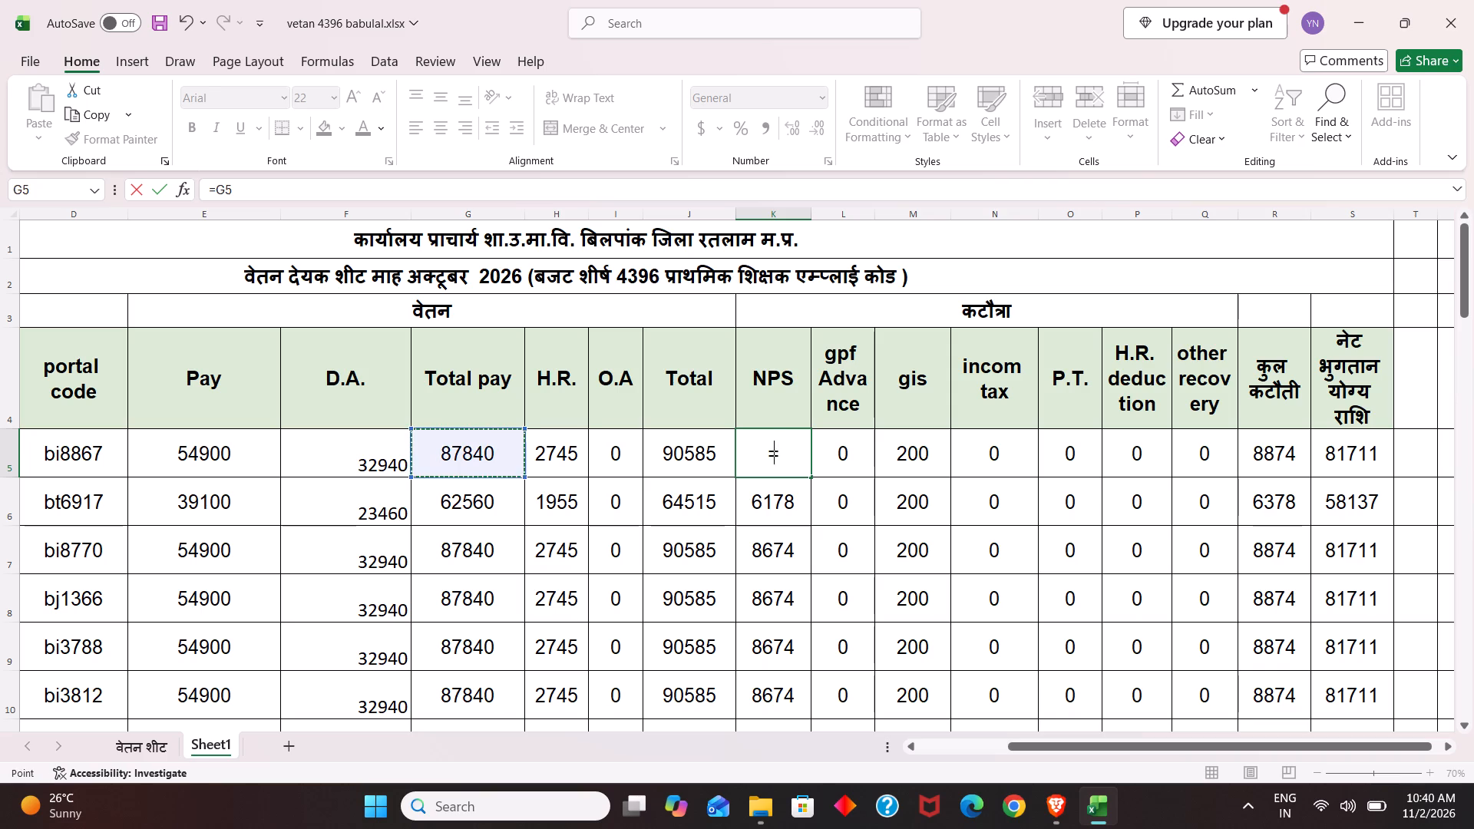
pyautogui.write('*10')
pyautogui.hotkey('shift', '%')
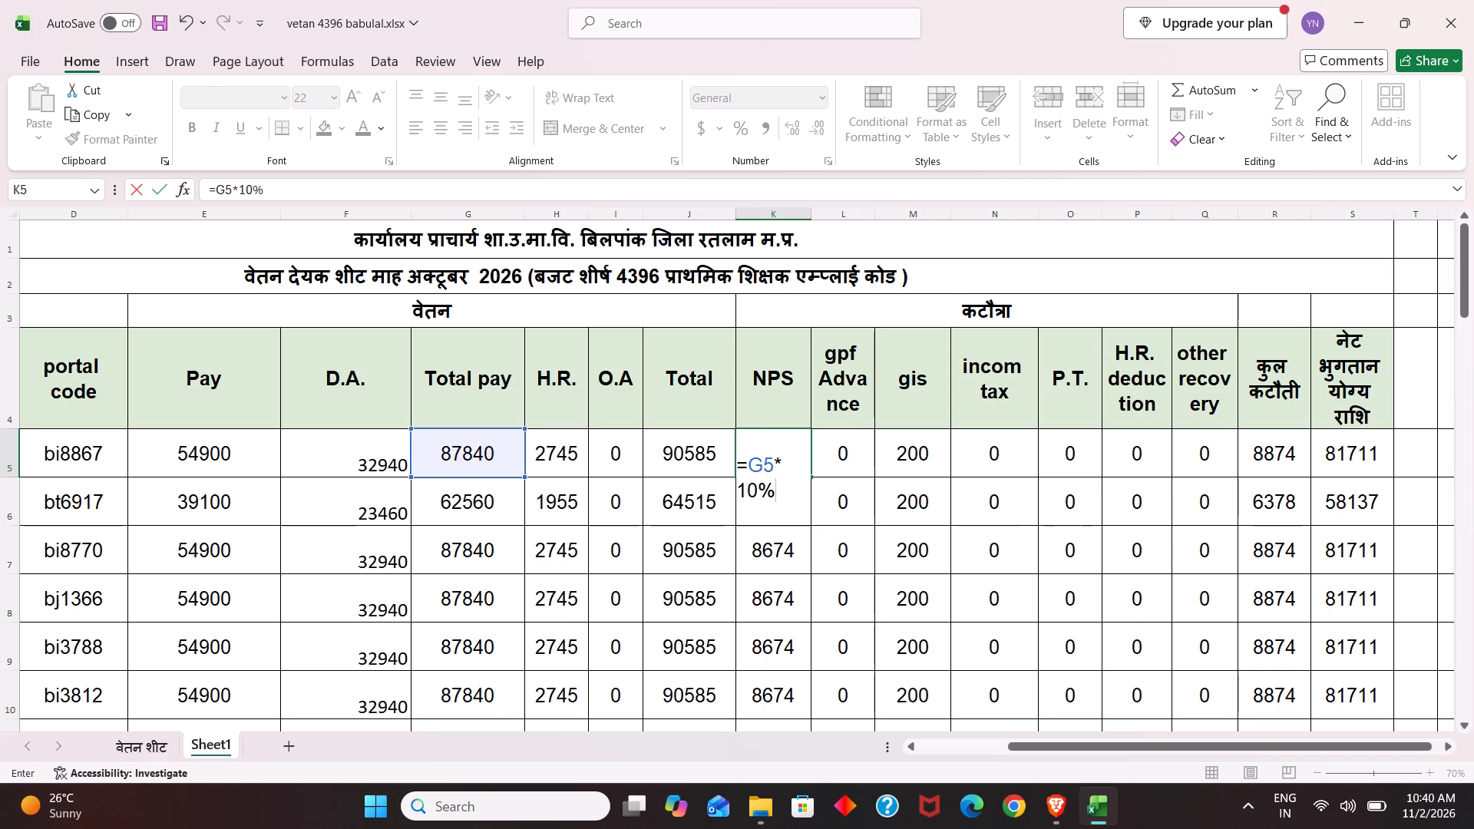
pyautogui.press('Return')
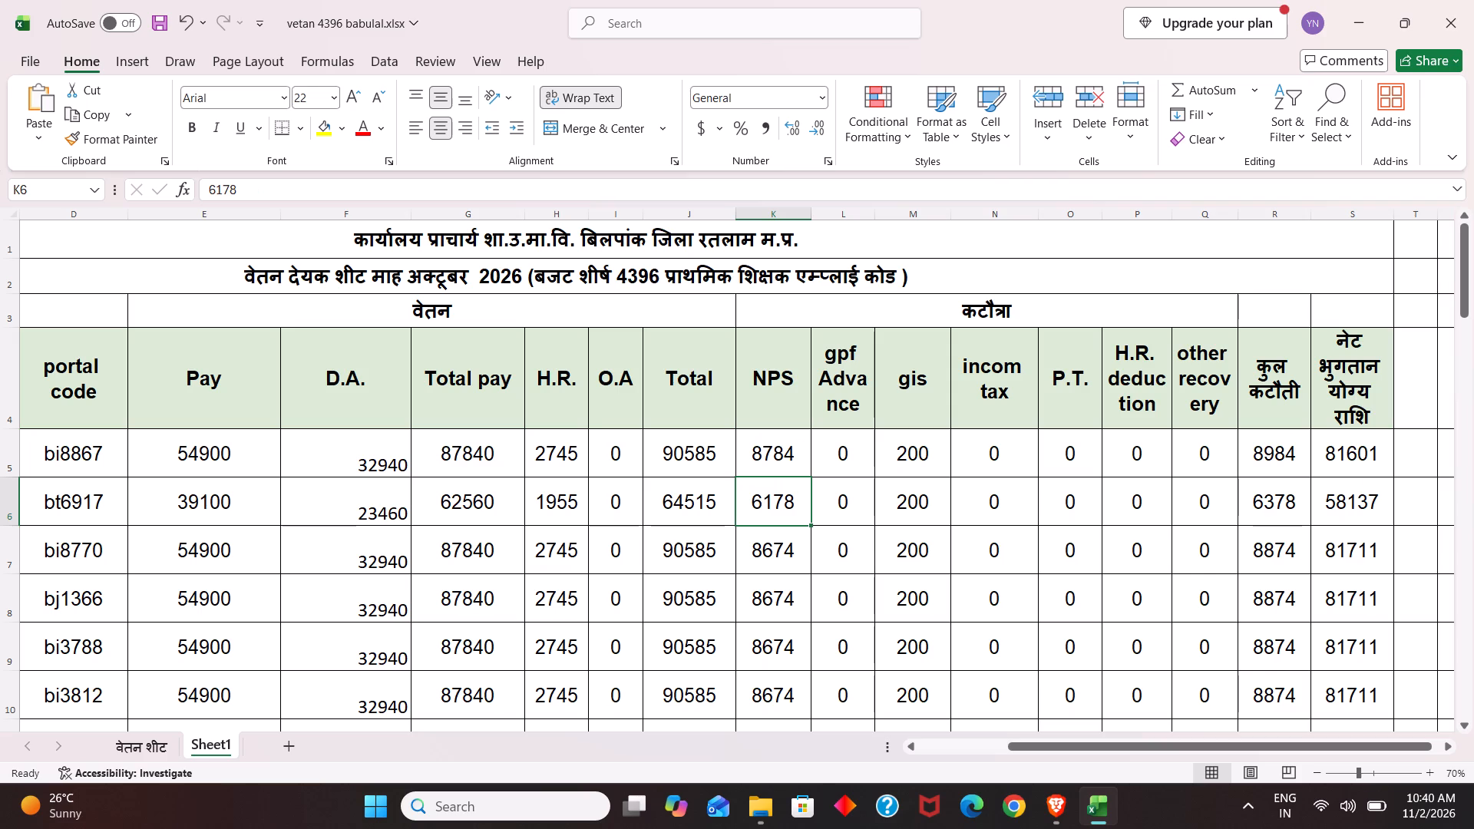
# Fill the NPS formula from K5 down to the last employee in row 41.
pyautogui.click(792, 454)
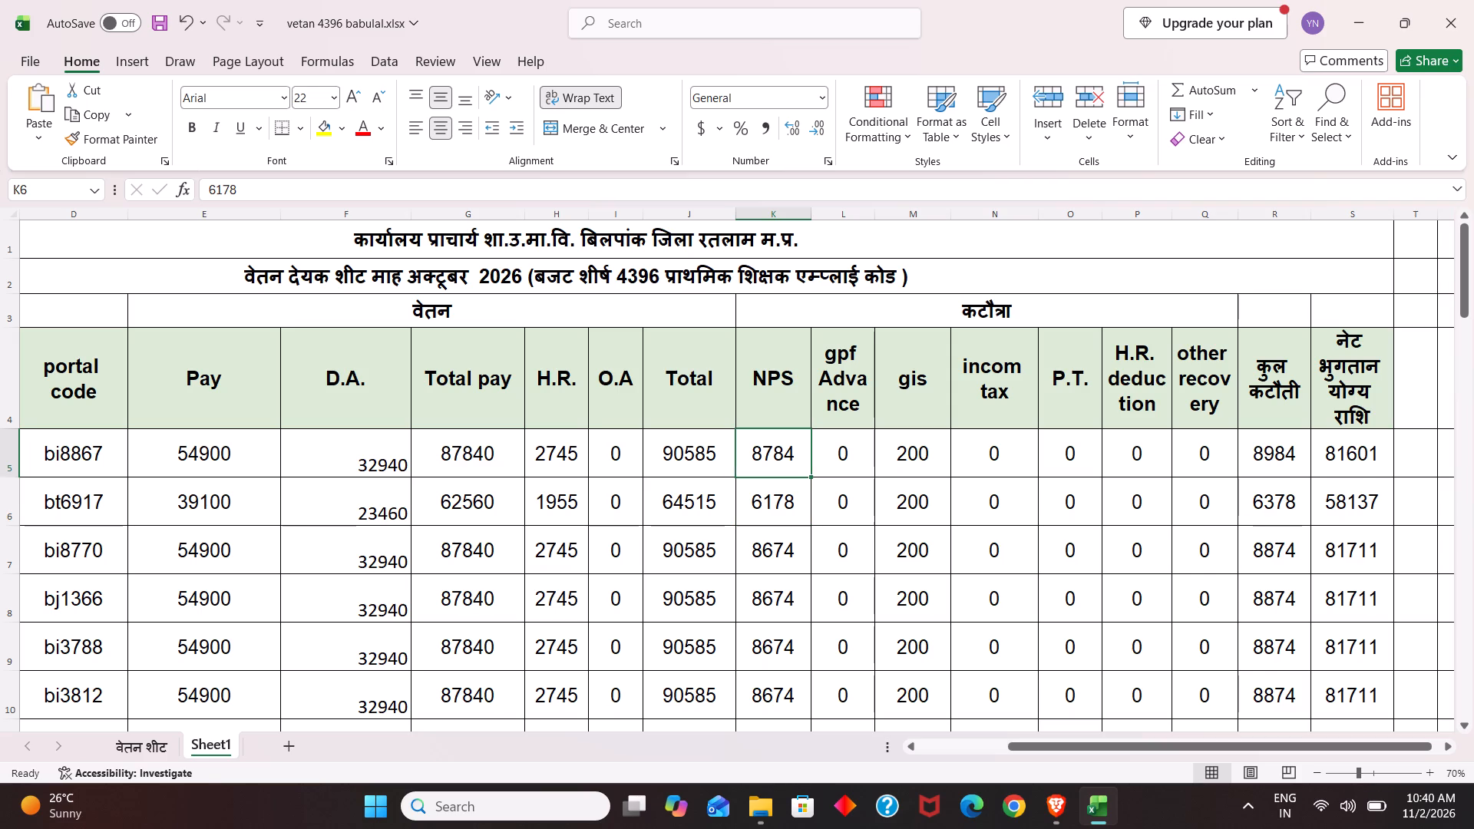
pyautogui.moveTo(808, 477); pyautogui.dragTo(802, 828)
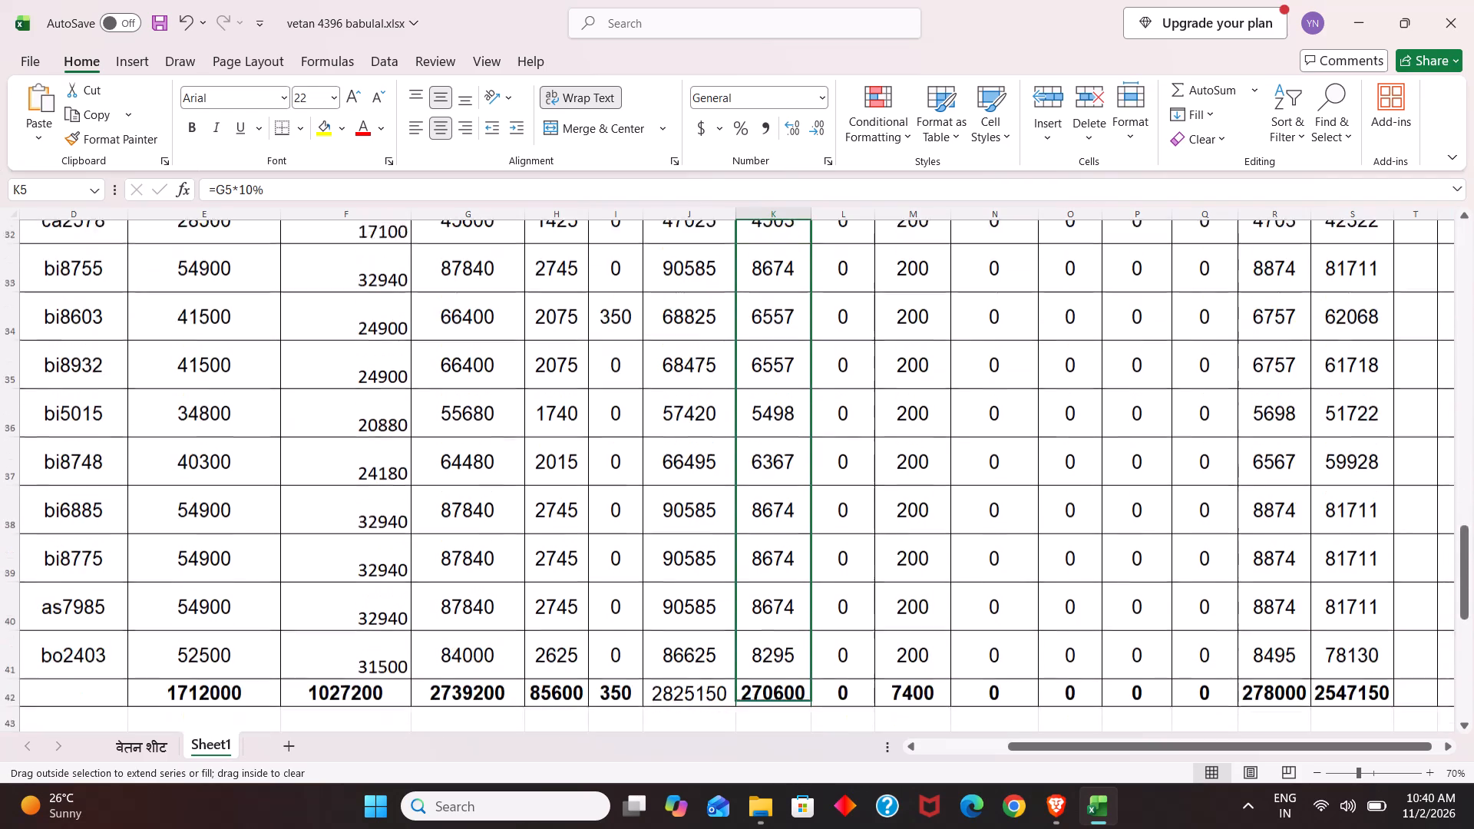
pyautogui.moveTo(802, 828); pyautogui.dragTo(802, 639)
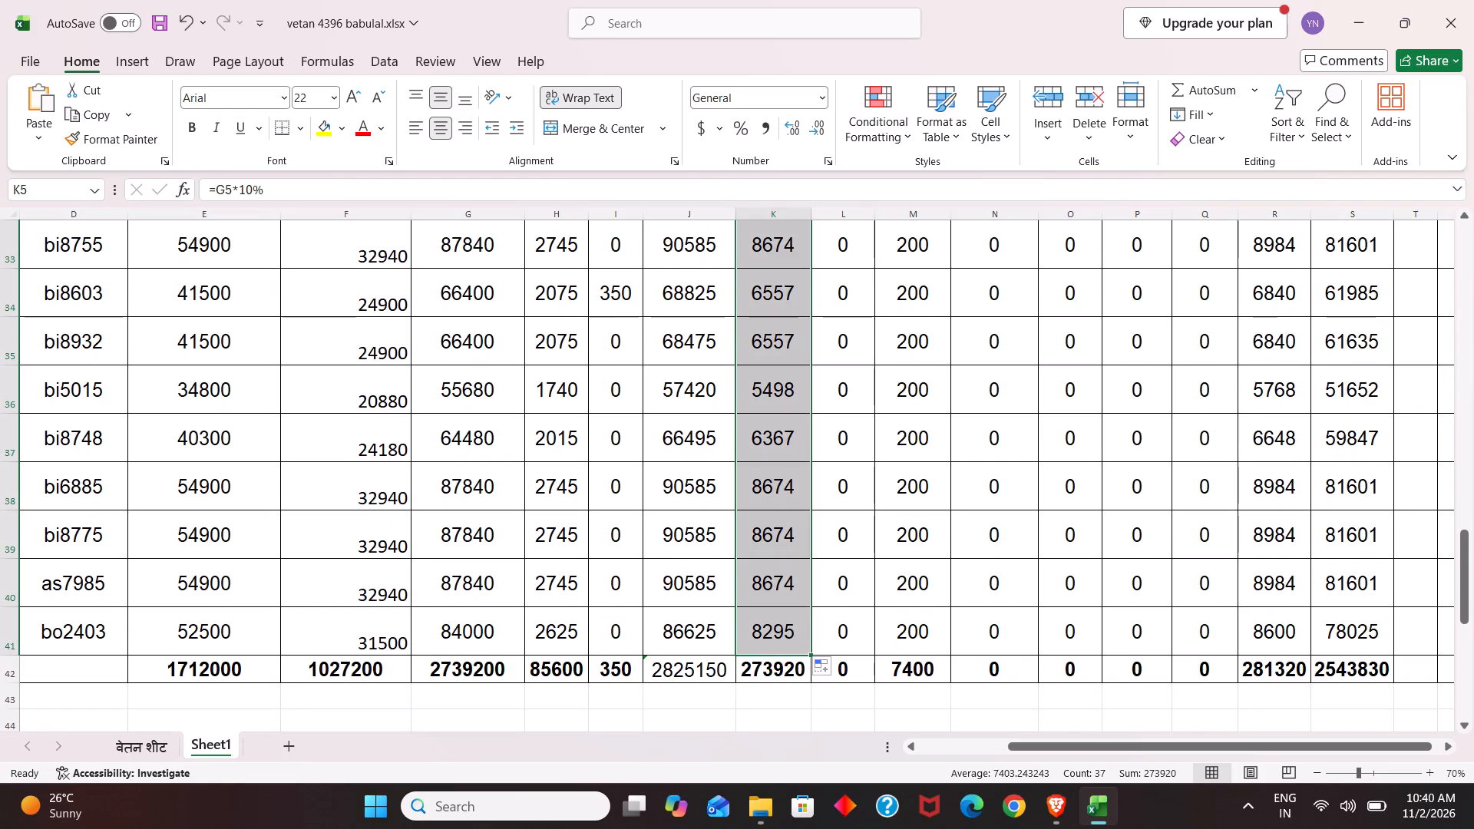
pyautogui.click(808, 728)
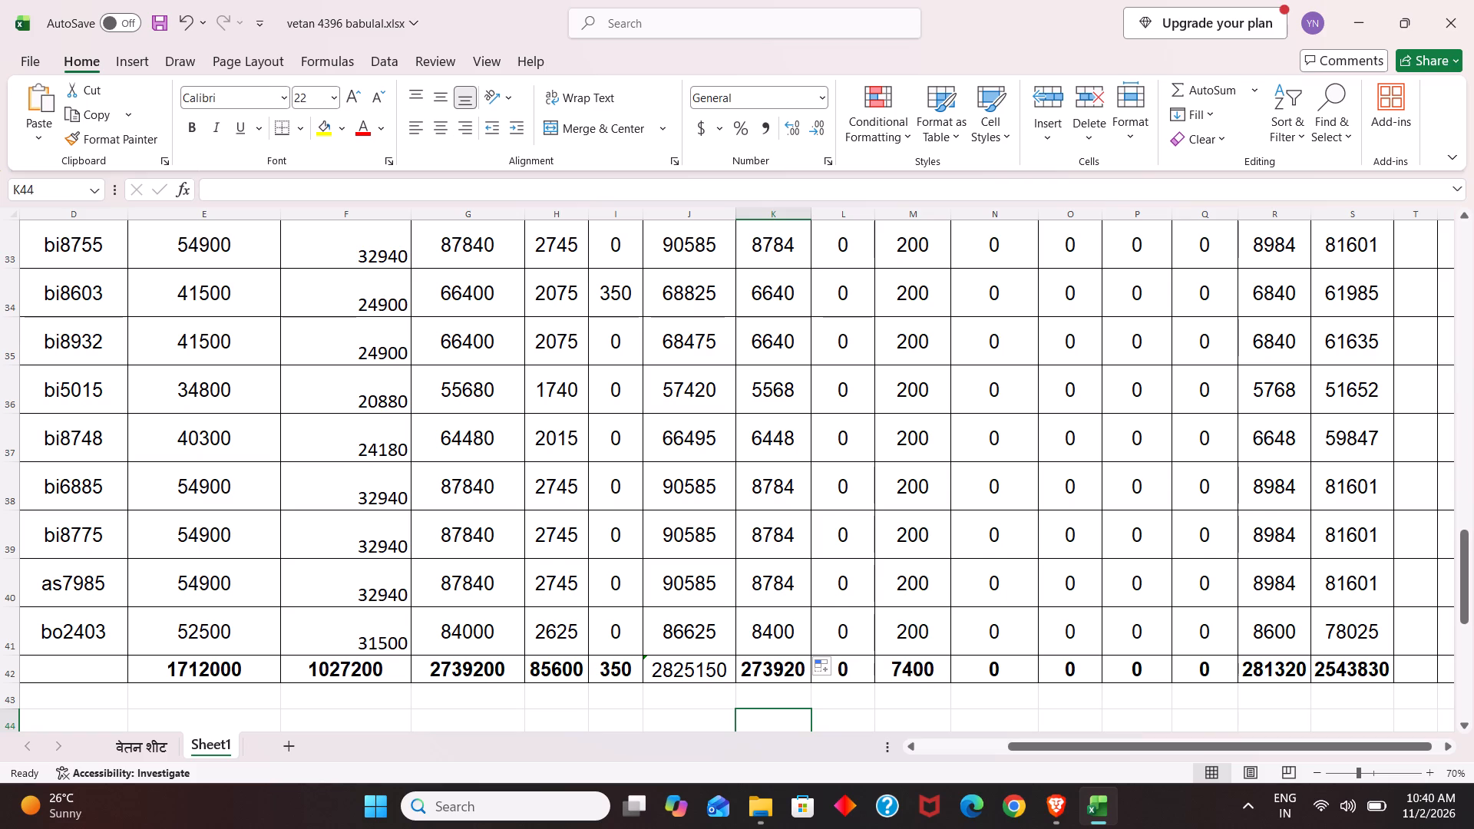
pyautogui.scroll(1, 894, 604)
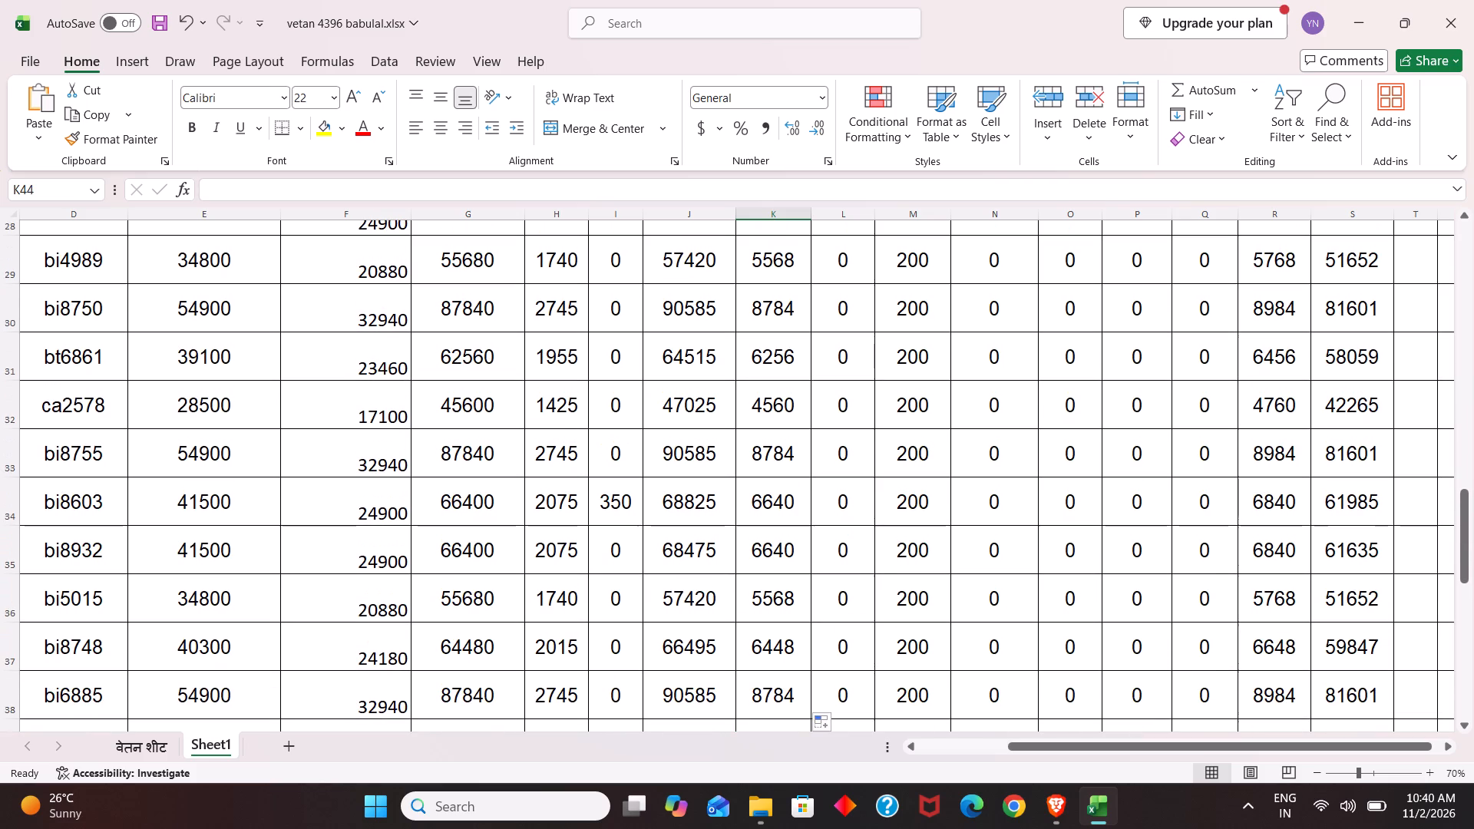
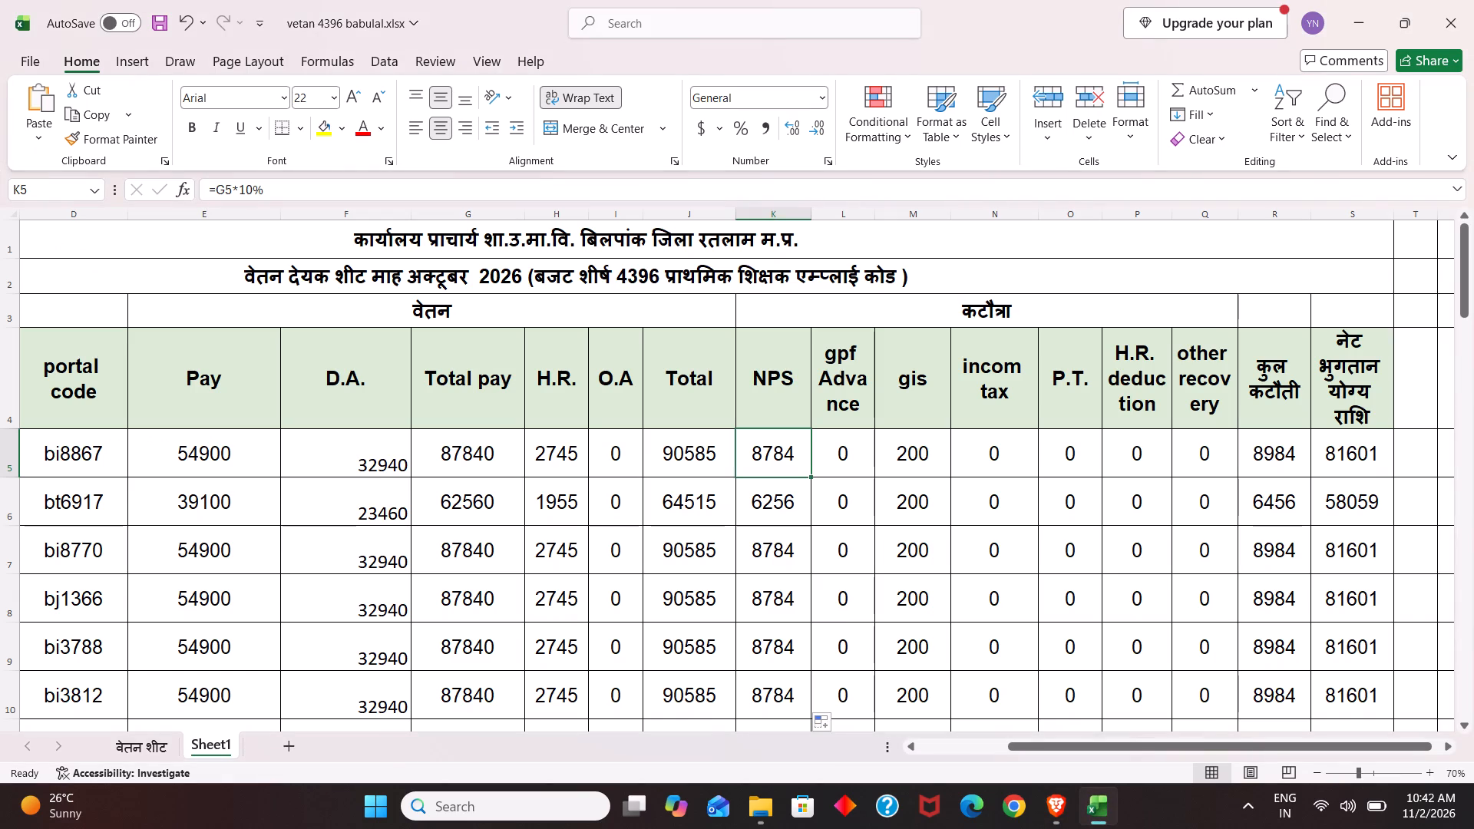
pyautogui.click(1259, 454)
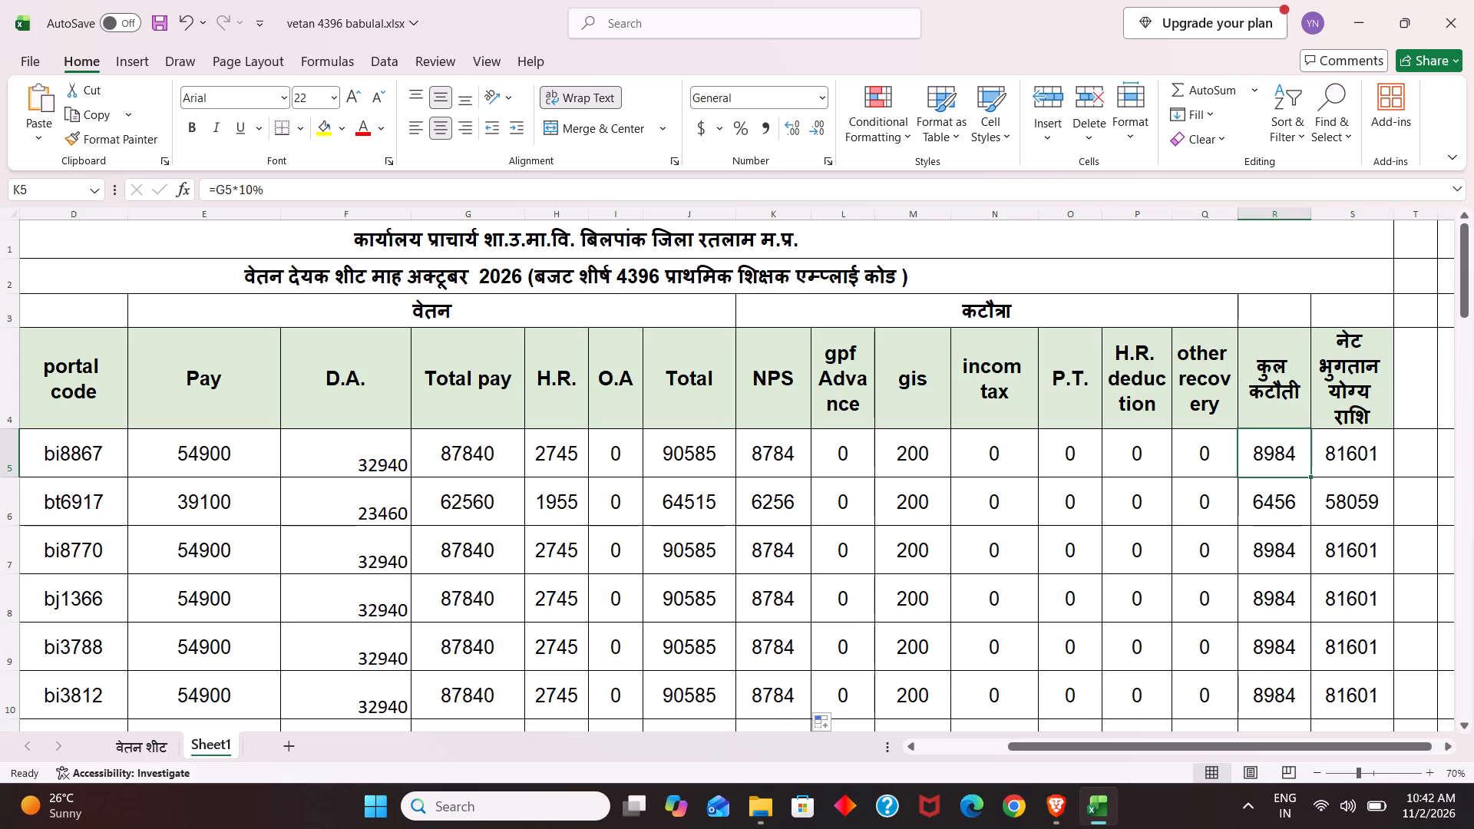
pyautogui.press('=')
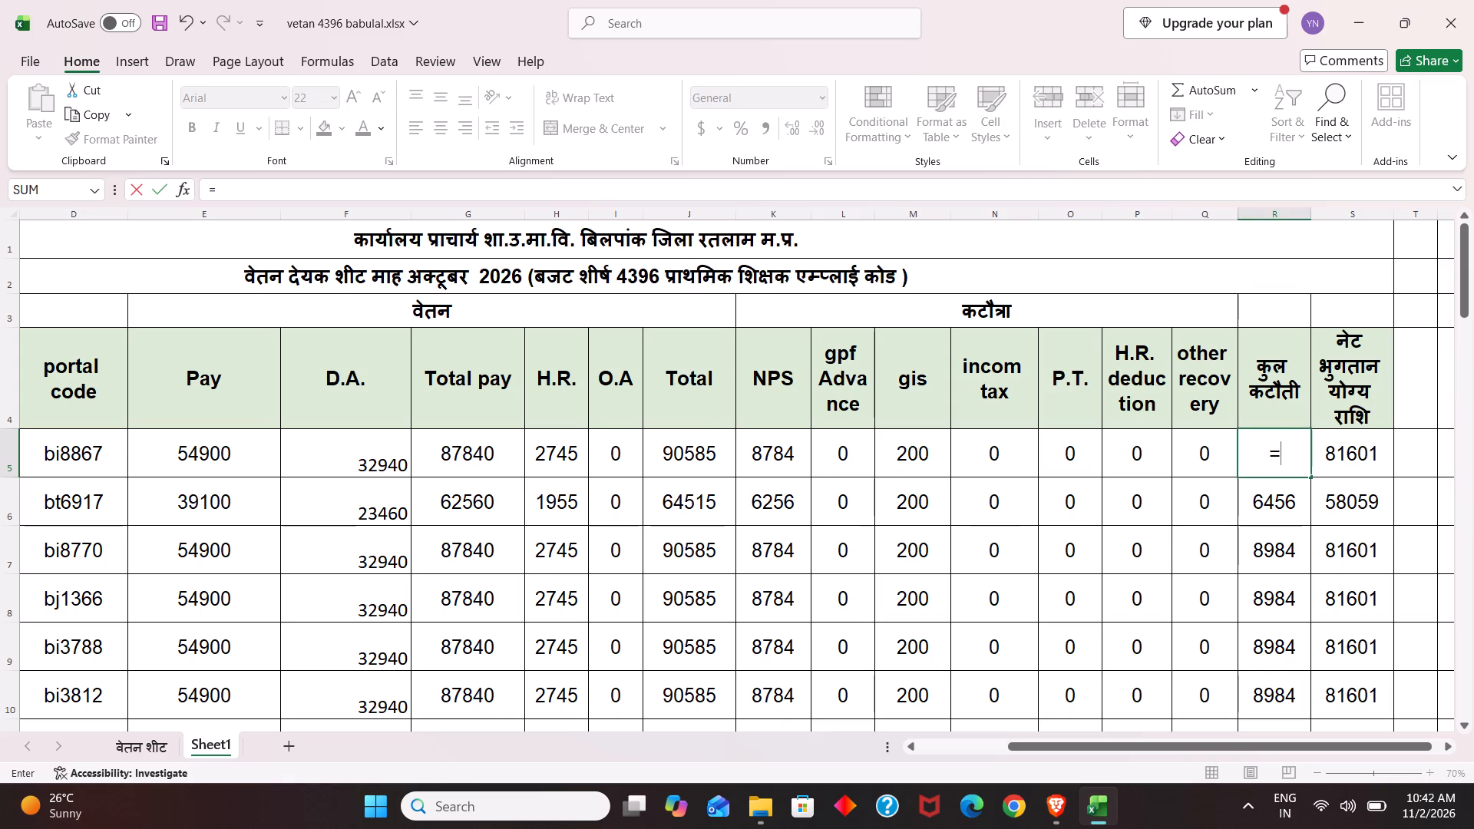
pyautogui.click(755, 444)
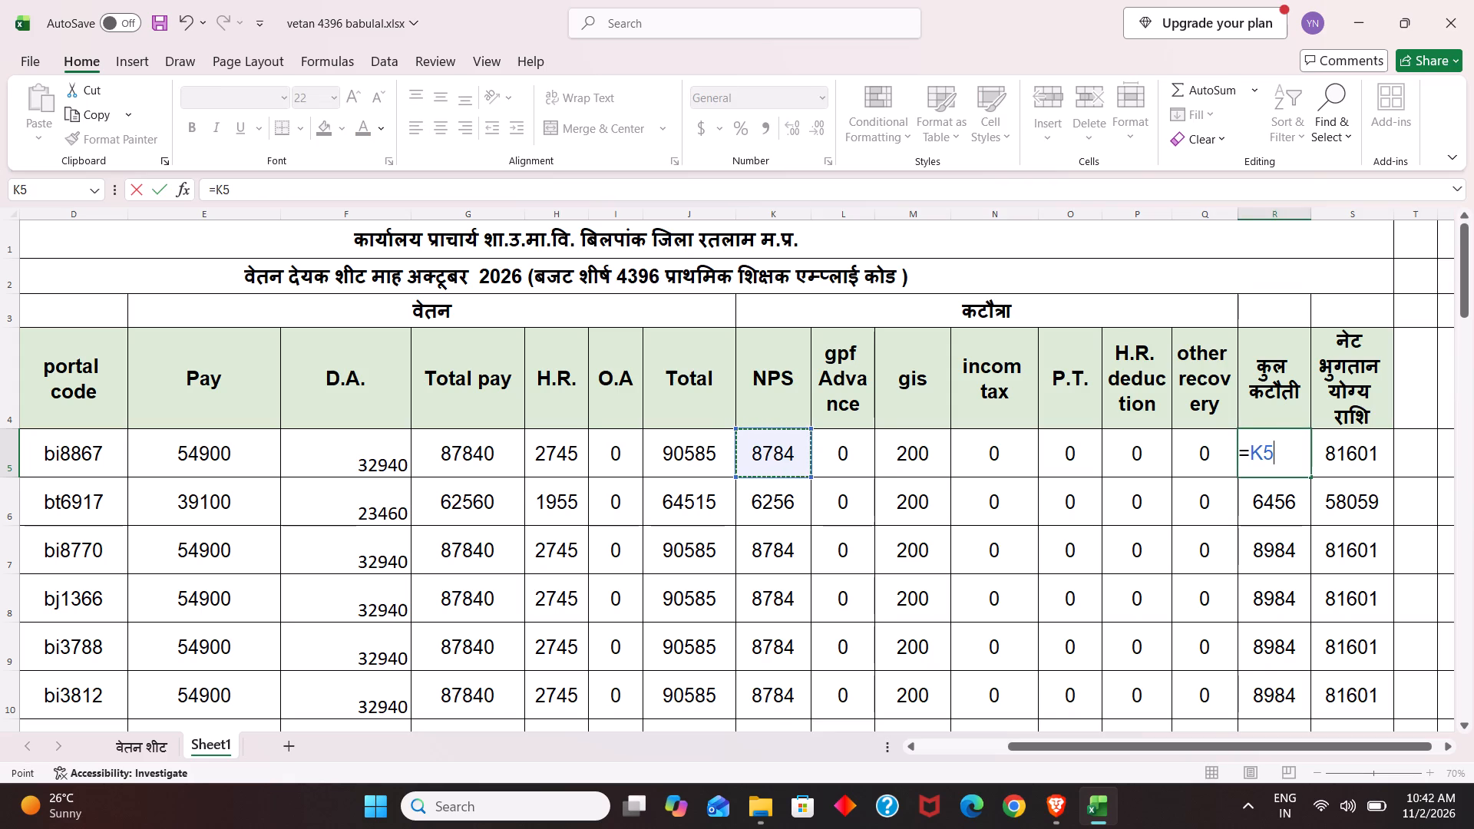
pyautogui.click(844, 448)
pyautogui.press('+')
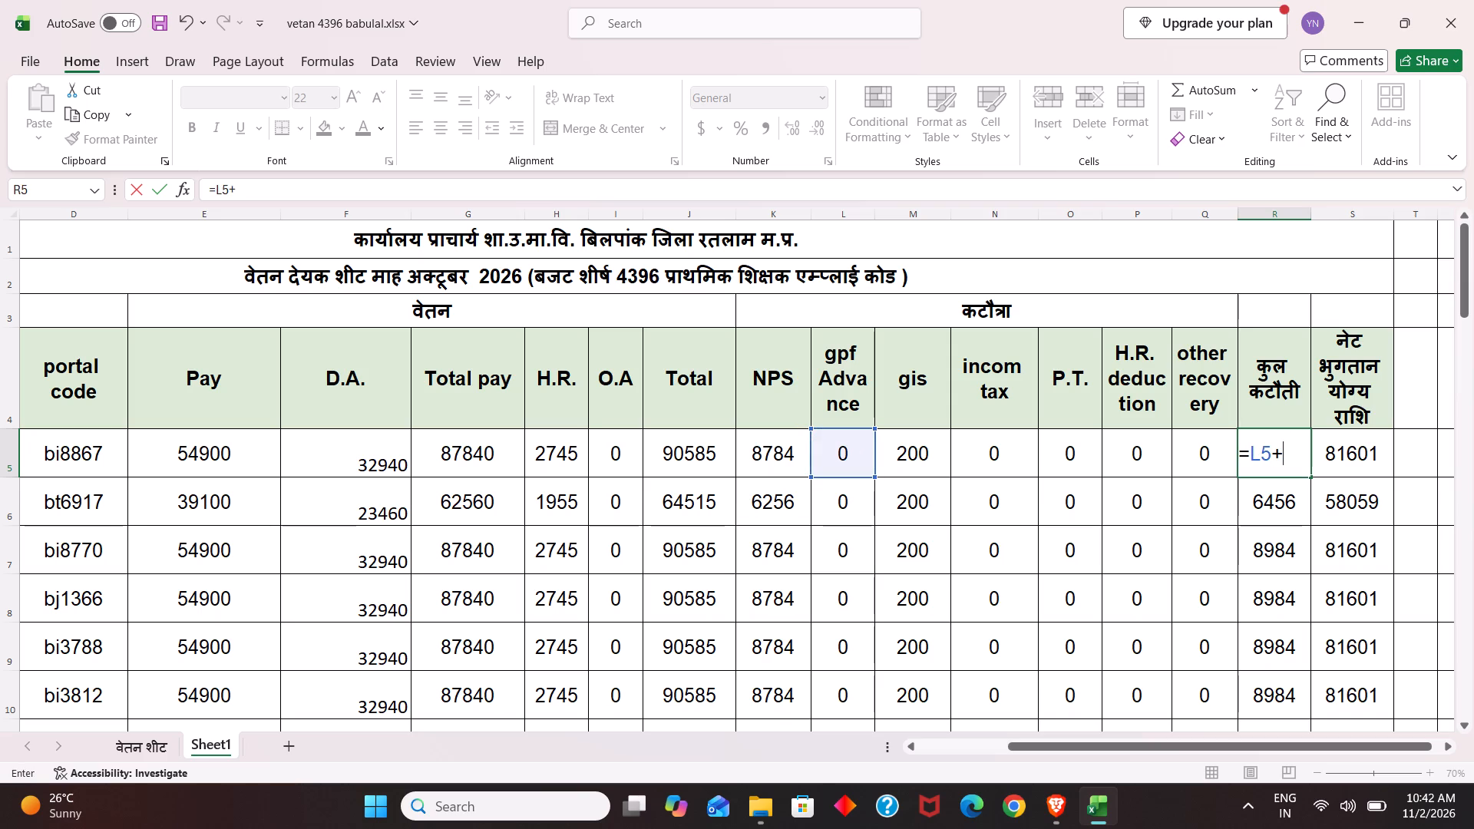
pyautogui.press('BackSpace')
pyautogui.press('BackSpace')
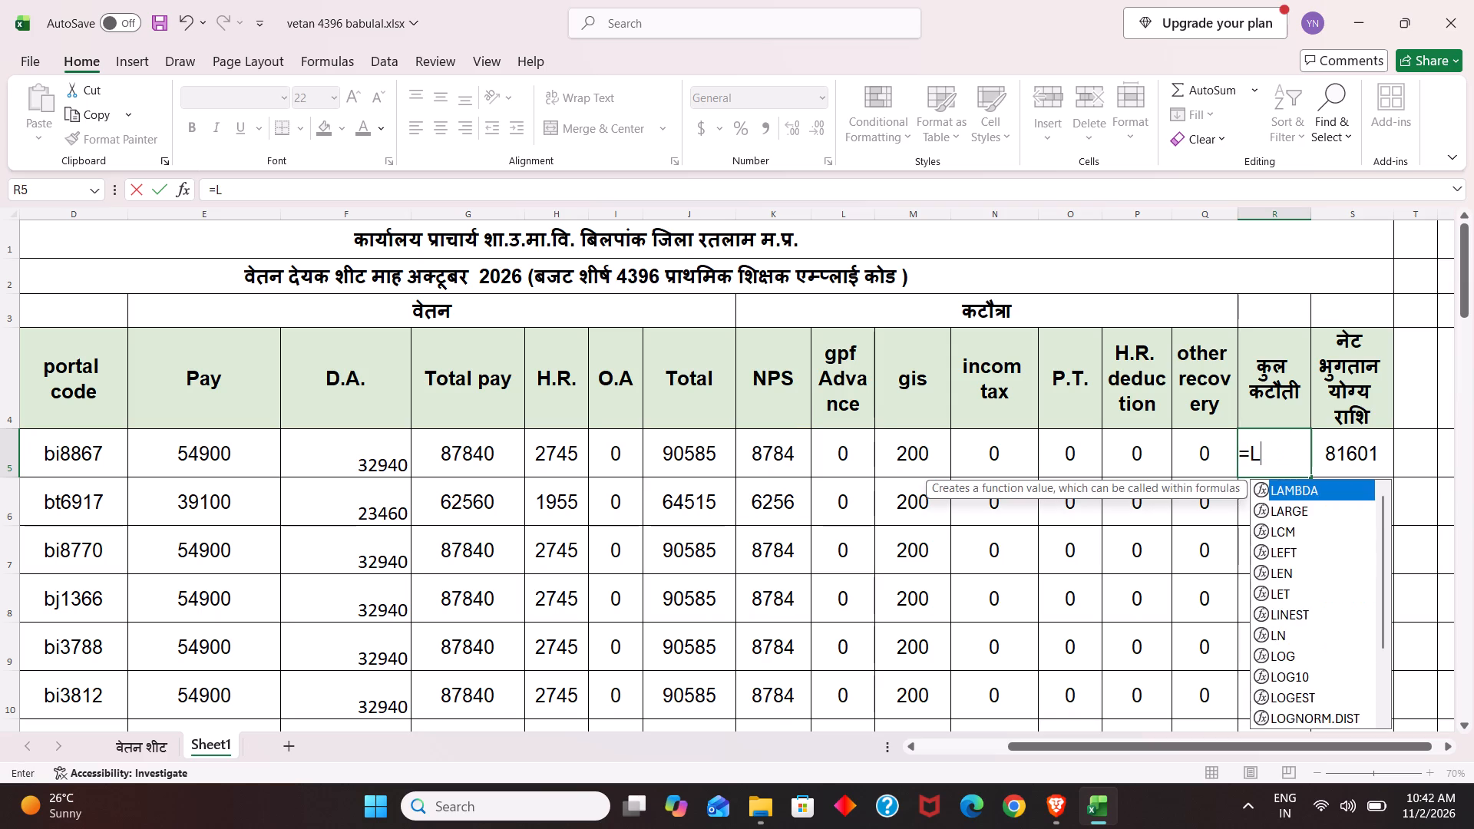
pyautogui.press('BackSpace')
pyautogui.click(773, 452)
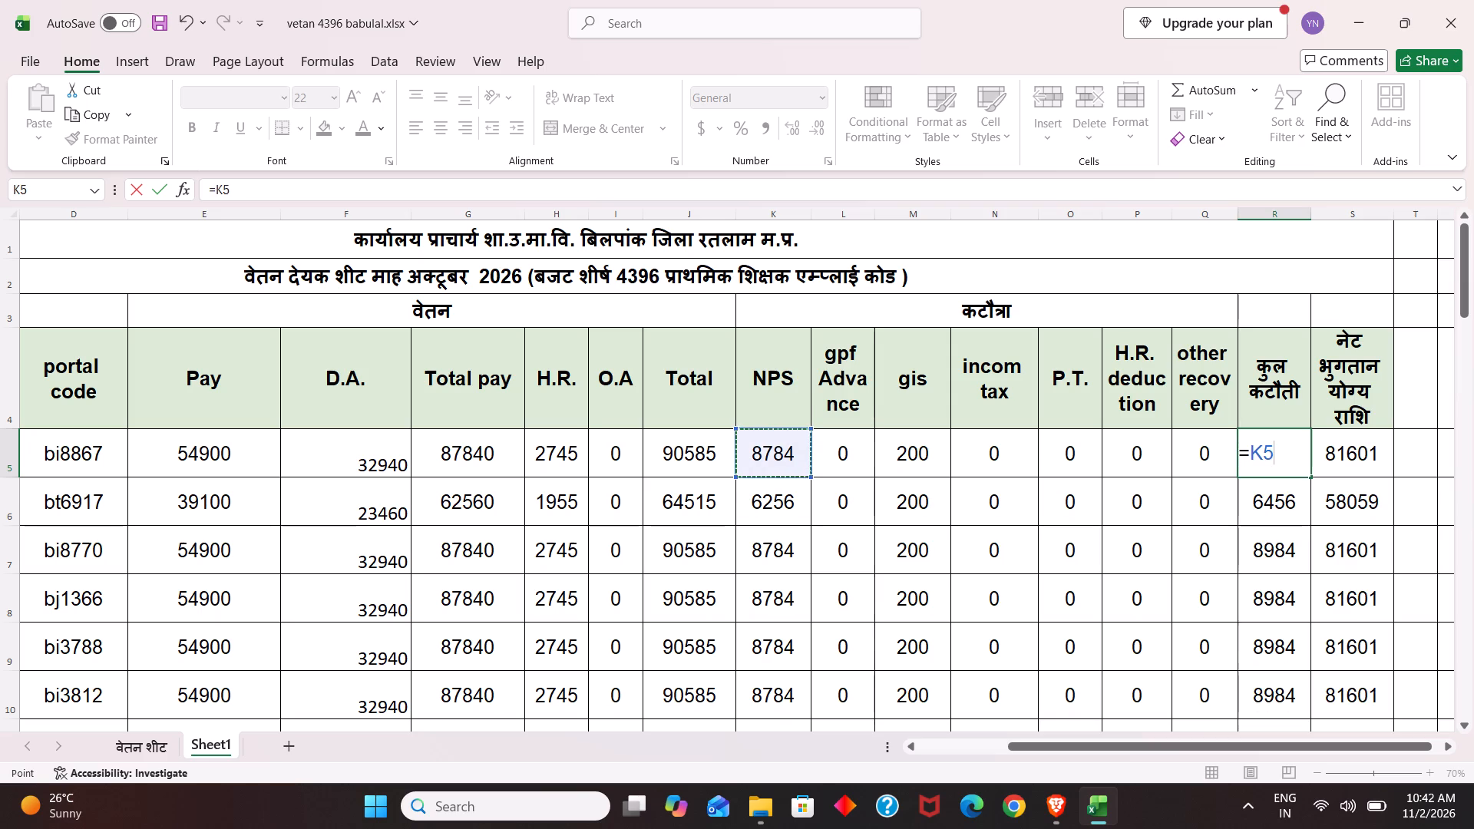
pyautogui.press('+')
pyautogui.click(833, 451)
pyautogui.press('+')
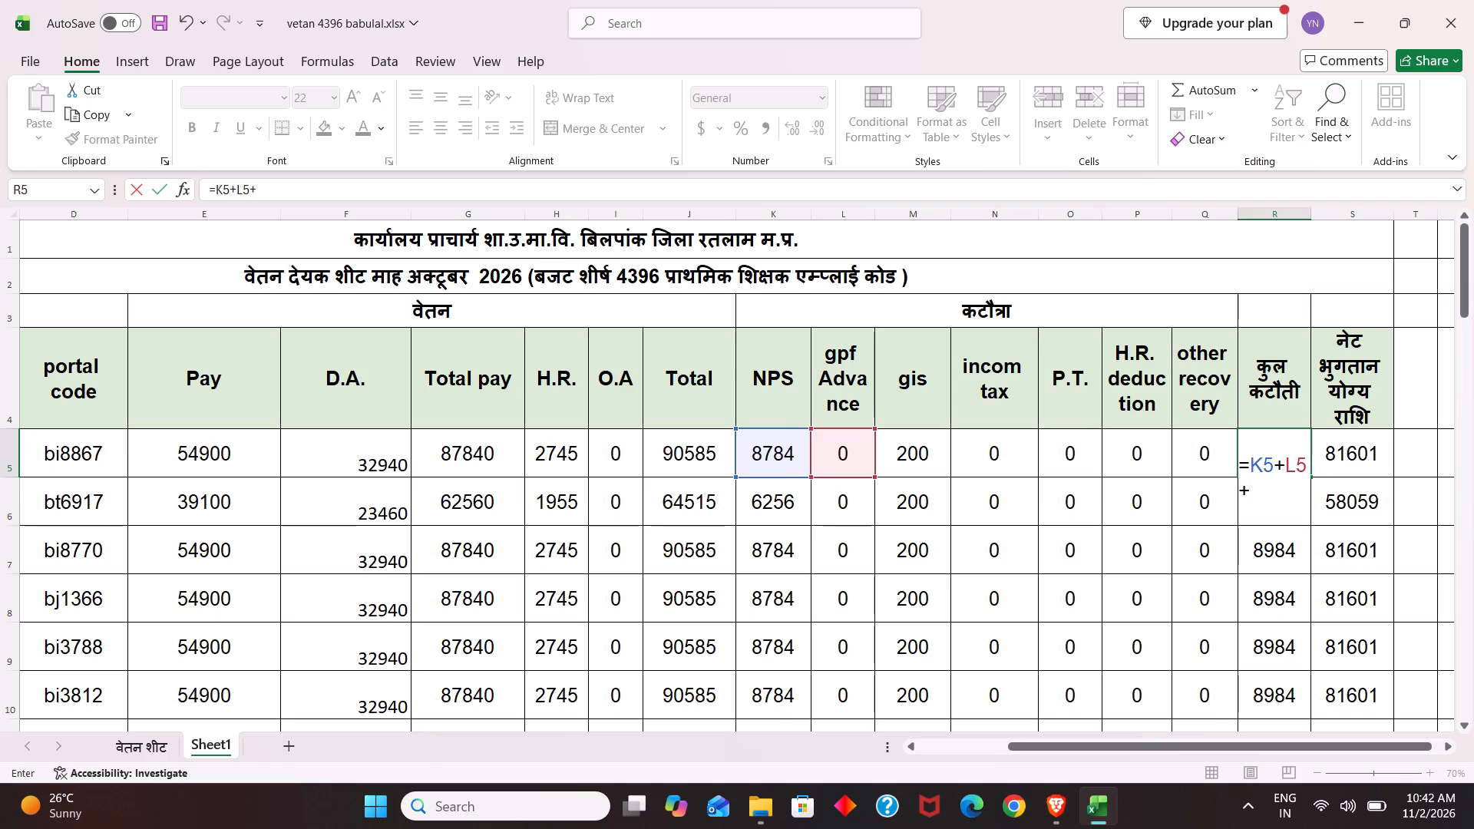
pyautogui.click(909, 454)
pyautogui.press('+')
pyautogui.click(982, 457)
pyautogui.press('+')
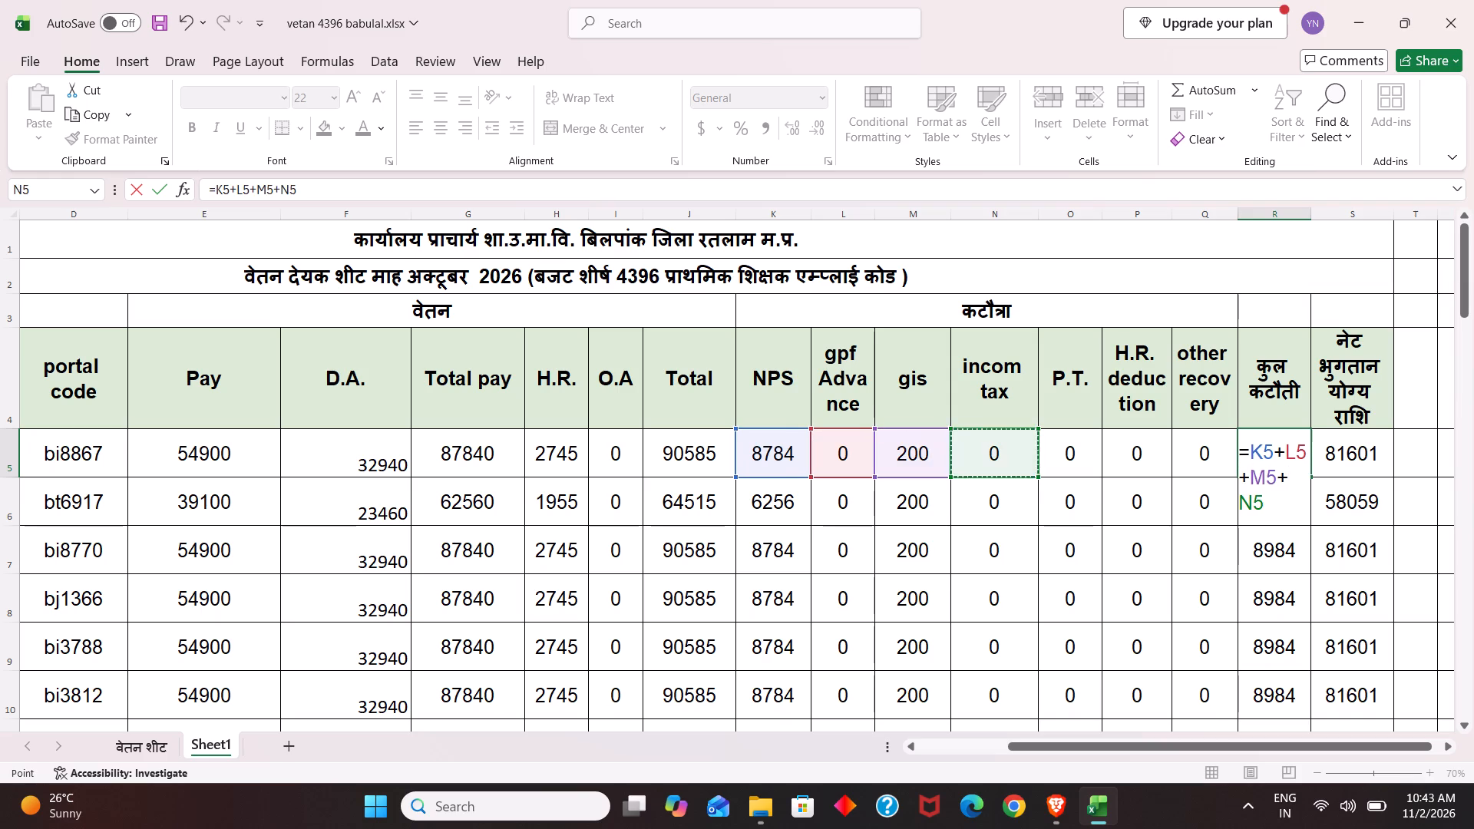
pyautogui.click(1092, 451)
pyautogui.press('+')
pyautogui.click(1126, 451)
pyautogui.press('+')
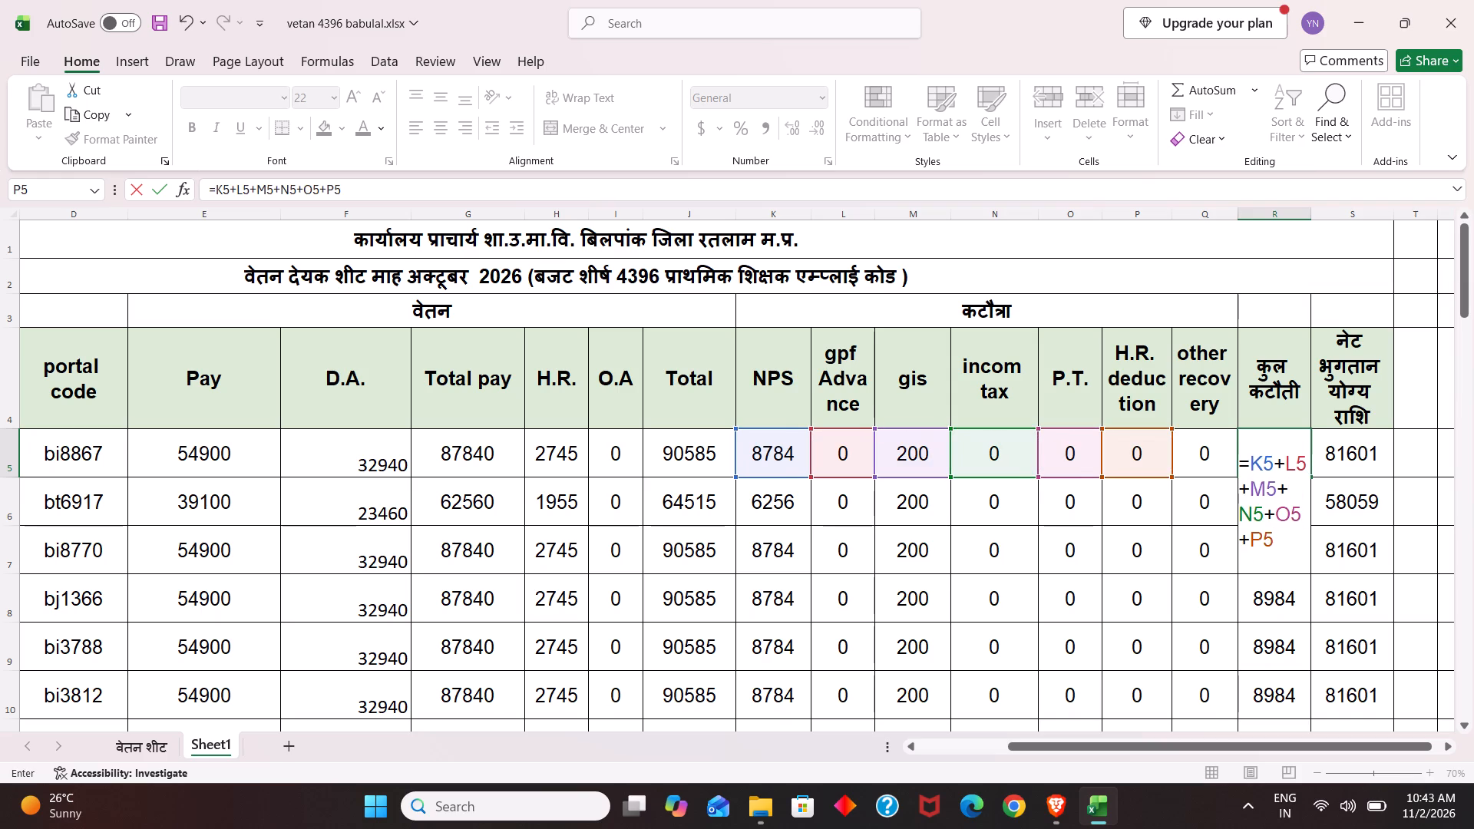
pyautogui.click(1216, 448)
pyautogui.press('+')
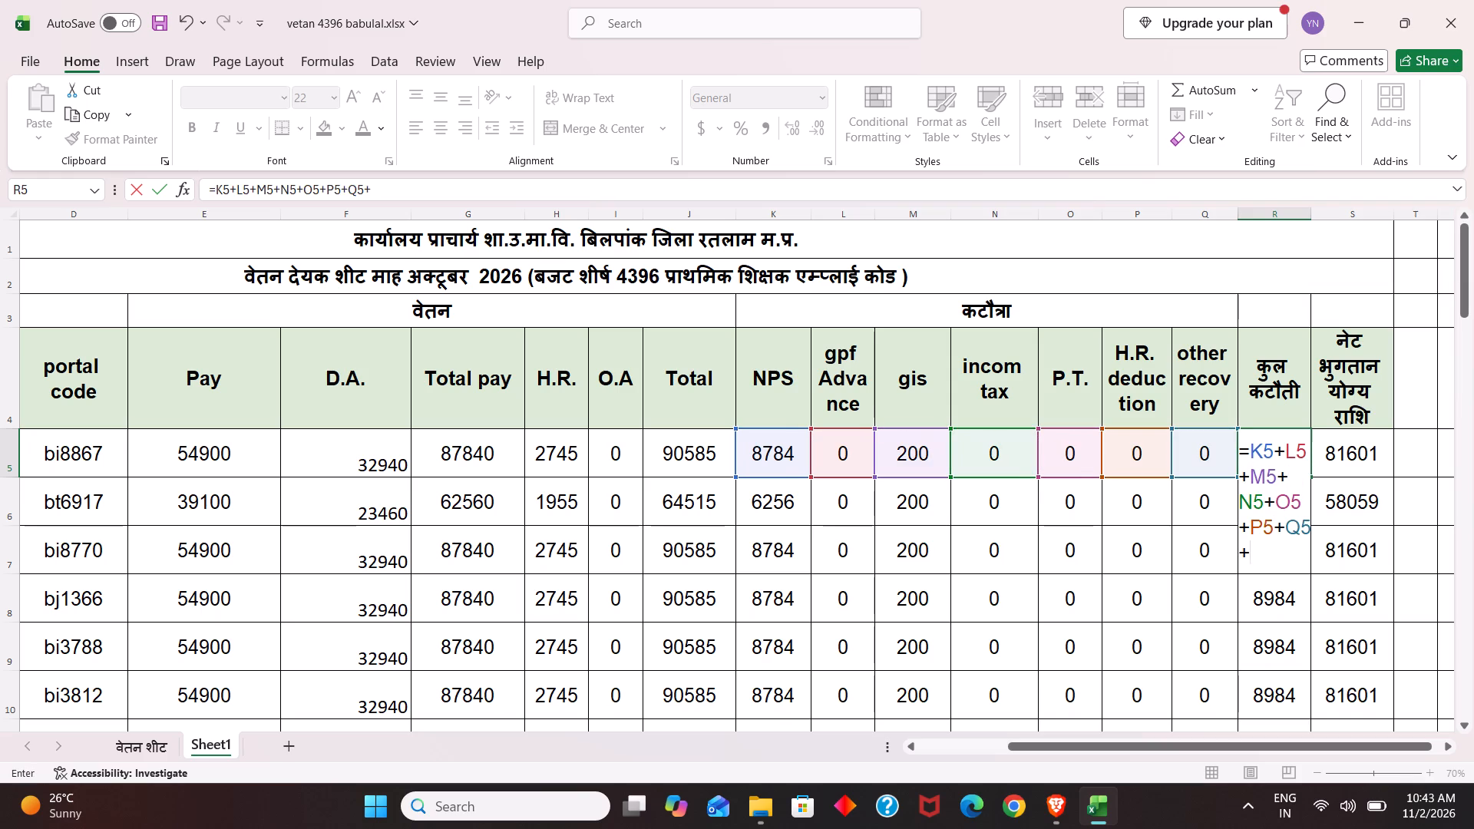
pyautogui.press('Return')
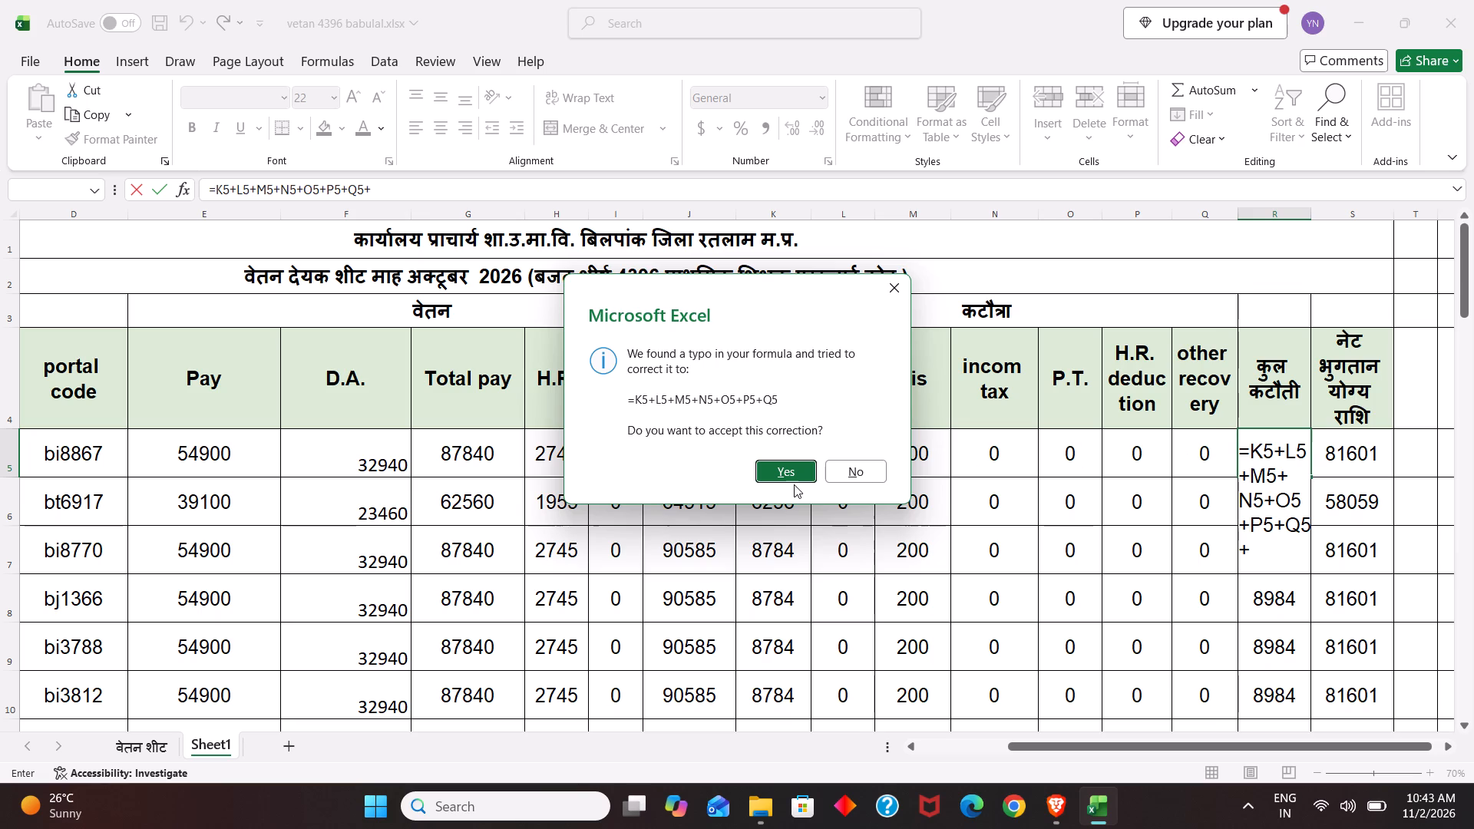
# Reject the proposed formula correction and rework the ending so R5 reads =K5+L5+M5+N5+O5+P5+Q5.
pyautogui.click(1274, 548)
pyautogui.click(877, 477)
pyautogui.click(1281, 547)
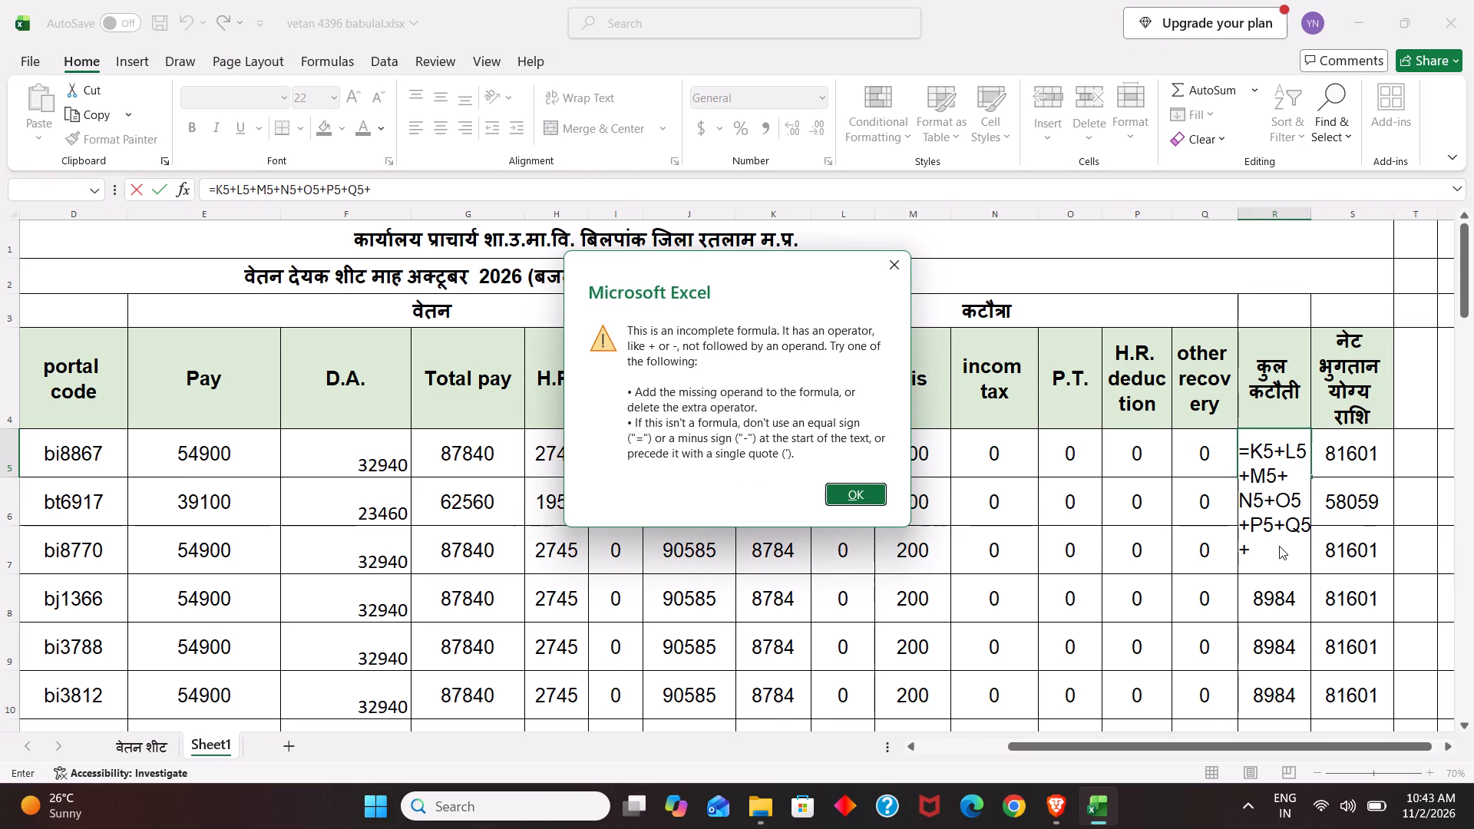
pyautogui.press('BackSpace')
pyautogui.click(858, 497)
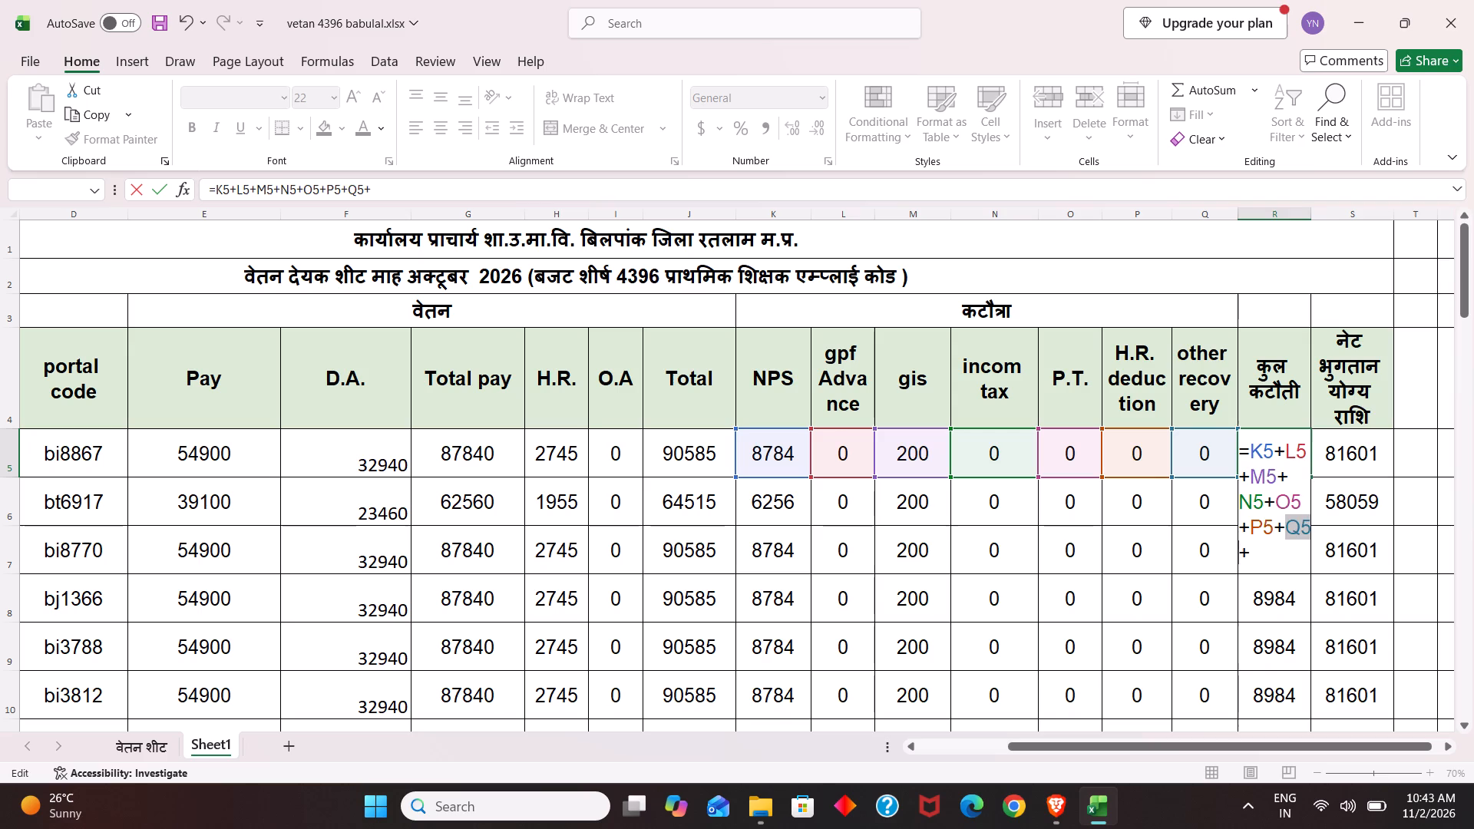
pyautogui.press('BackSpace')
pyautogui.click(1300, 540)
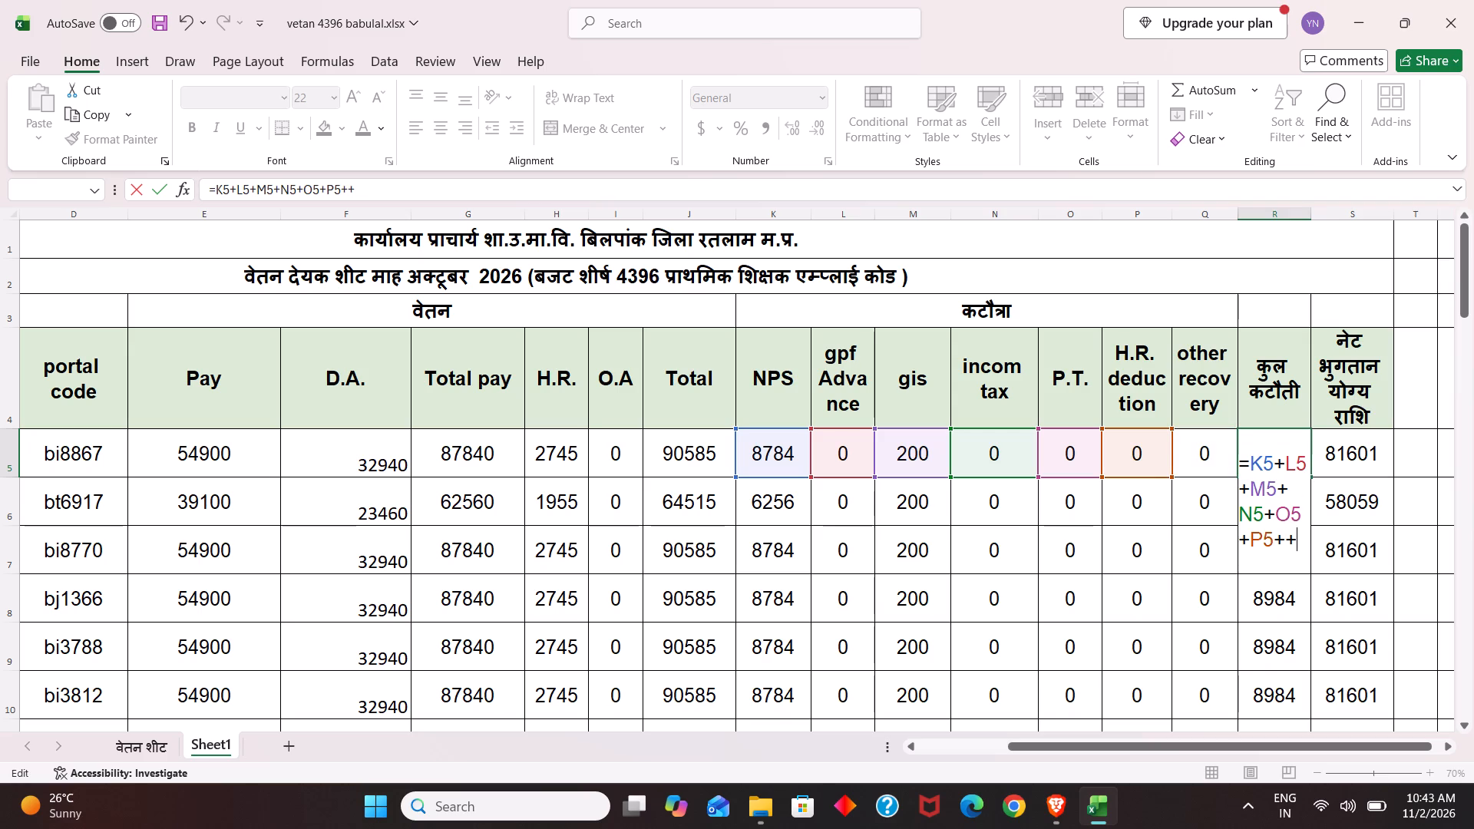
pyautogui.press('BackSpace')
pyautogui.press('BackSpace')
pyautogui.press('BackSpace')
pyautogui.press('BackSpace')
pyautogui.press('BackSpace')
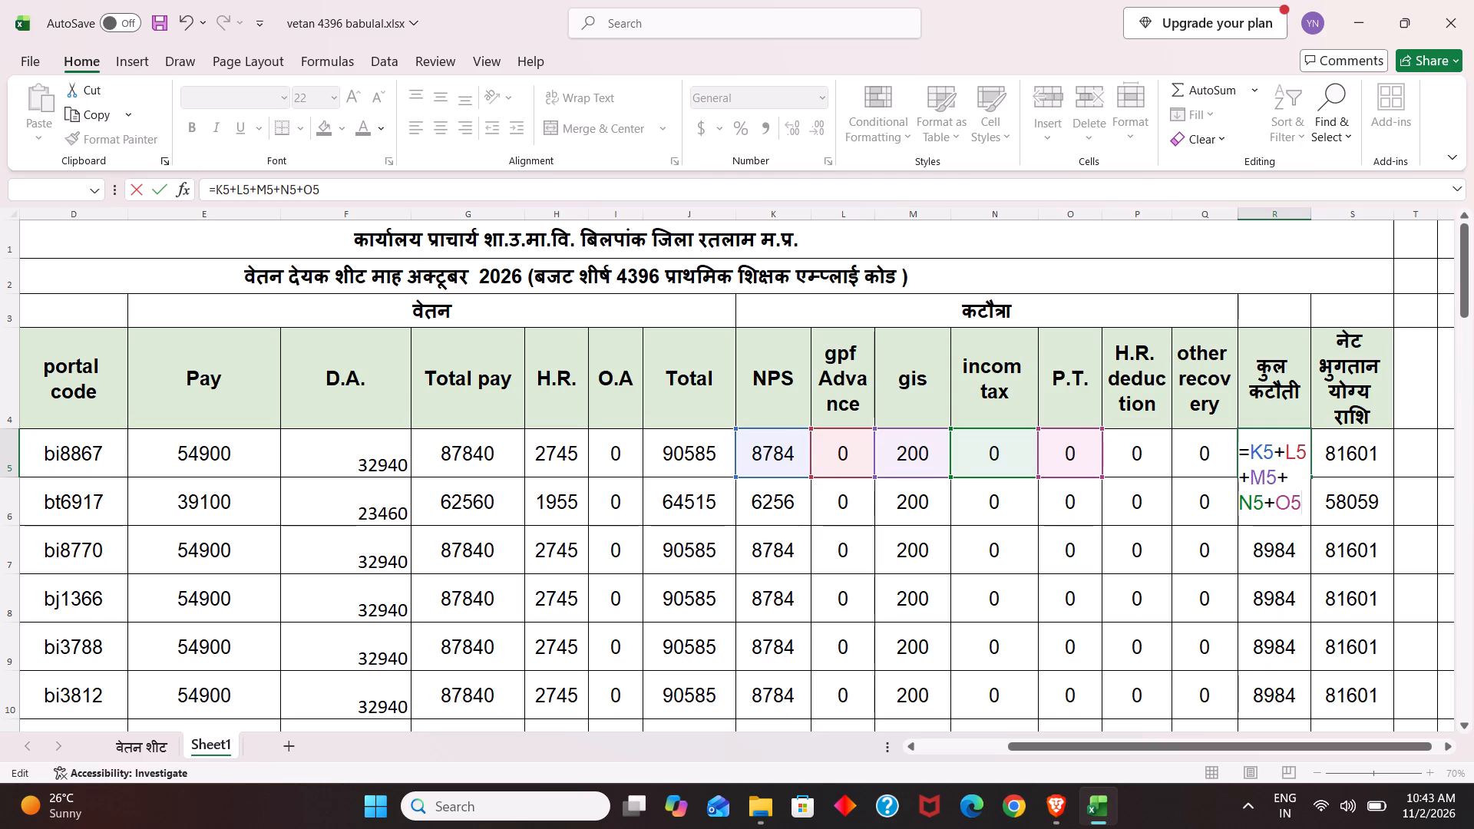
pyautogui.press('+')
pyautogui.click(1130, 449)
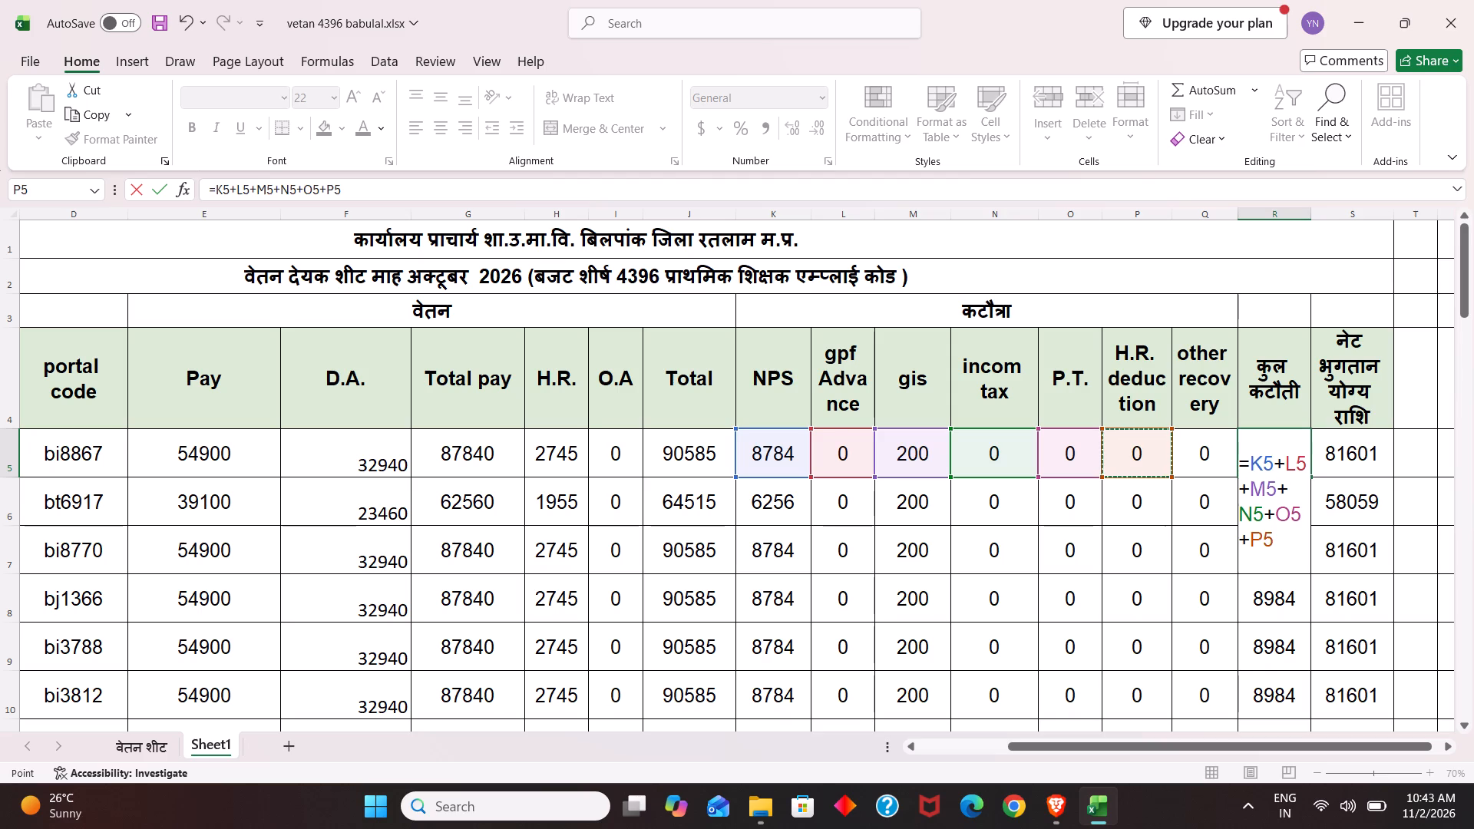
pyautogui.press('+')
pyautogui.click(1216, 456)
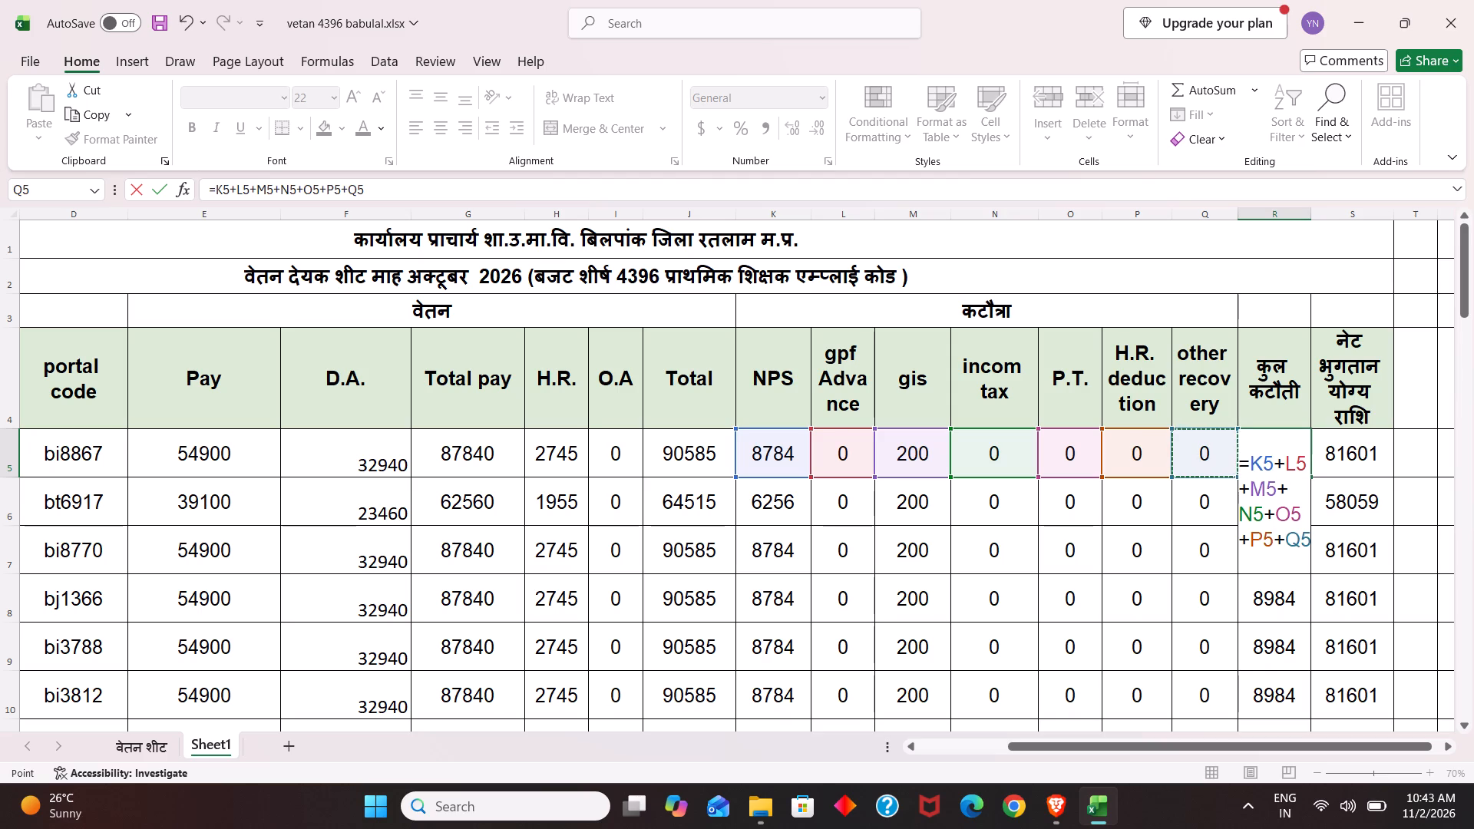
pyautogui.press('Return')
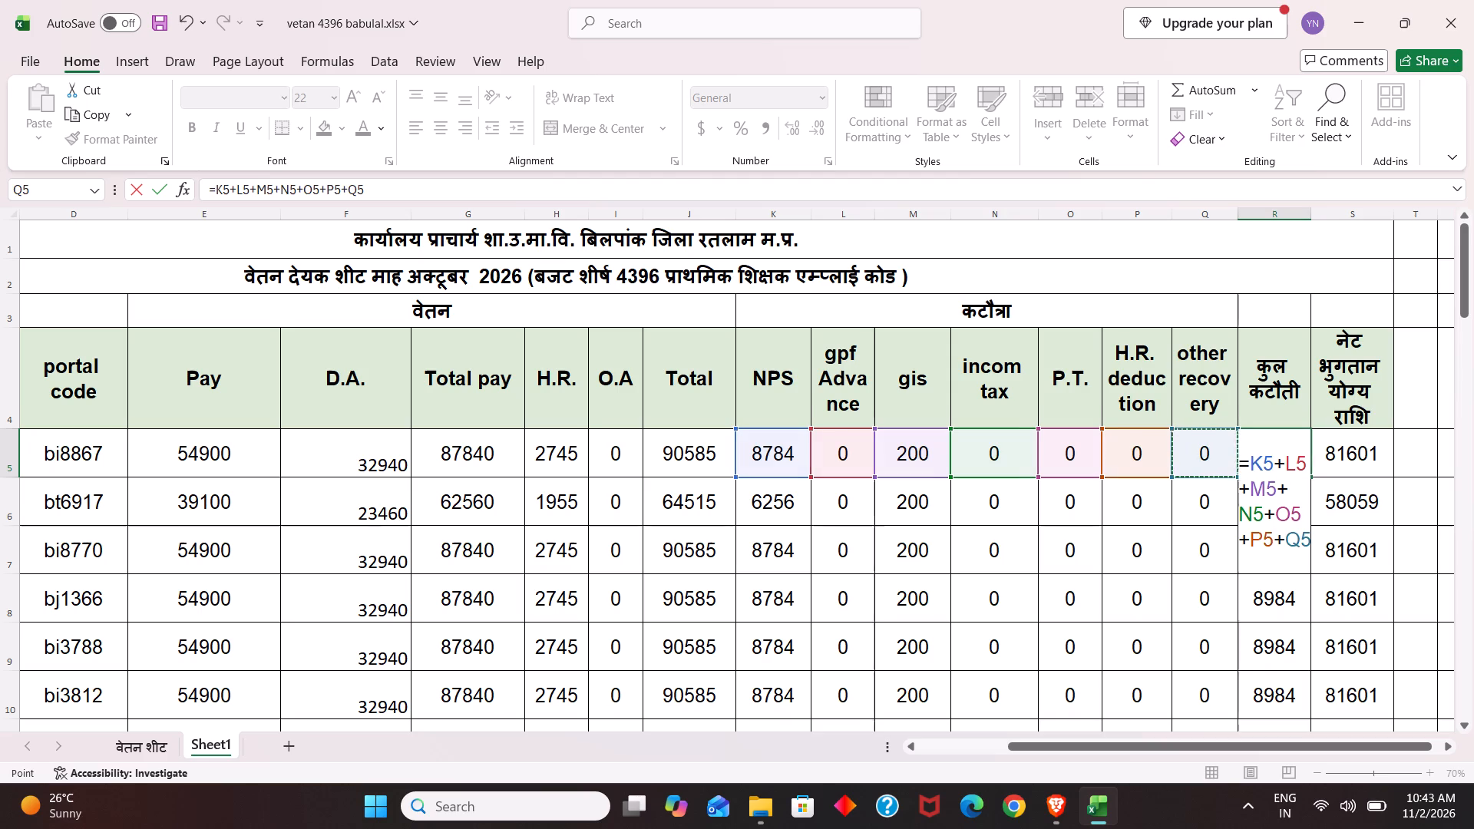
# Fill the कुल कटौती formula from R5 down to the last employee in row 41.
pyautogui.click(1285, 463)
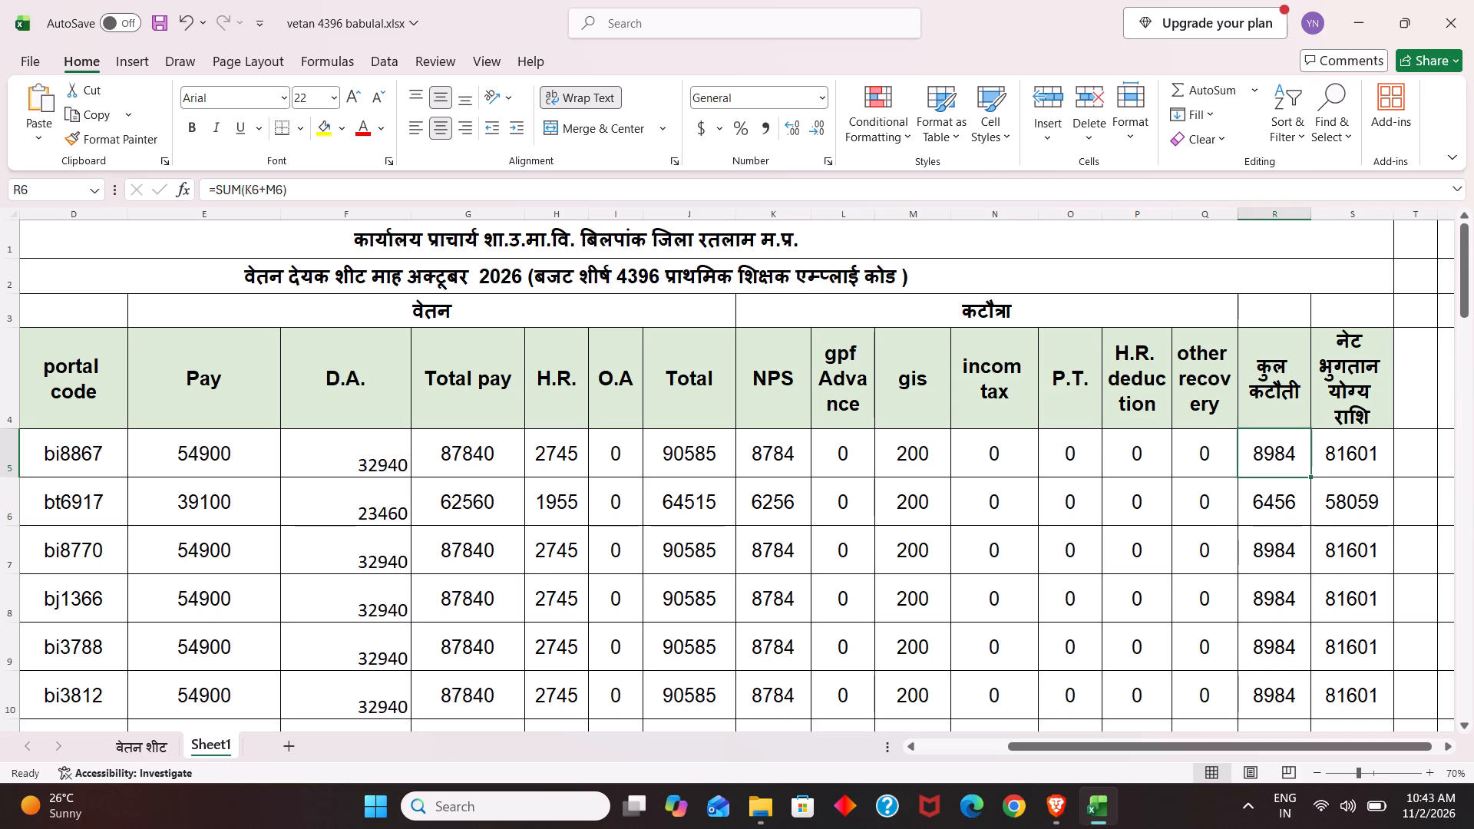
pyautogui.moveTo(1309, 477); pyautogui.dragTo(1317, 530)
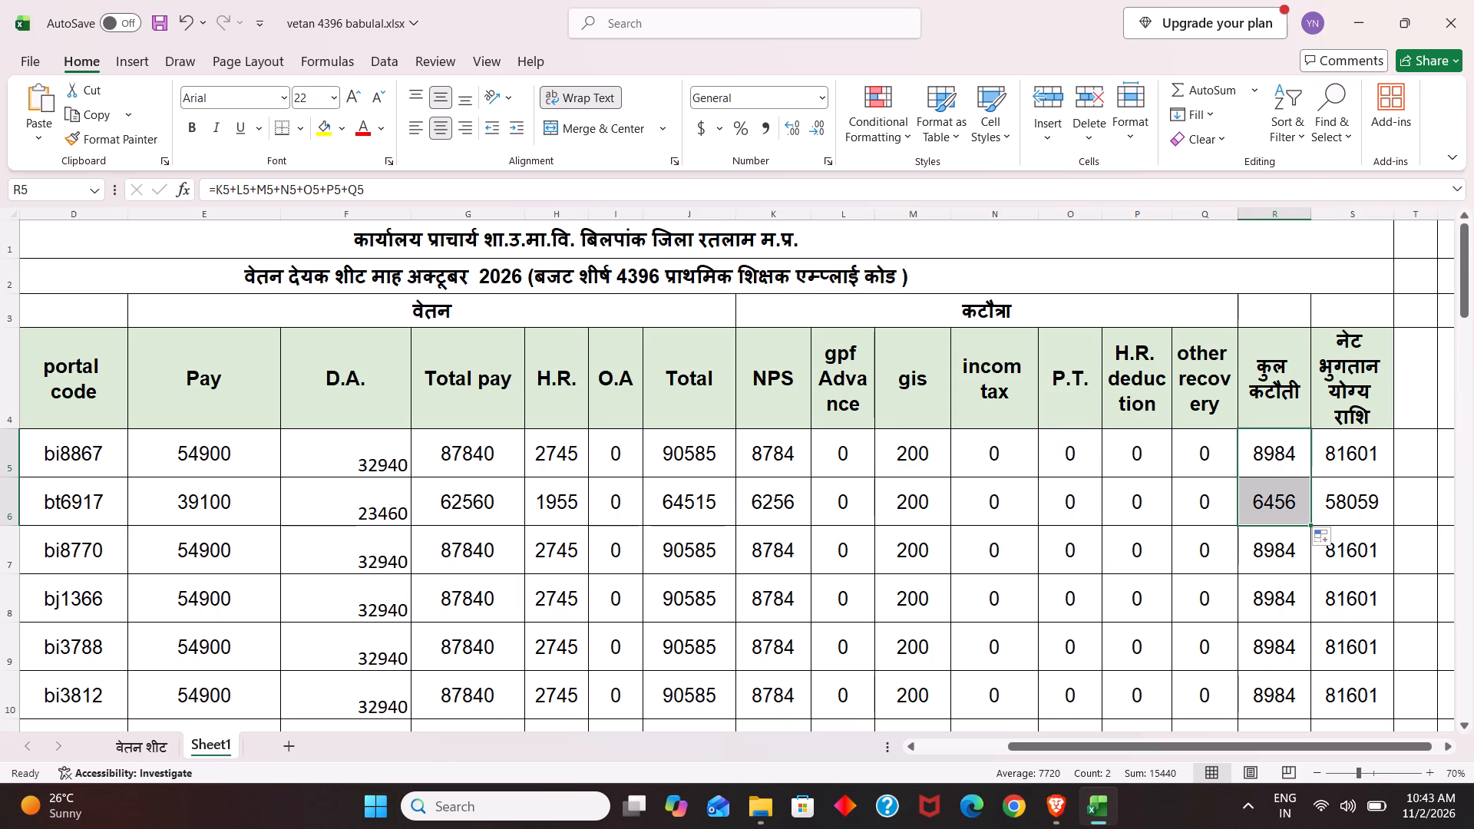
pyautogui.click(1284, 454)
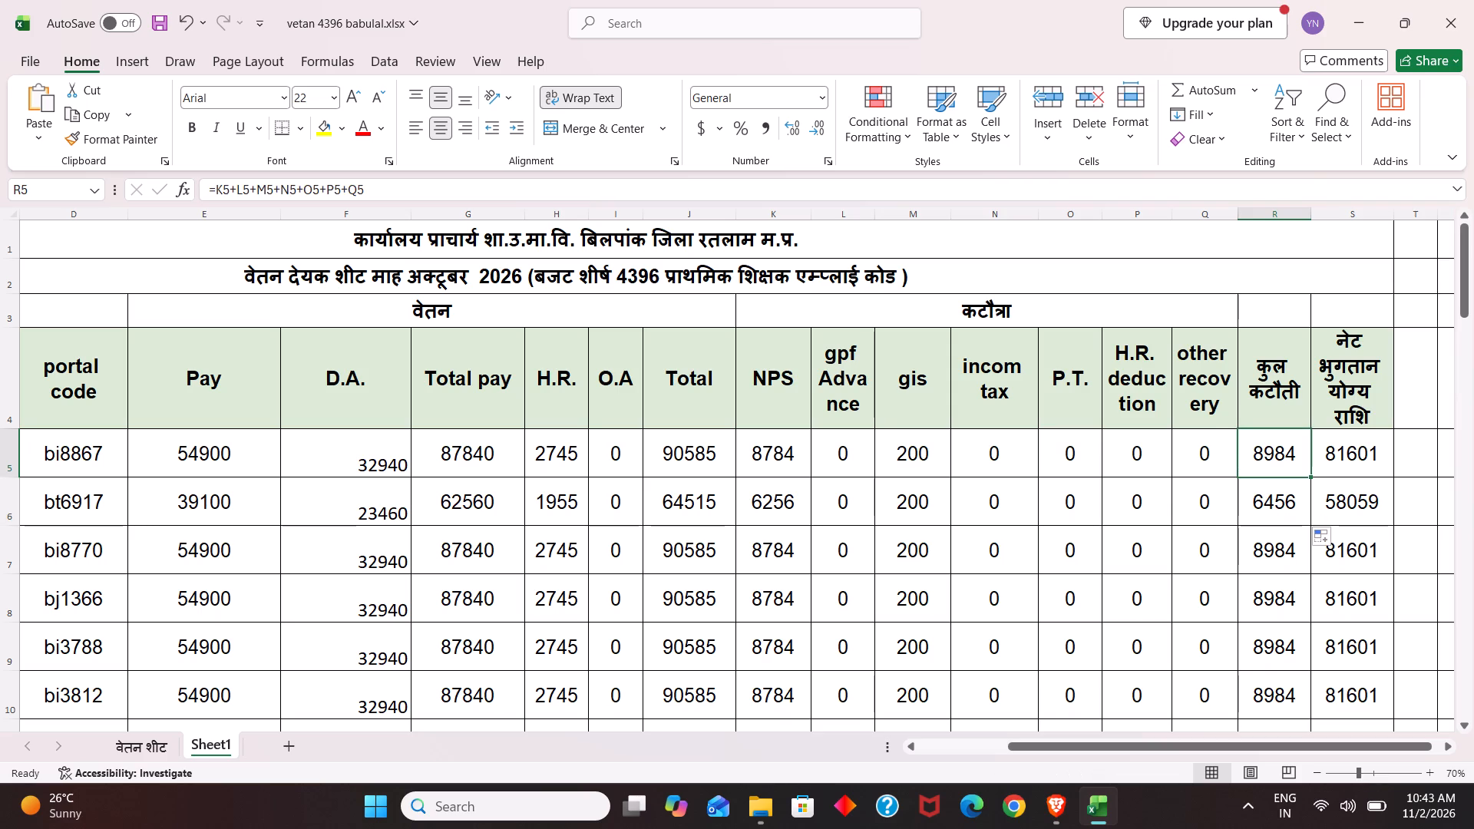
pyautogui.moveTo(1311, 477); pyautogui.dragTo(1311, 477)
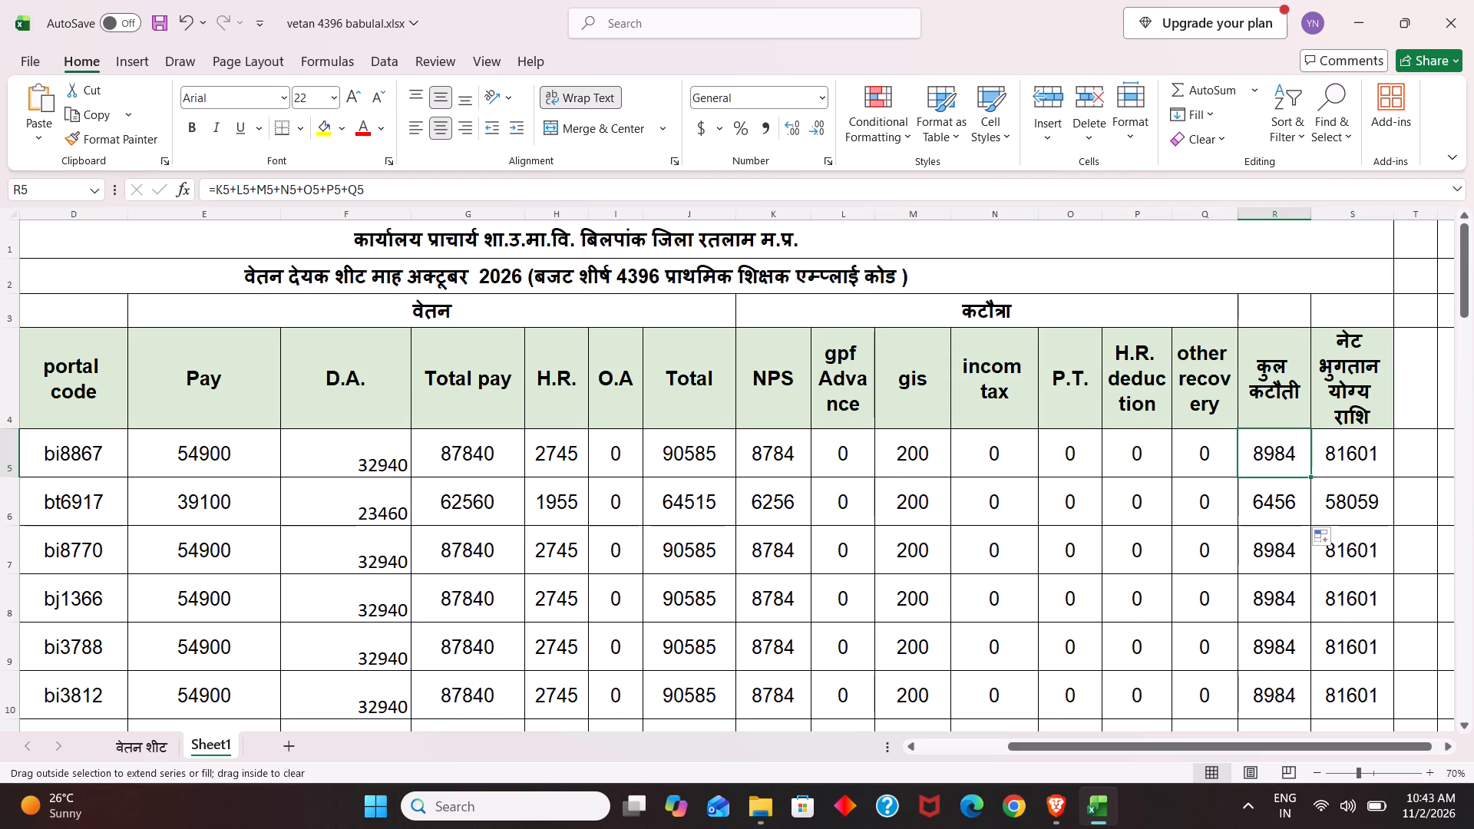
pyautogui.moveTo(1311, 477); pyautogui.dragTo(1330, 788)
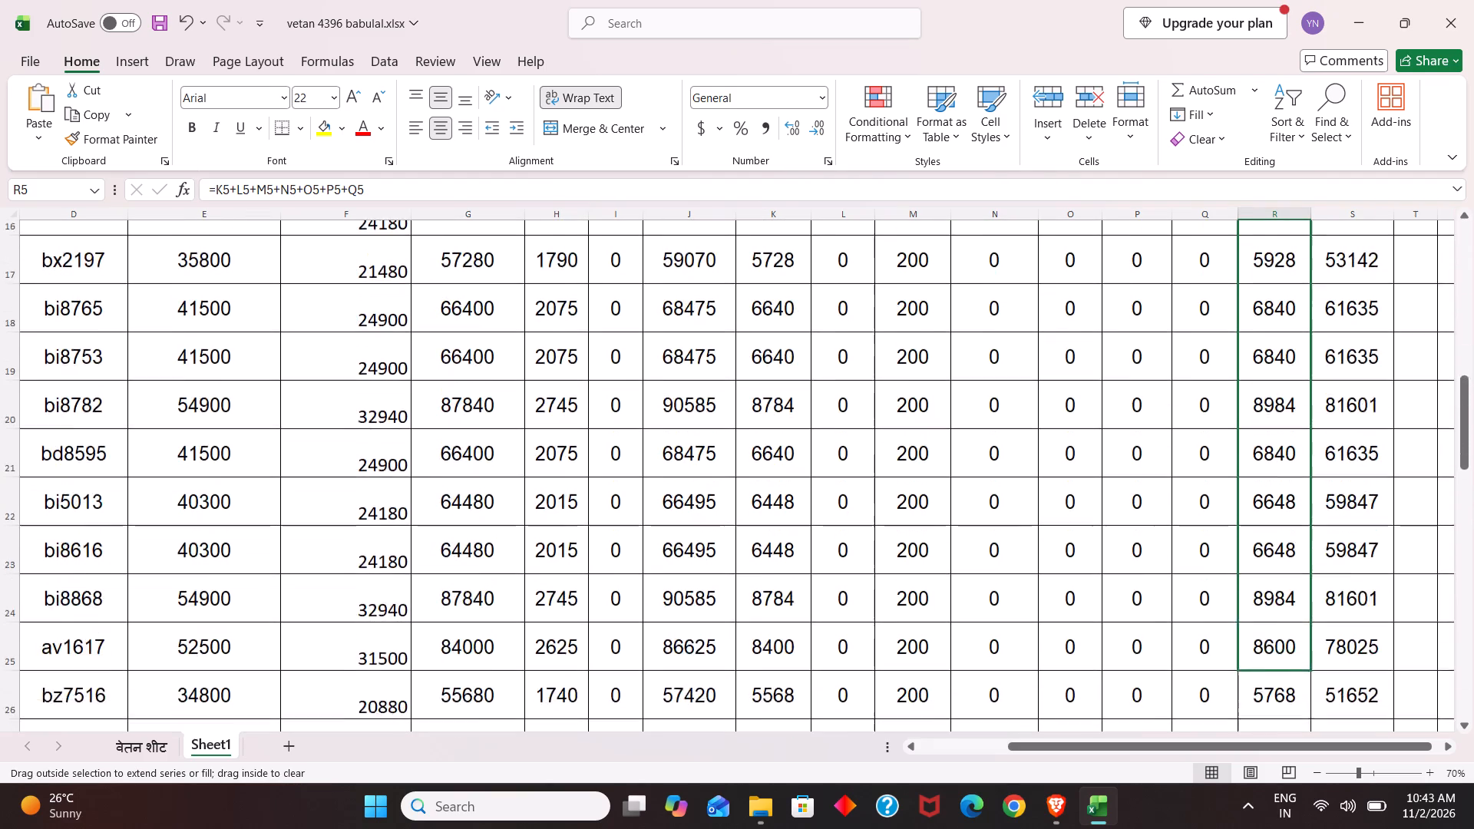
pyautogui.moveTo(1330, 788); pyautogui.dragTo(1343, 656)
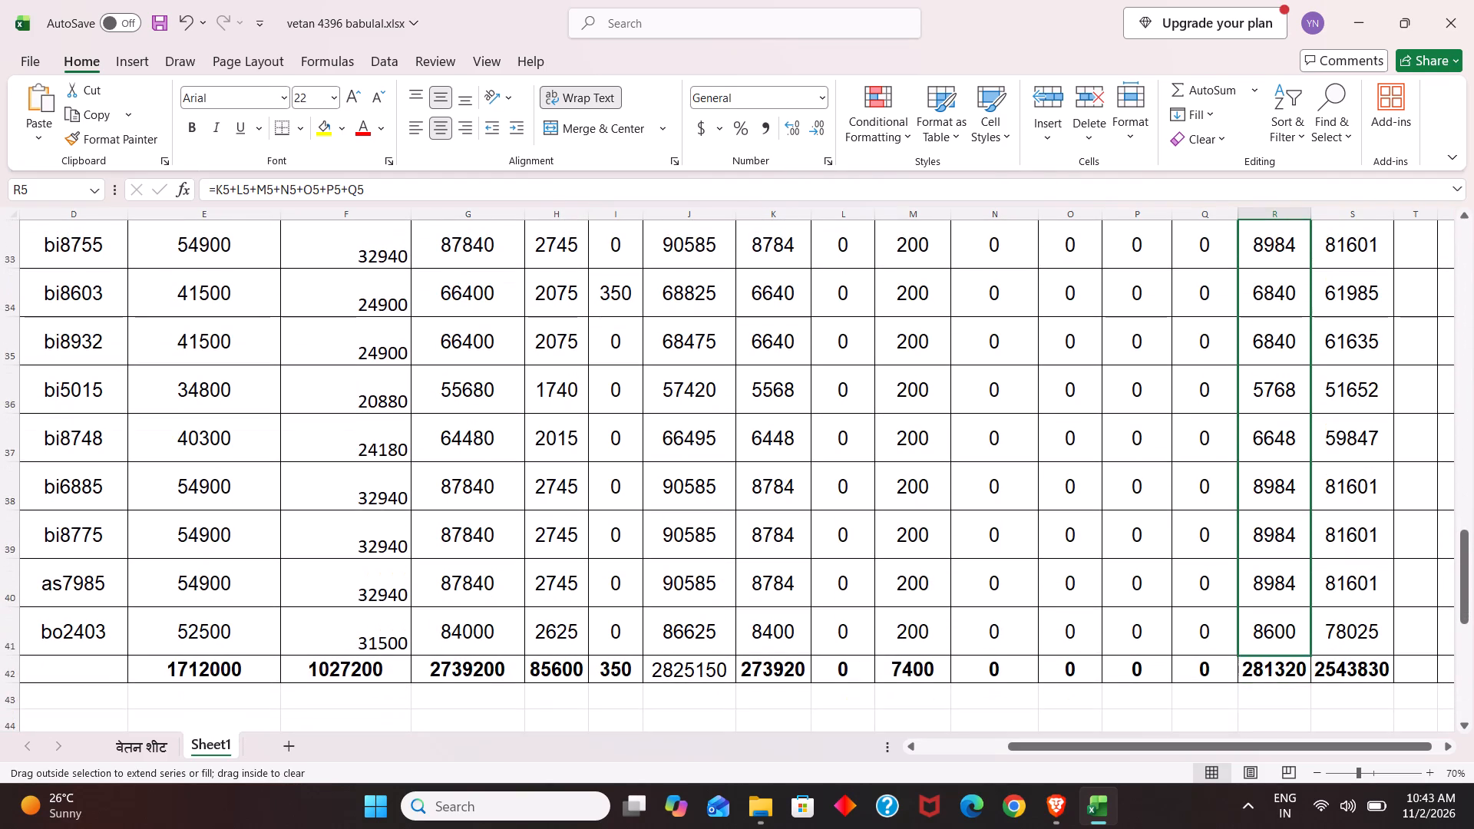
pyautogui.moveTo(1343, 656); pyautogui.dragTo(1337, 650)
pyautogui.click(1276, 699)
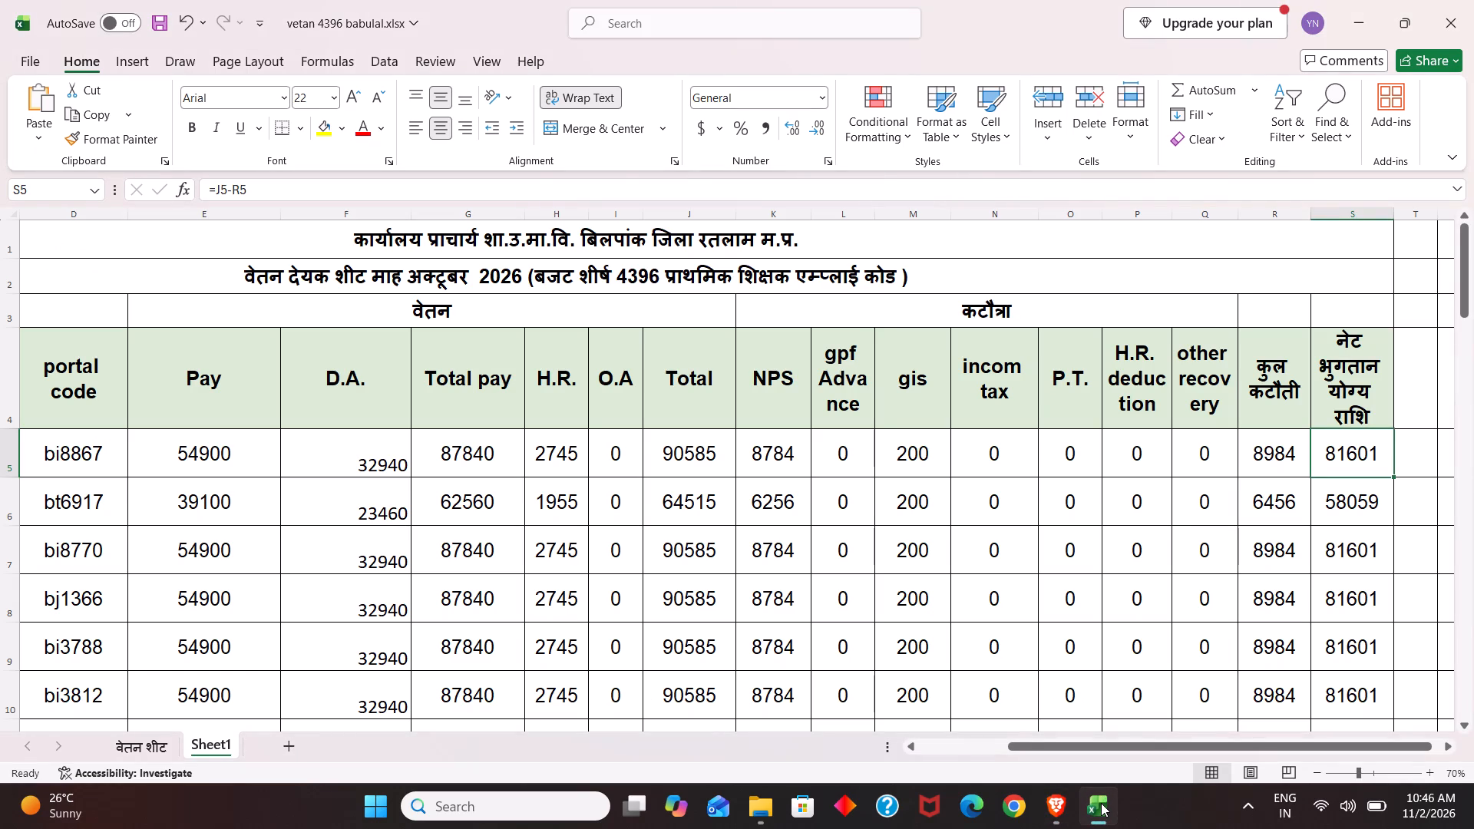
pyautogui.click(1282, 442)
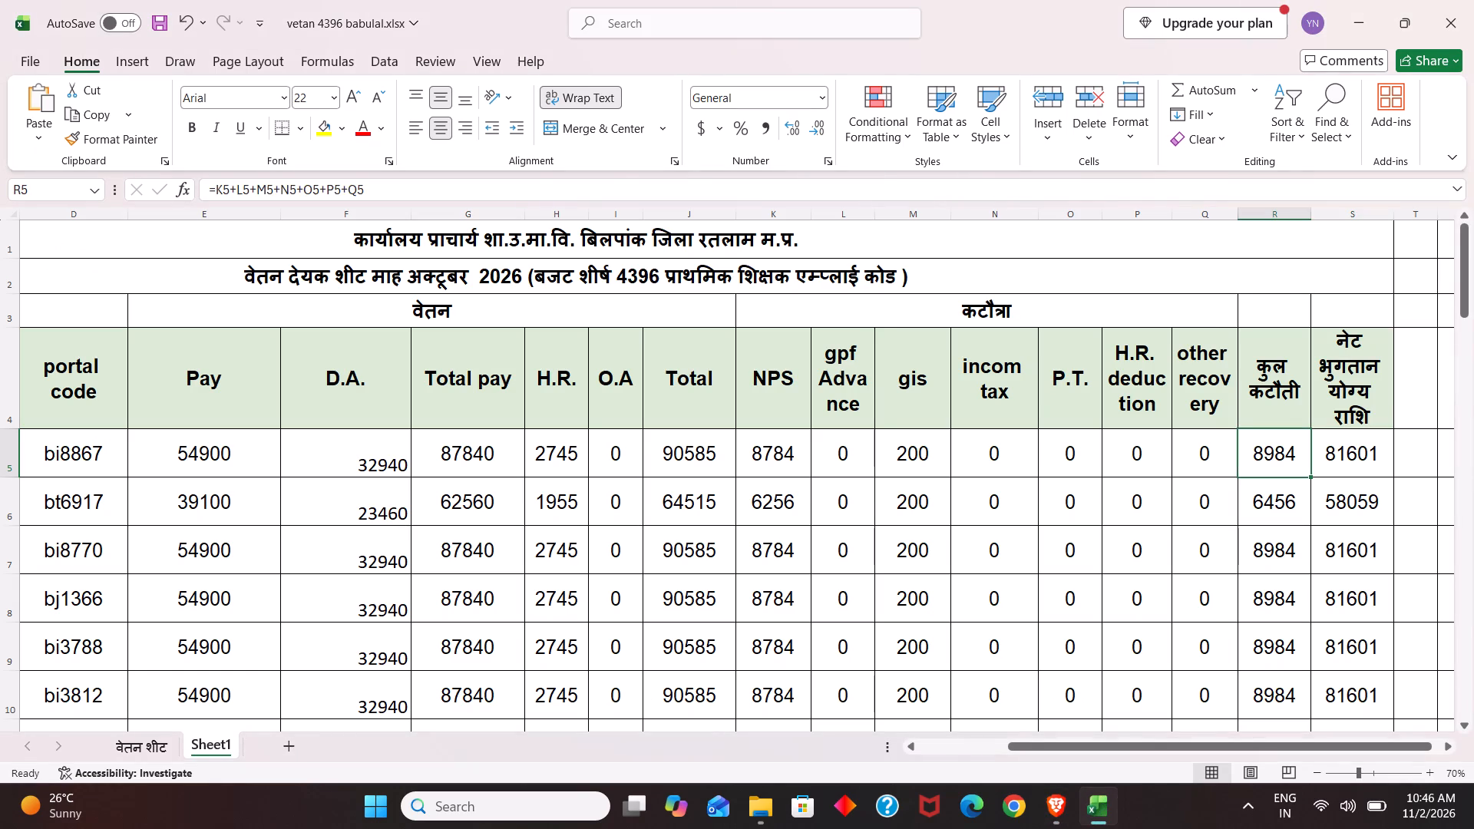
pyautogui.click(1287, 515)
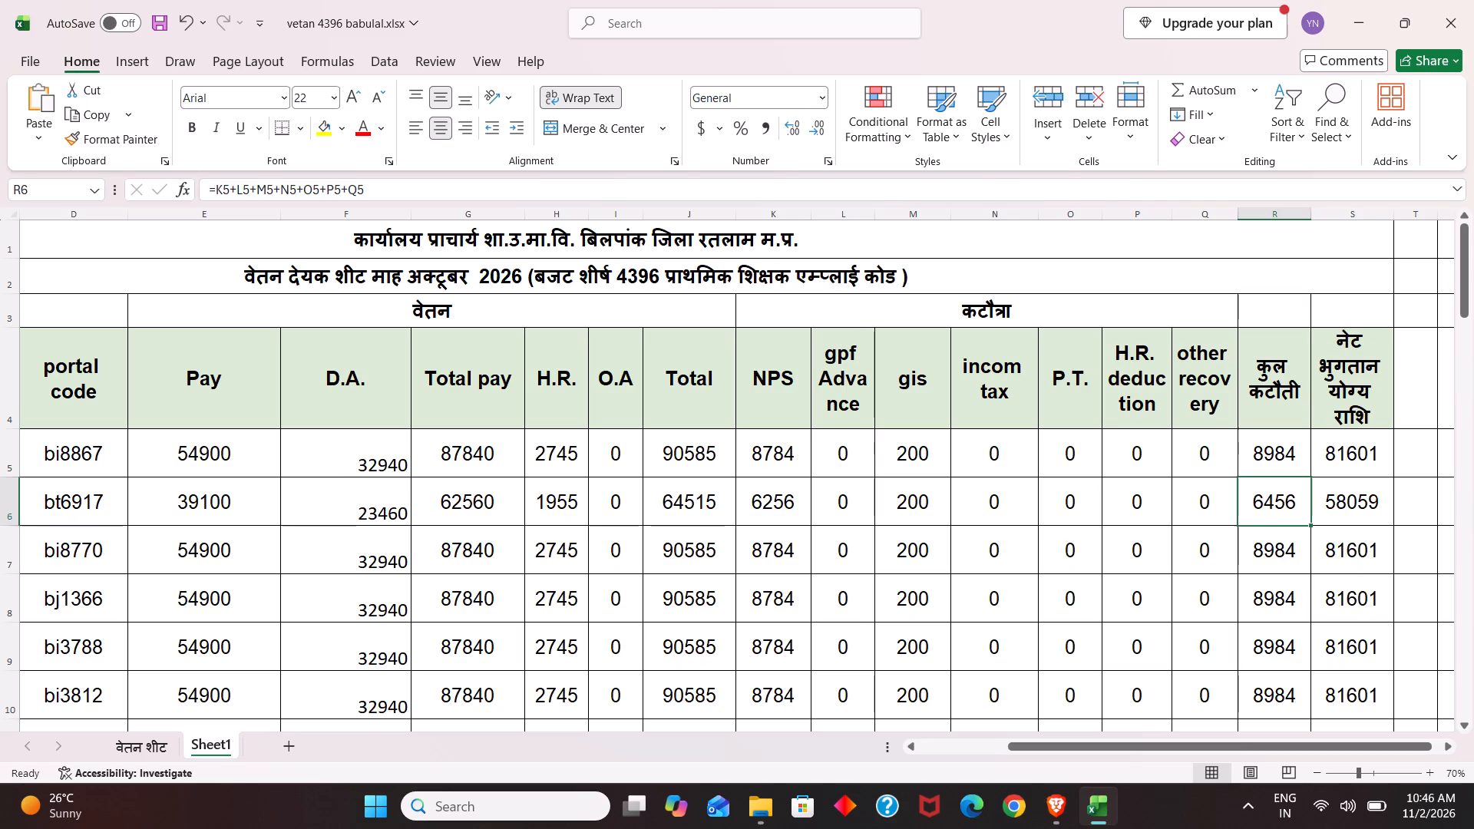
pyautogui.click(1286, 671)
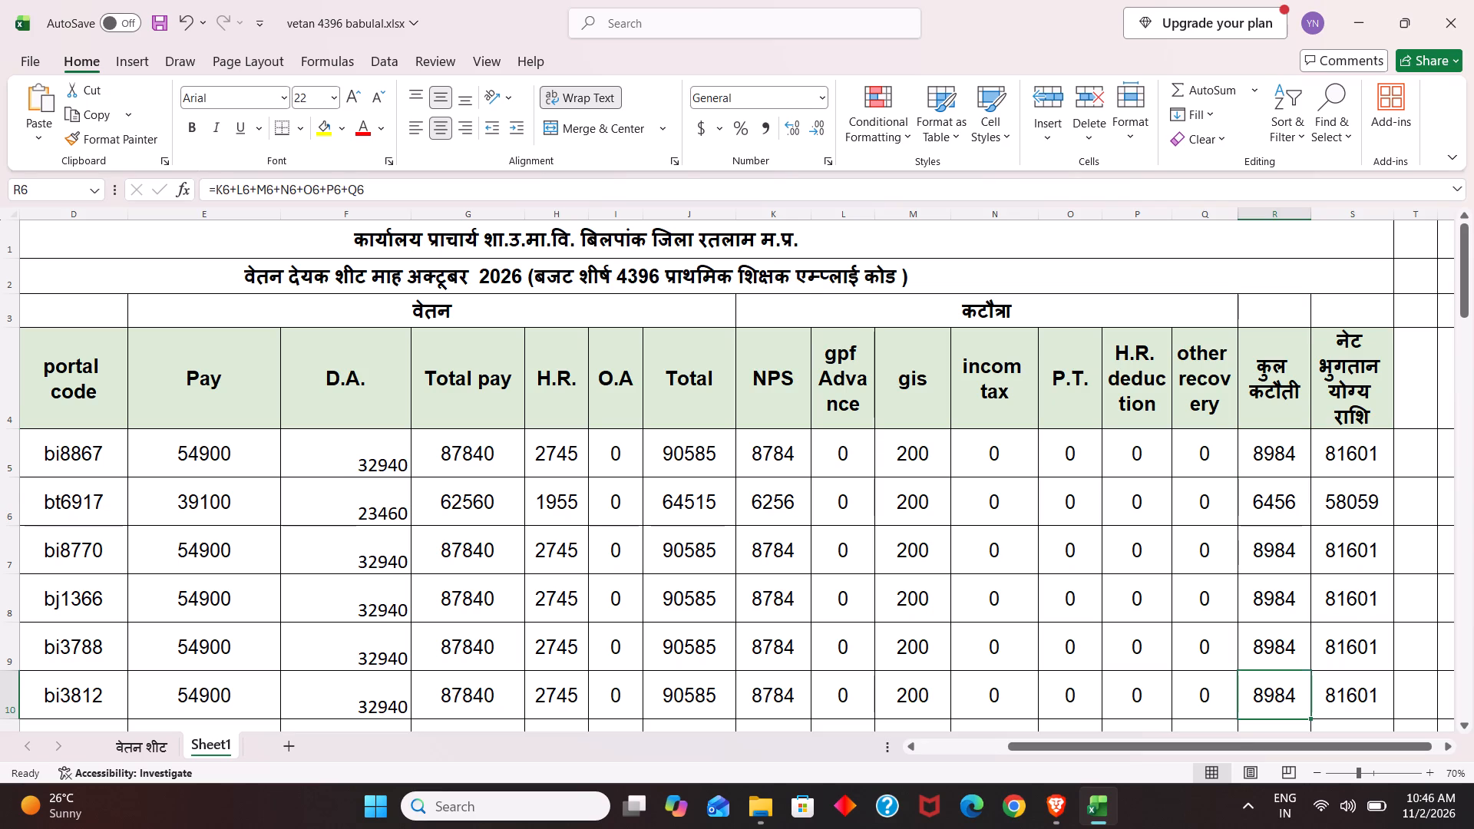
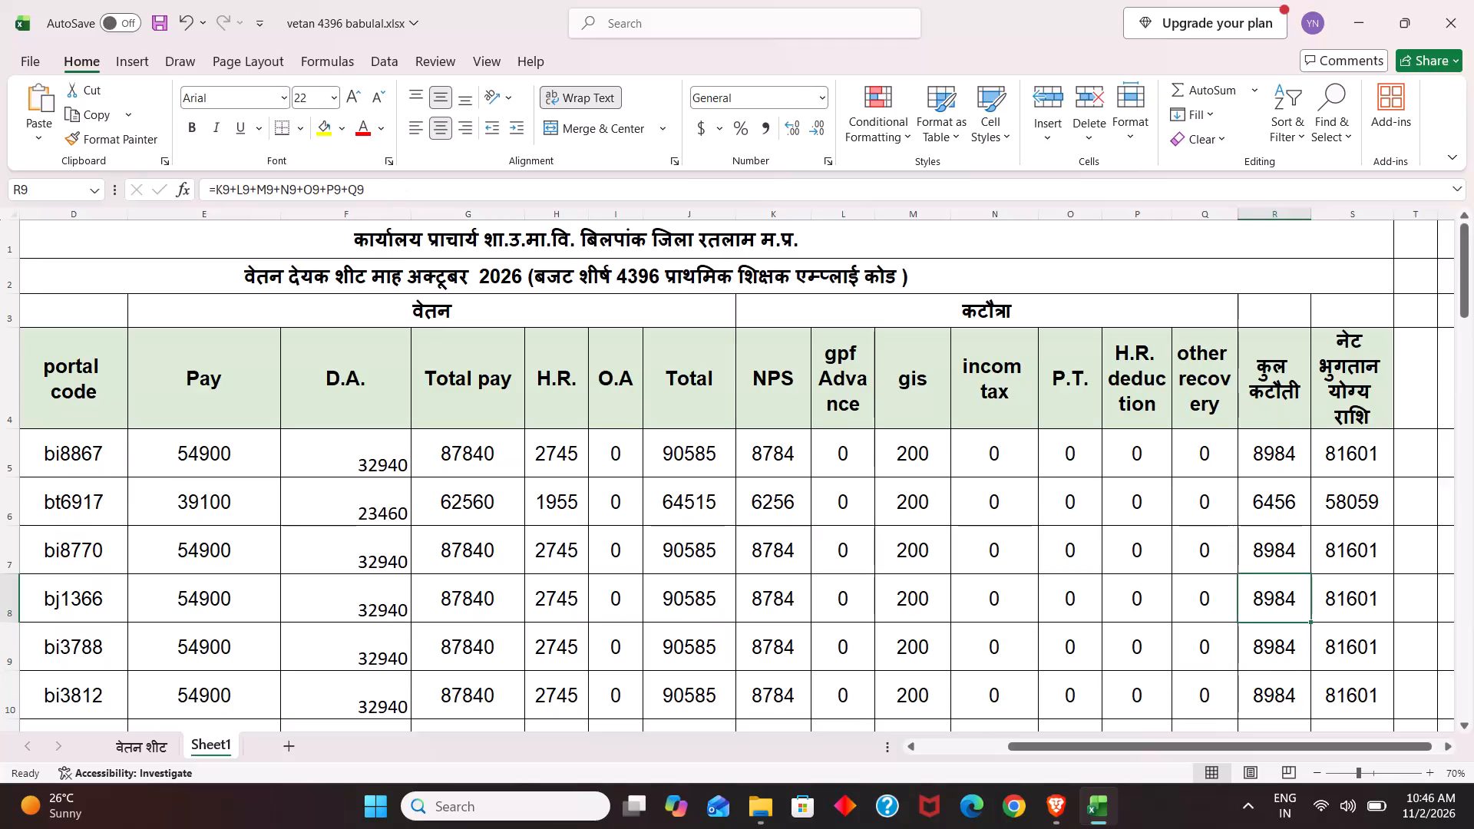
# Check the कुल कटौती formulas in rows 5 to 9 and the नेट भुगतान योग्य राशि formulas in rows 5 to 7.
pyautogui.click(1274, 561)
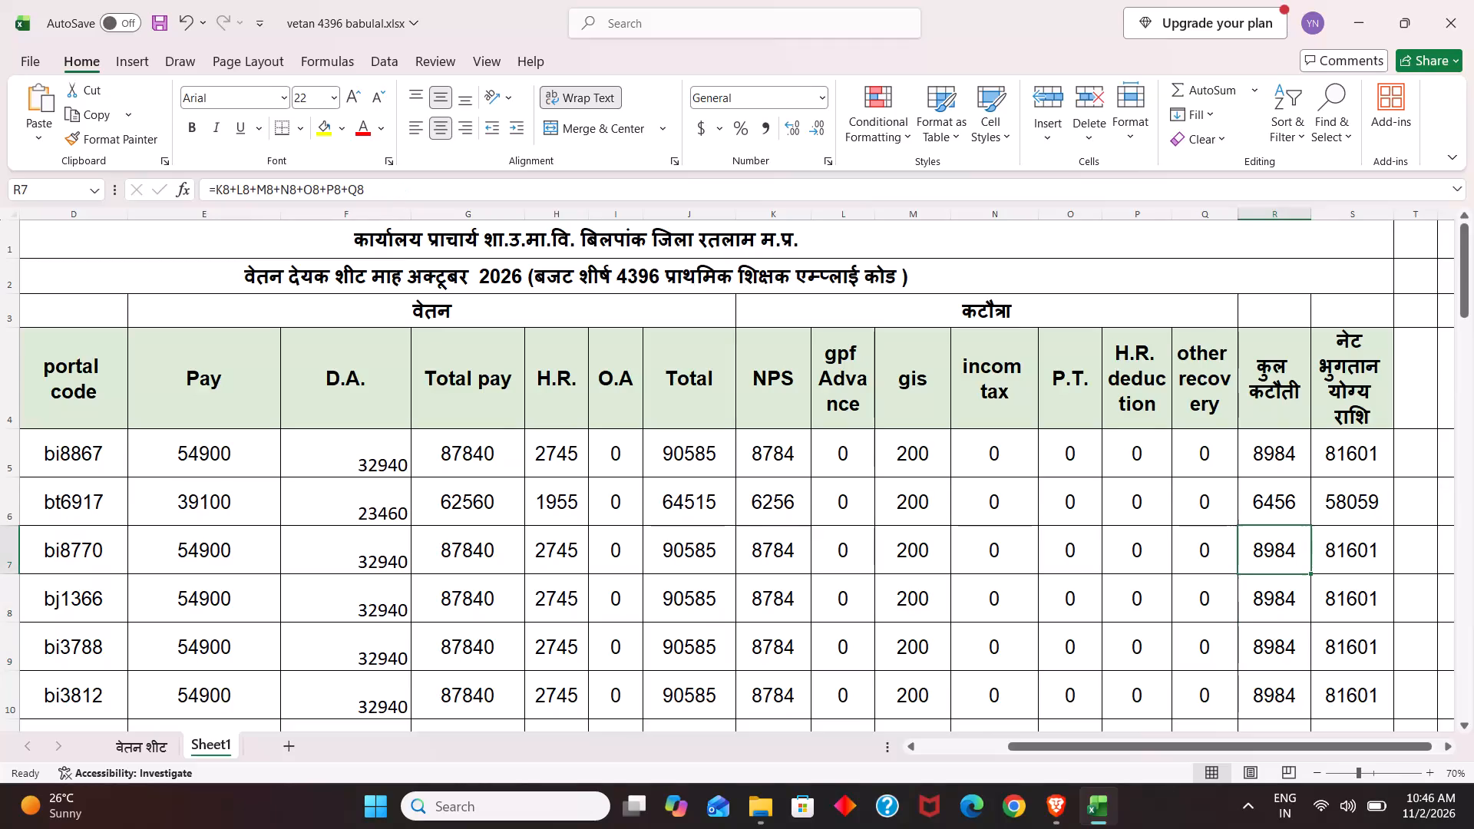
pyautogui.click(1261, 496)
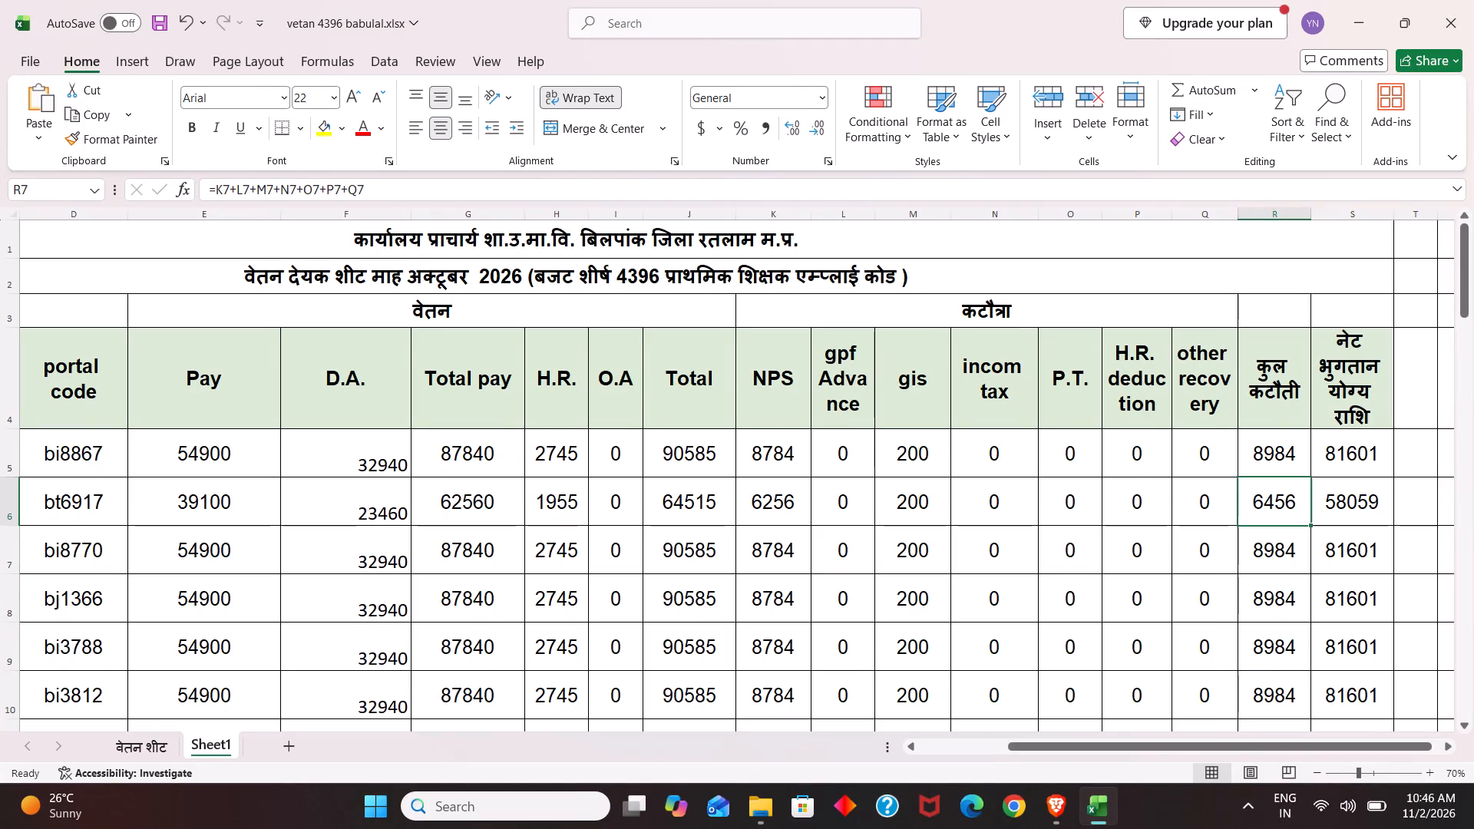
pyautogui.click(1258, 455)
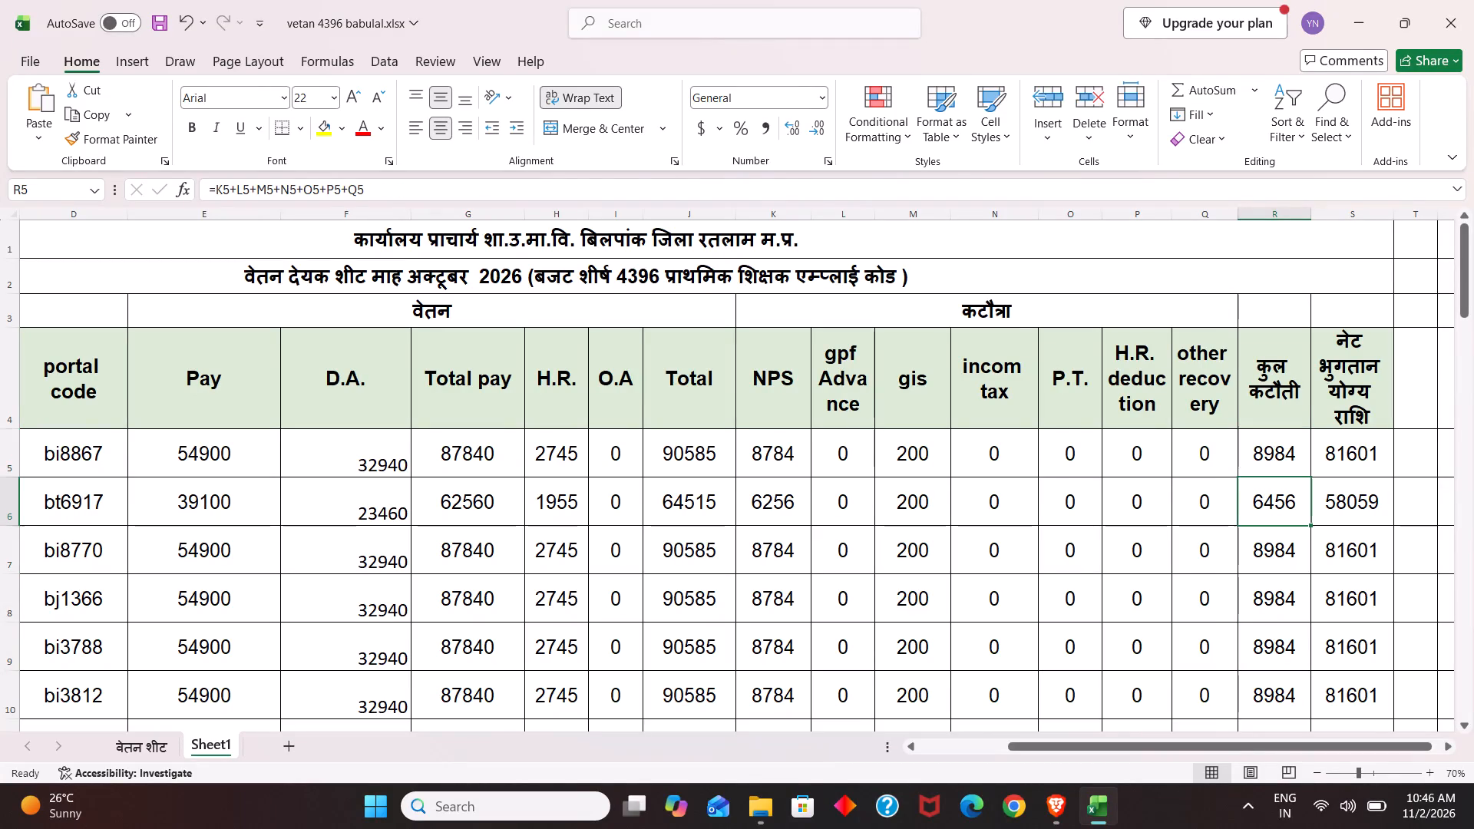
pyautogui.click(1272, 500)
pyautogui.click(1272, 566)
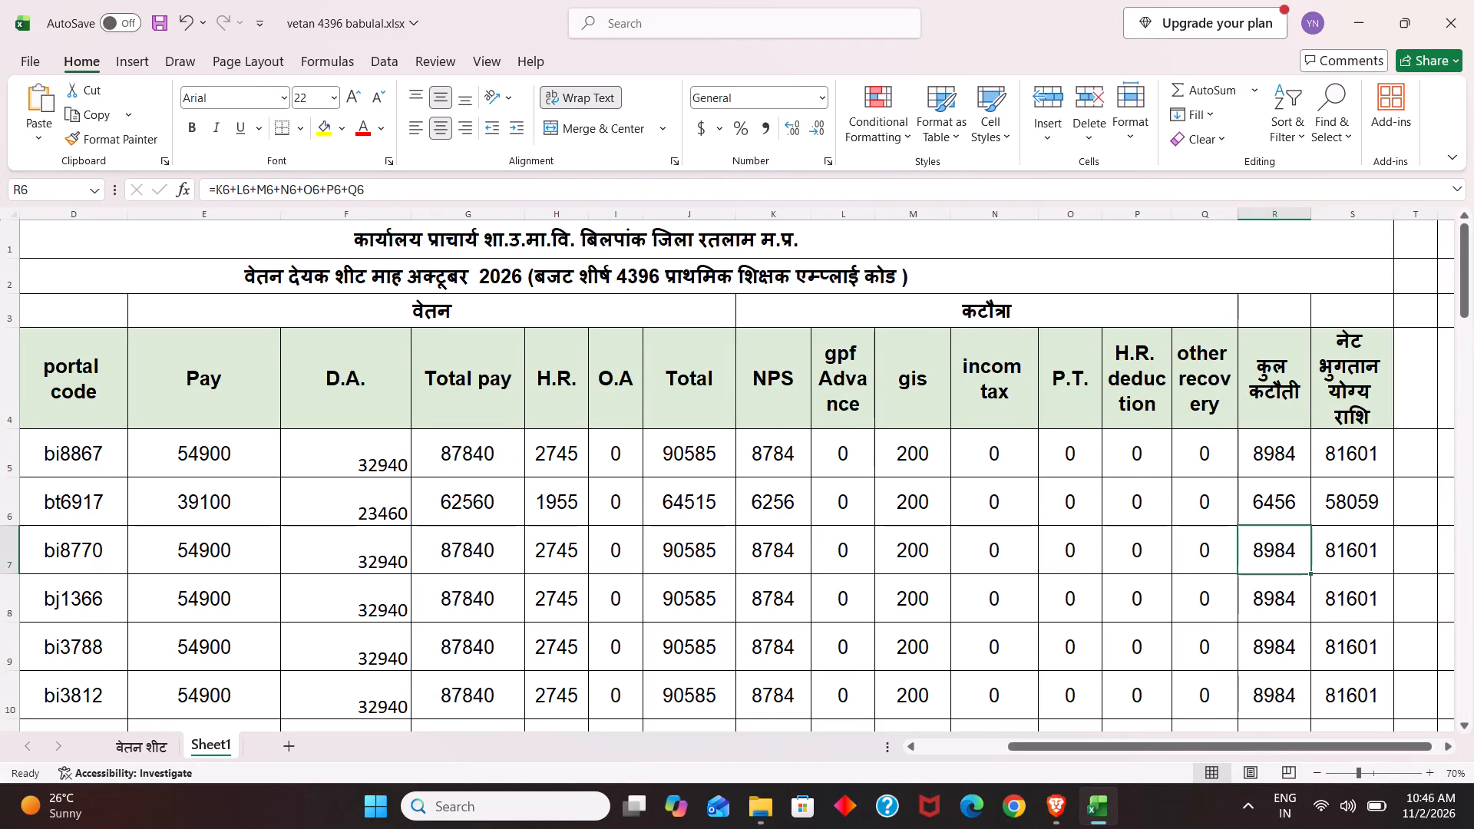
pyautogui.click(1277, 609)
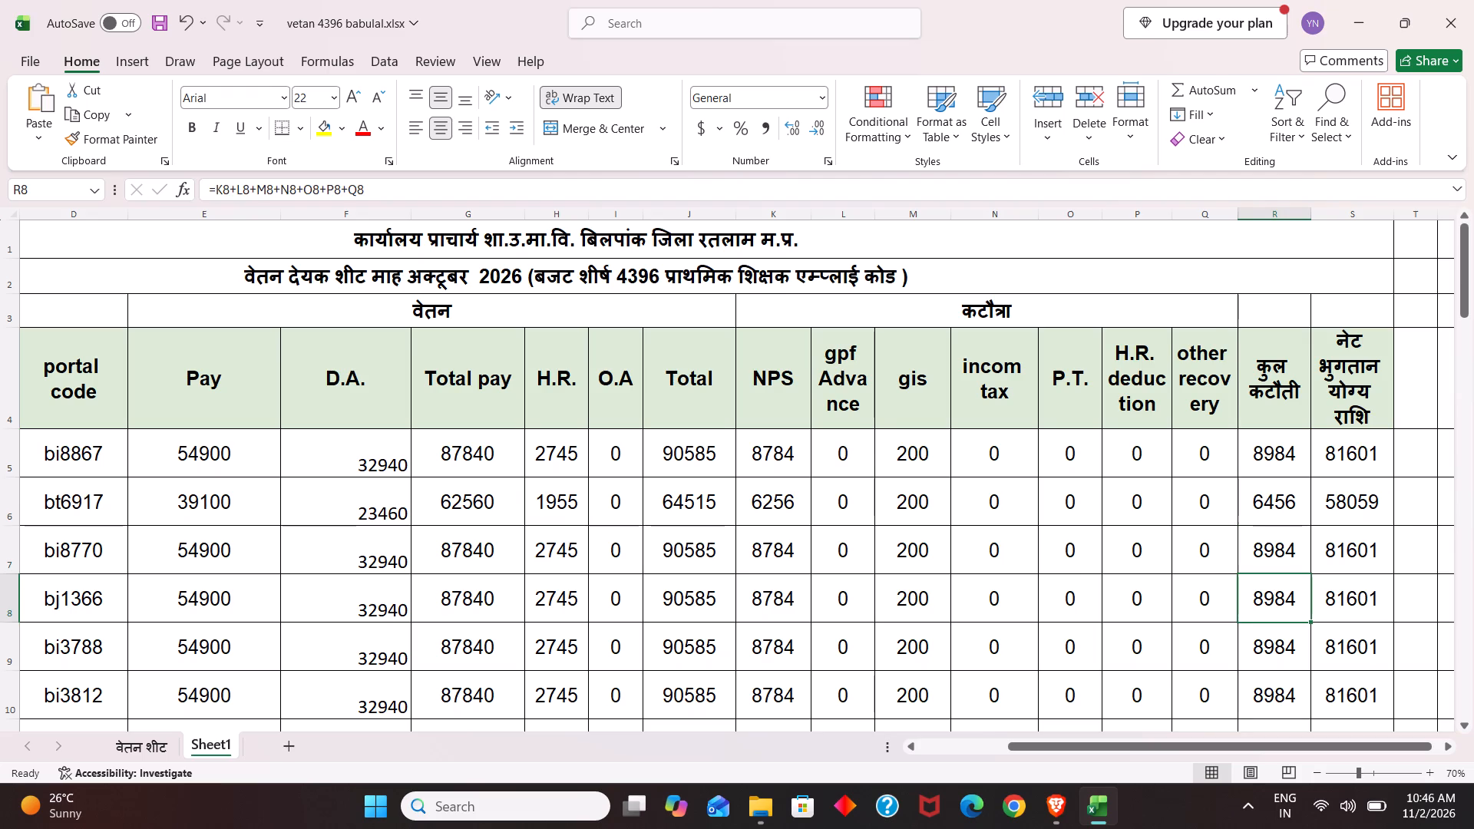
pyautogui.click(1261, 656)
pyautogui.click(1351, 447)
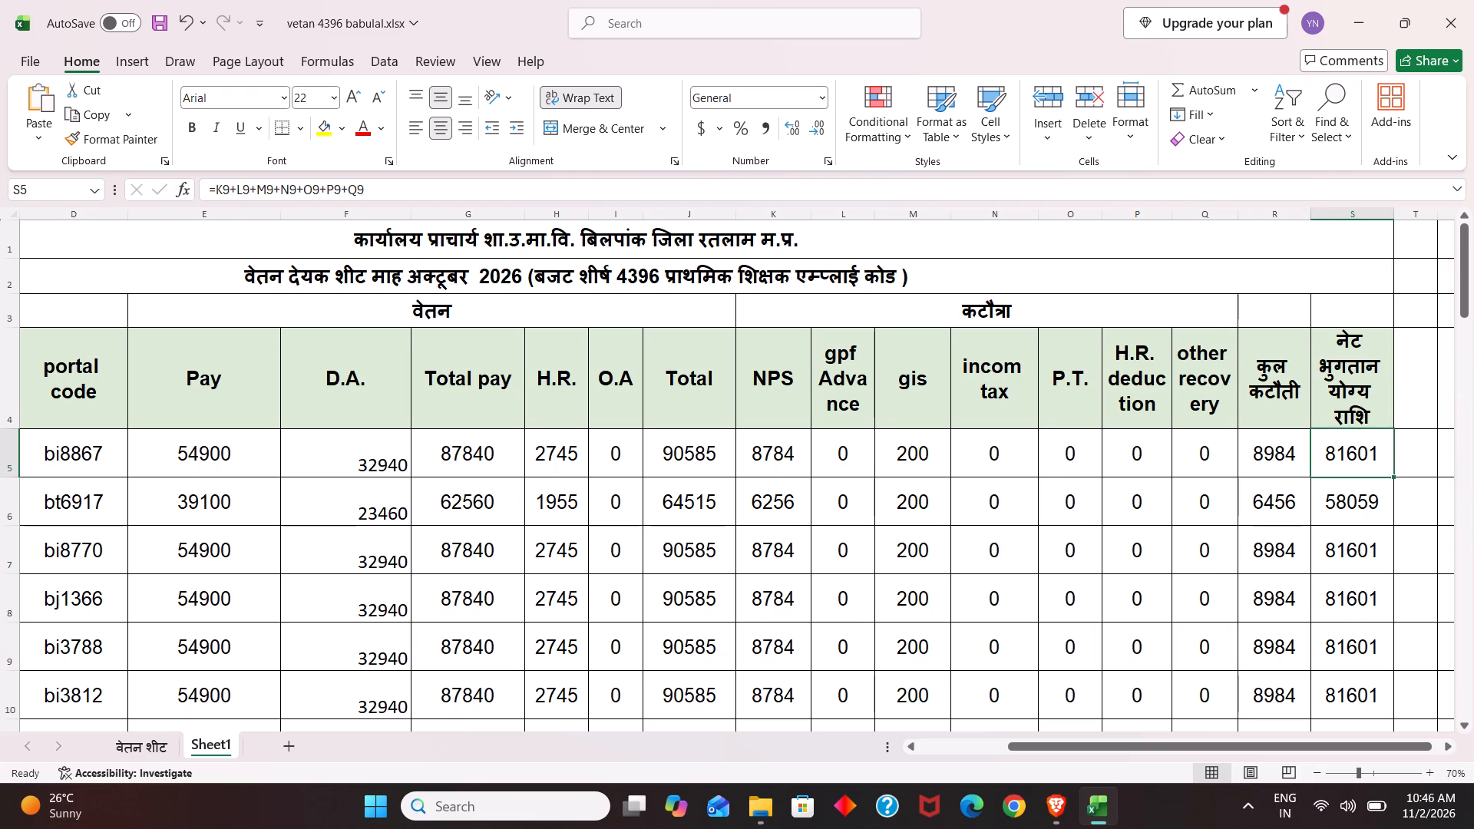
pyautogui.click(1365, 538)
pyautogui.click(1368, 454)
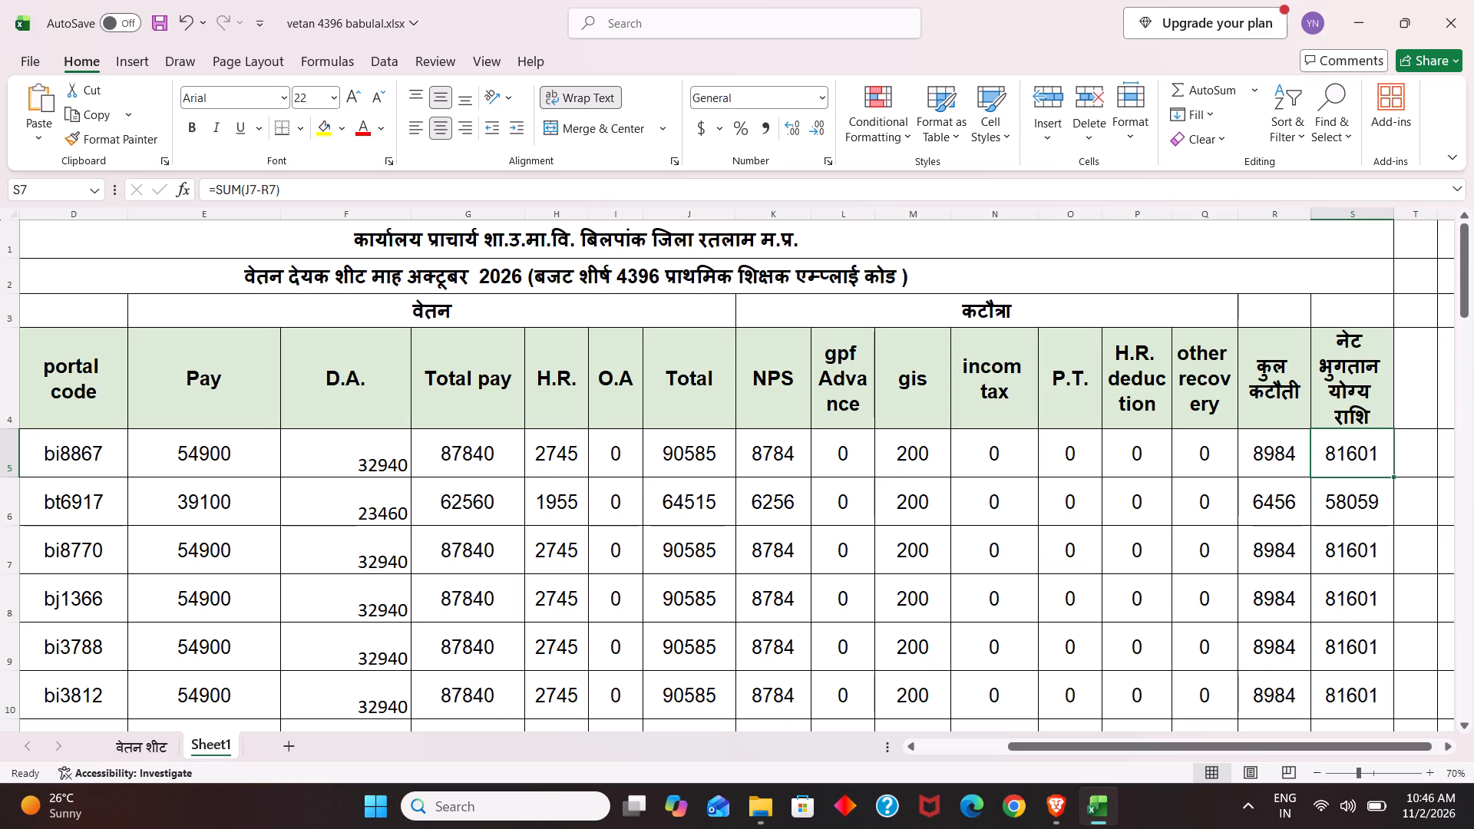
pyautogui.click(1358, 525)
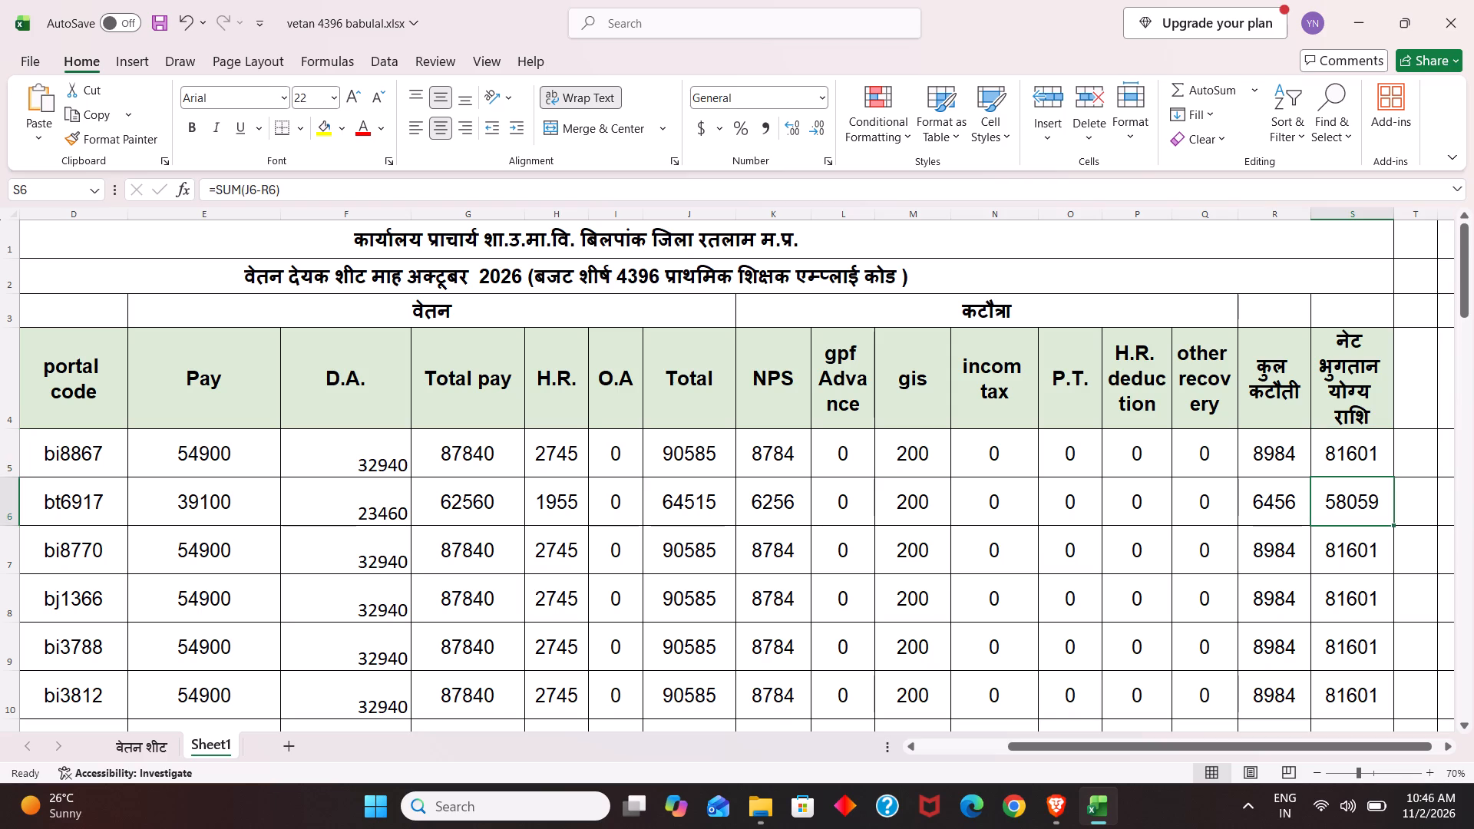
# Fill the नेट भुगतान योग्य राशि formula from S5 down to the last employee in row 41.
pyautogui.click(1362, 454)
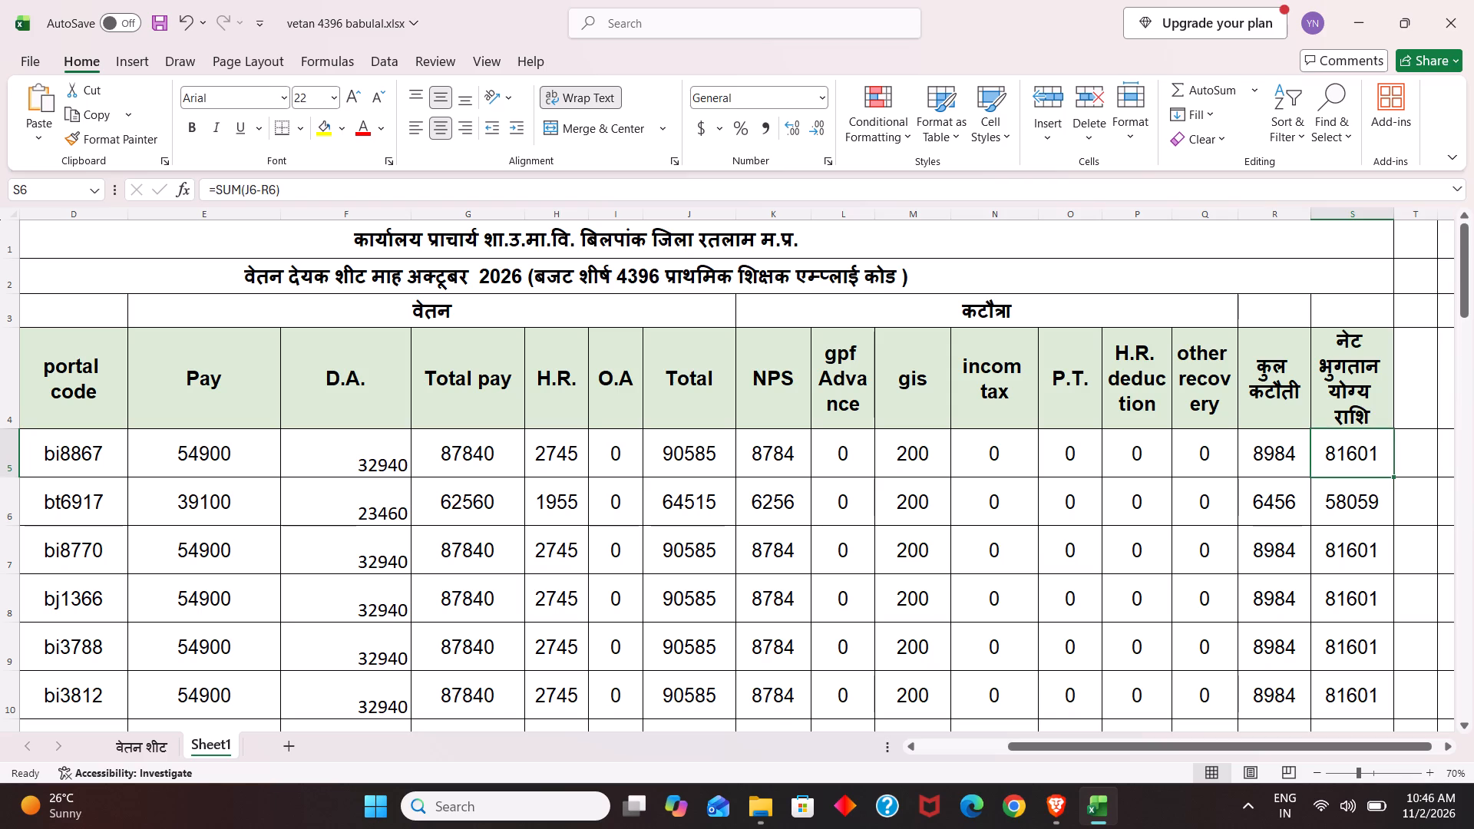
pyautogui.moveTo(1391, 477); pyautogui.dragTo(1413, 828)
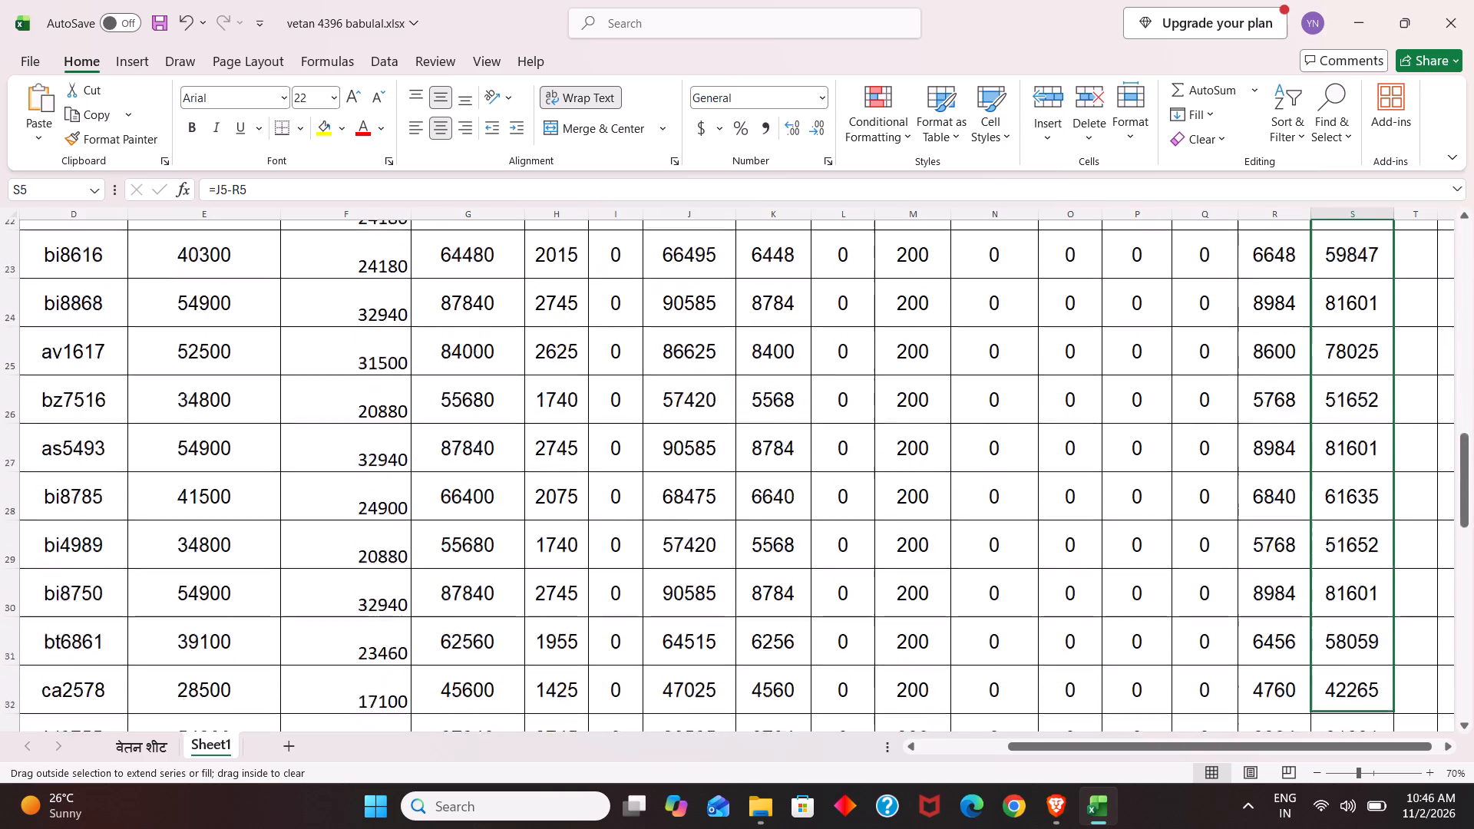
pyautogui.moveTo(1413, 828); pyautogui.dragTo(1376, 604)
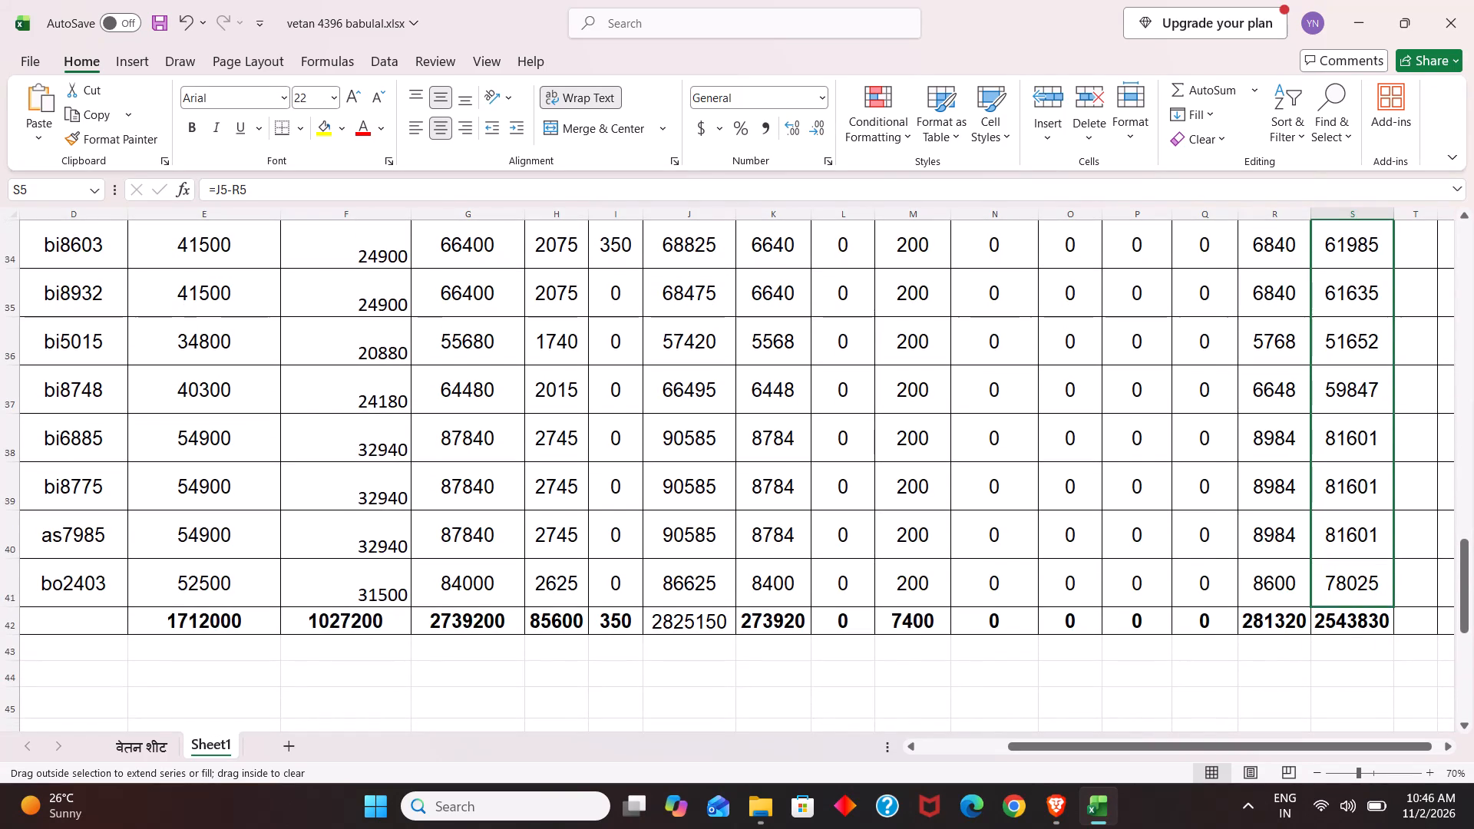
pyautogui.moveTo(1376, 604); pyautogui.dragTo(1376, 603)
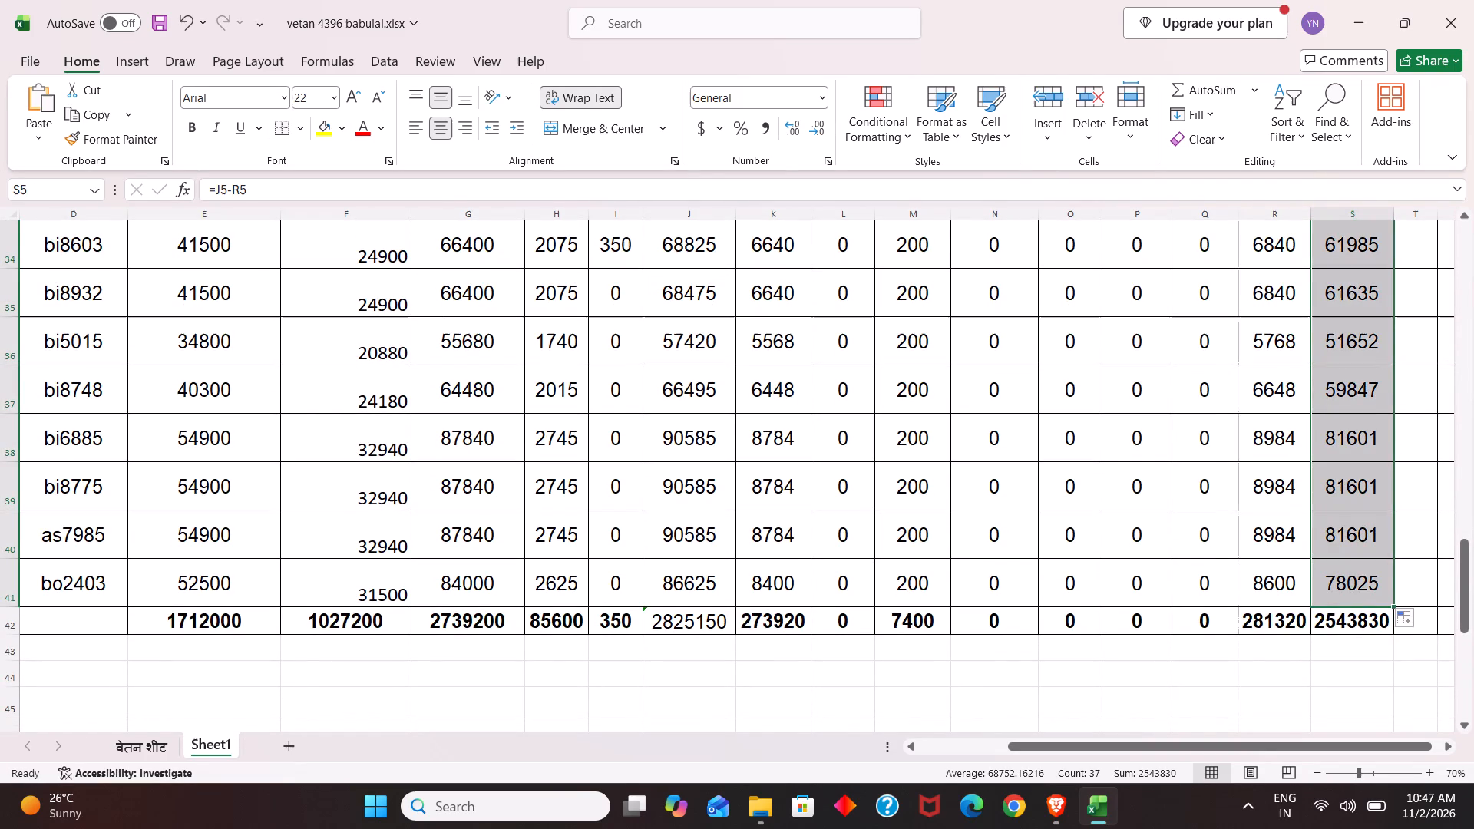
# Review the filled नेट भुगतान योग्य राशि column, checking the formulas in the last employee's cell S41 and total cell S42.
pyautogui.click(1355, 646)
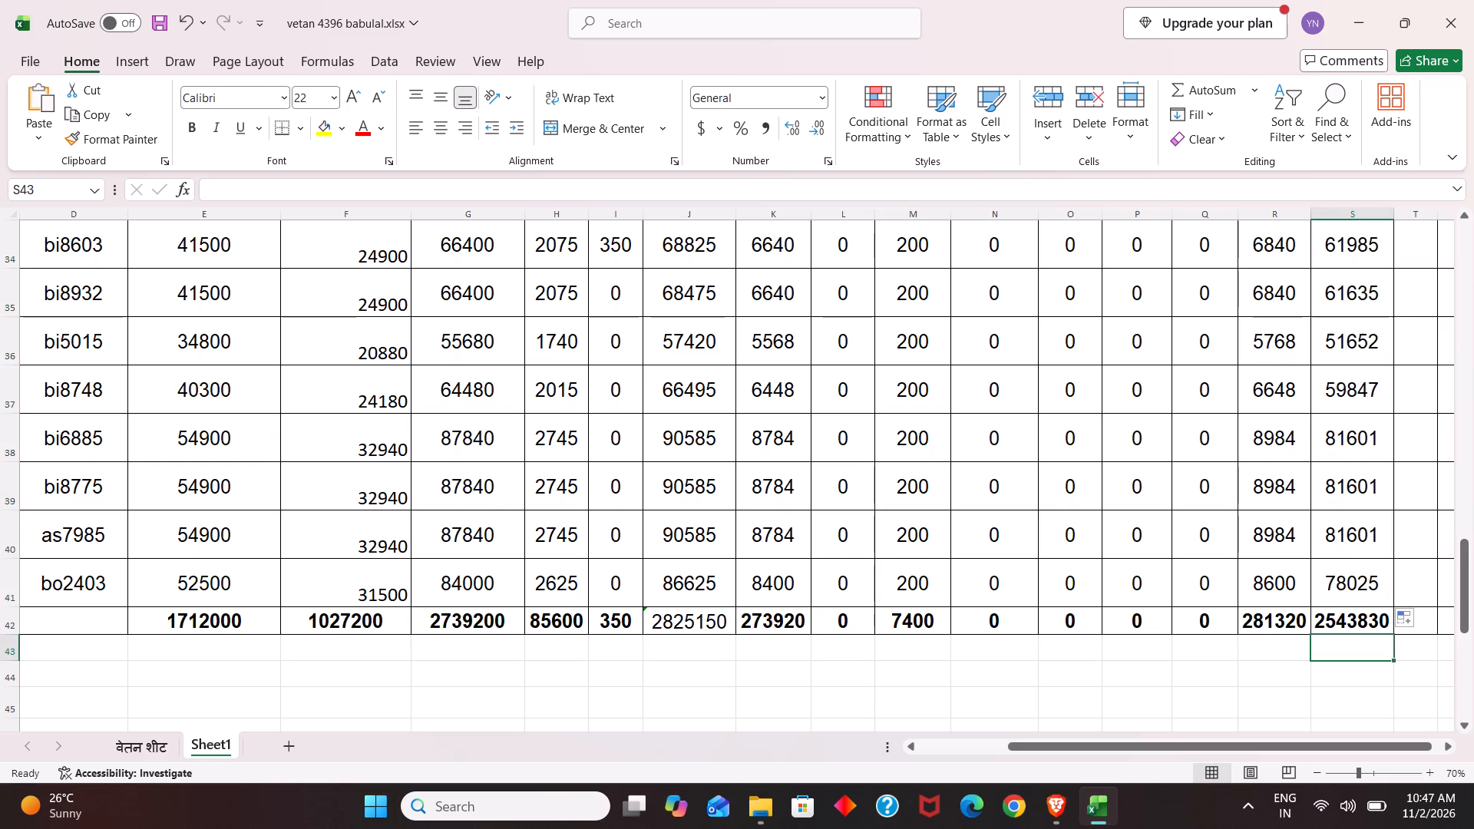
pyautogui.click(1278, 658)
pyautogui.click(1377, 593)
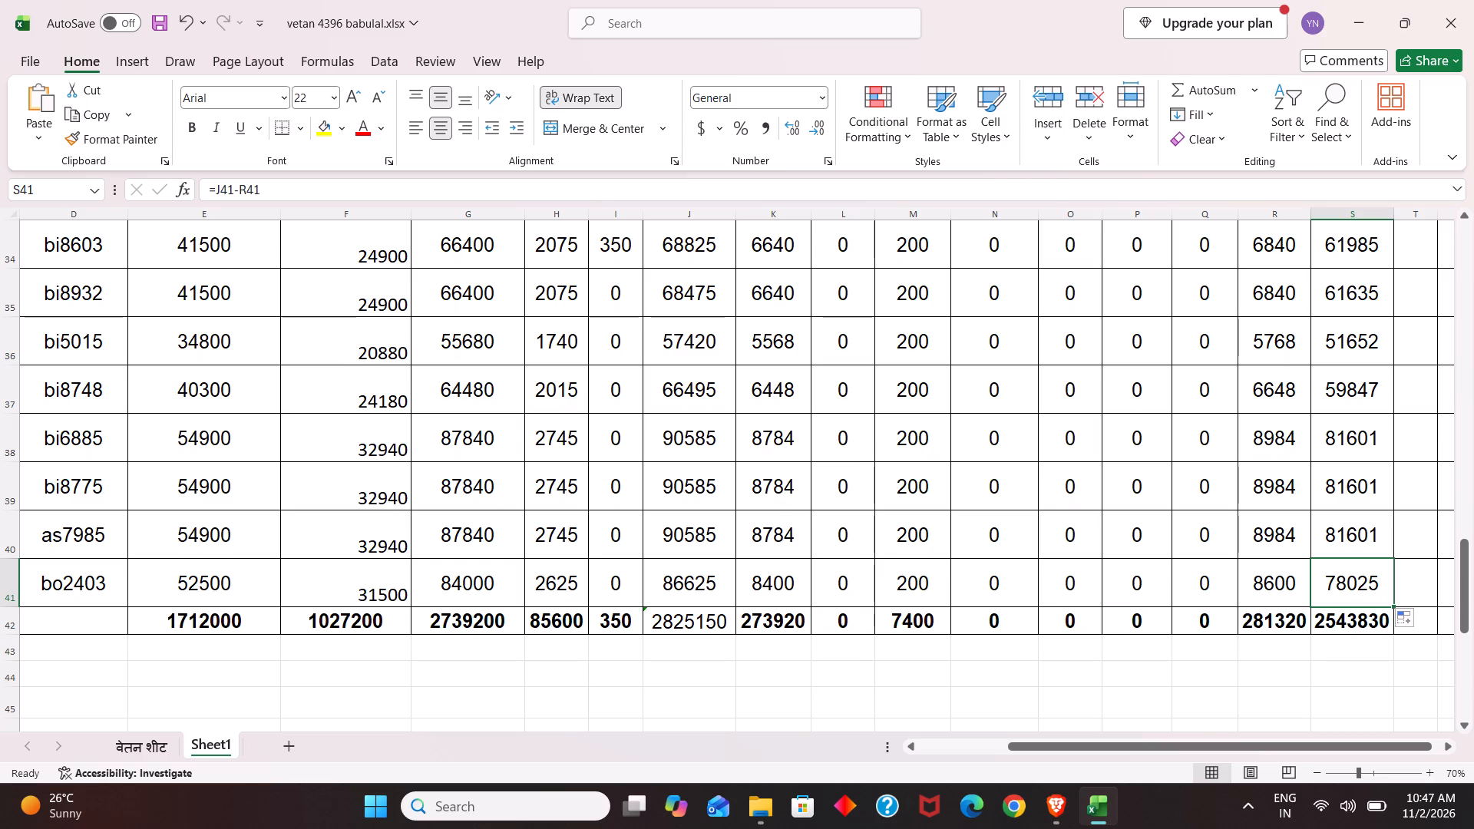
pyautogui.click(1345, 619)
pyautogui.scroll(1, 441, 635)
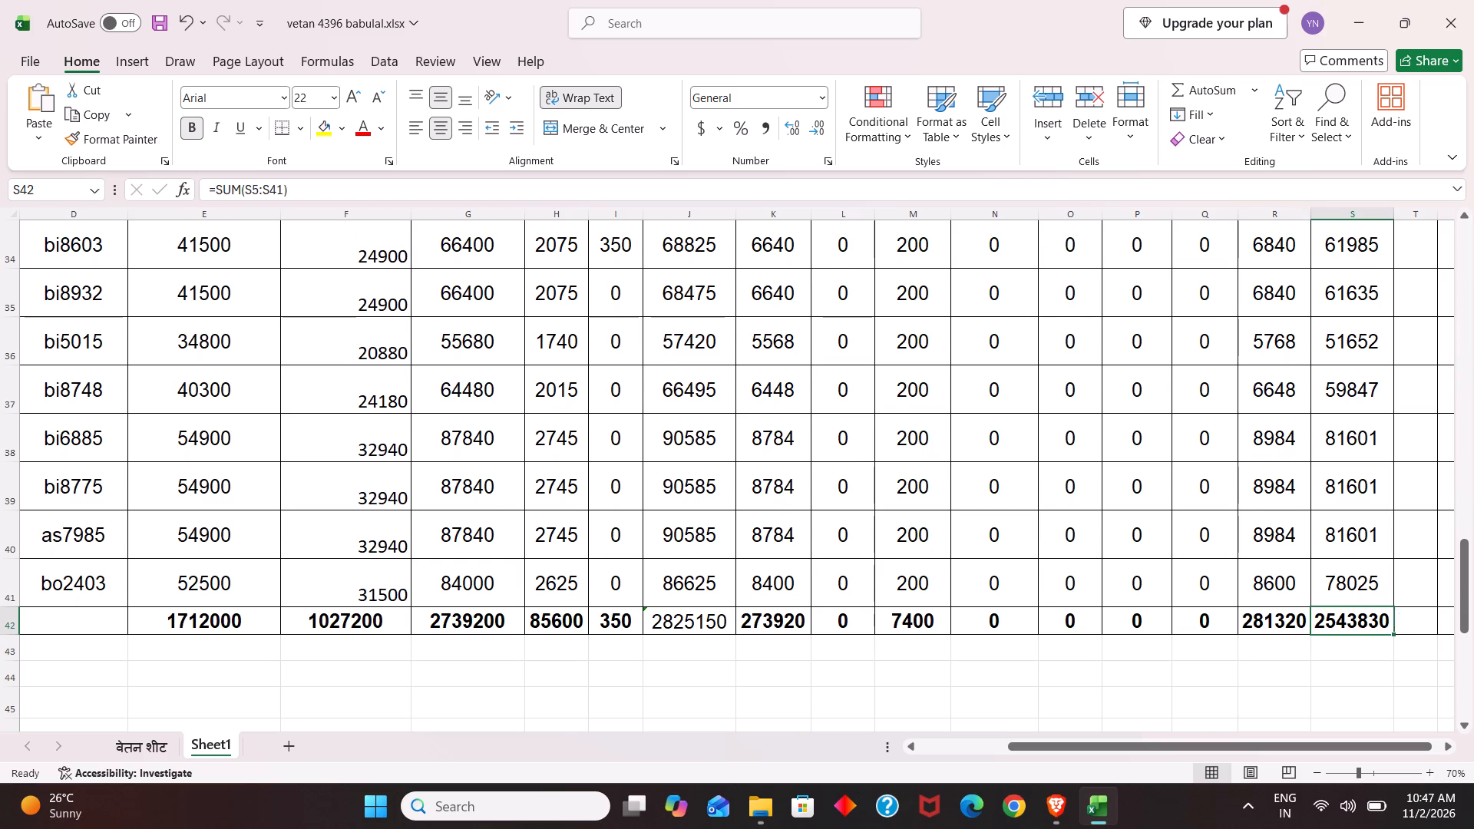
pyautogui.scroll(9, 441, 635)
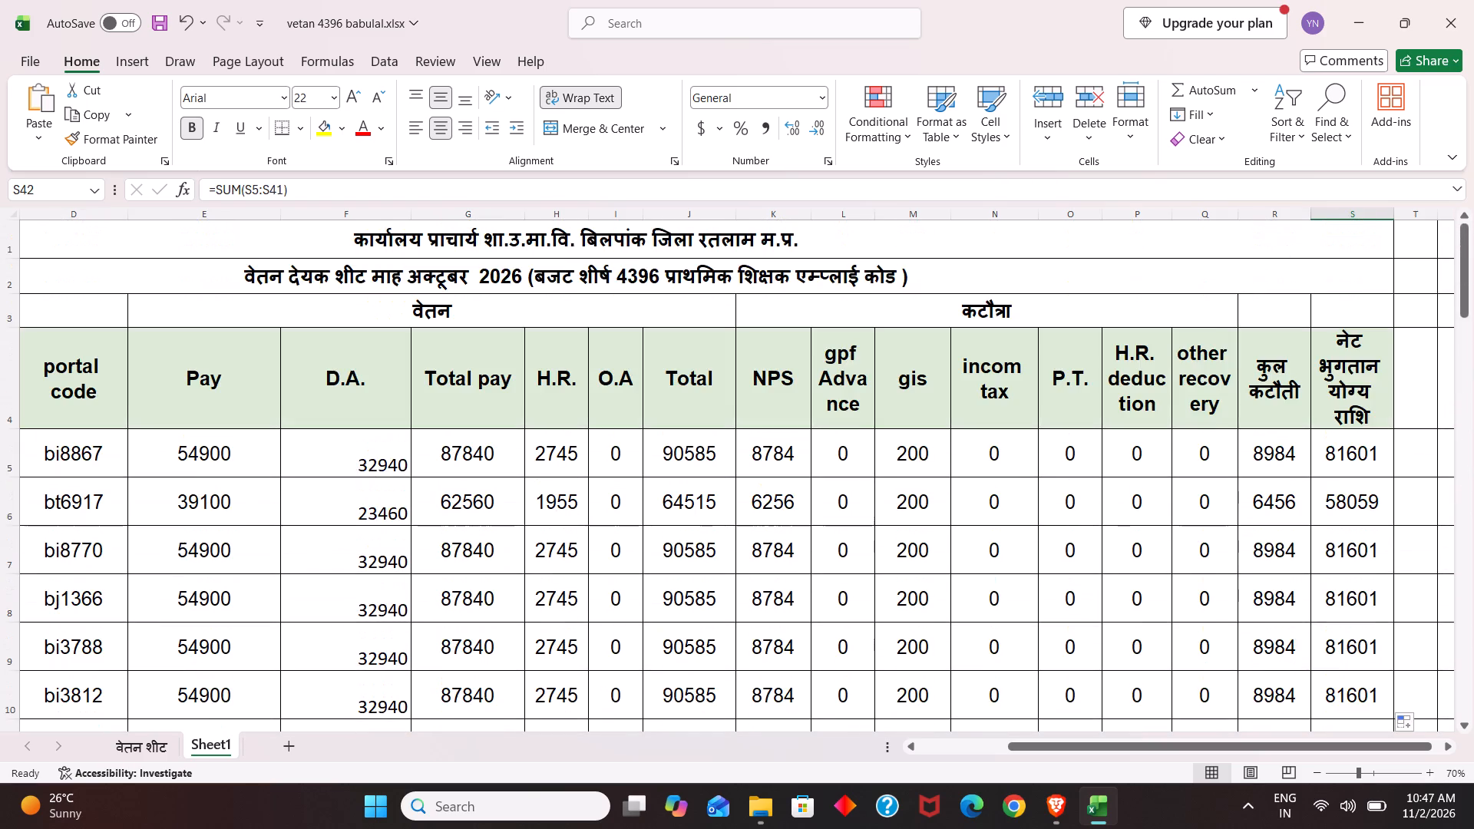
pyautogui.scroll(-8, 441, 635)
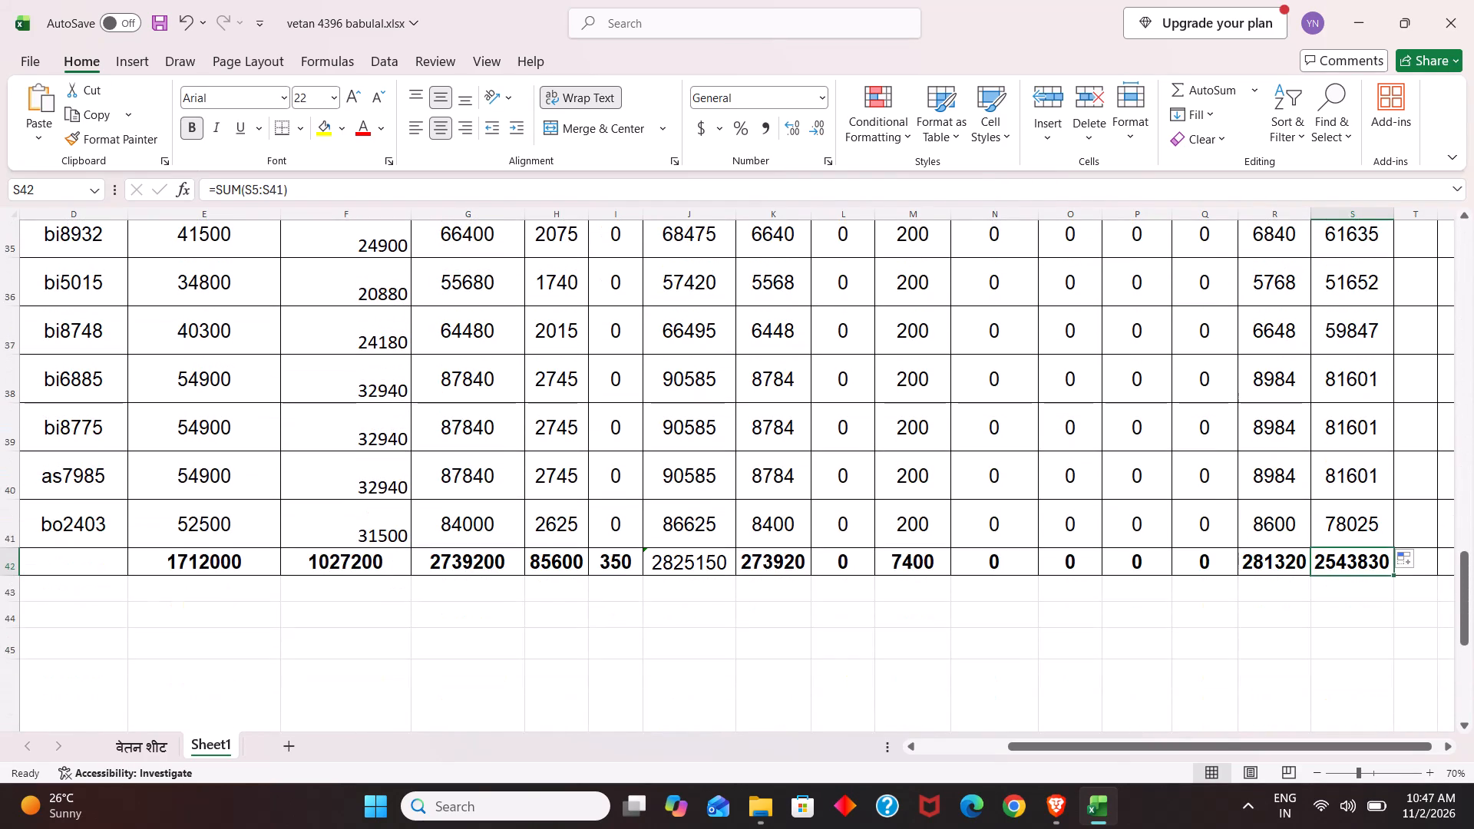
# Replace the Pay column's total formula in E42 with =E5:E41, covering the first to the last employee.
pyautogui.click(185, 552)
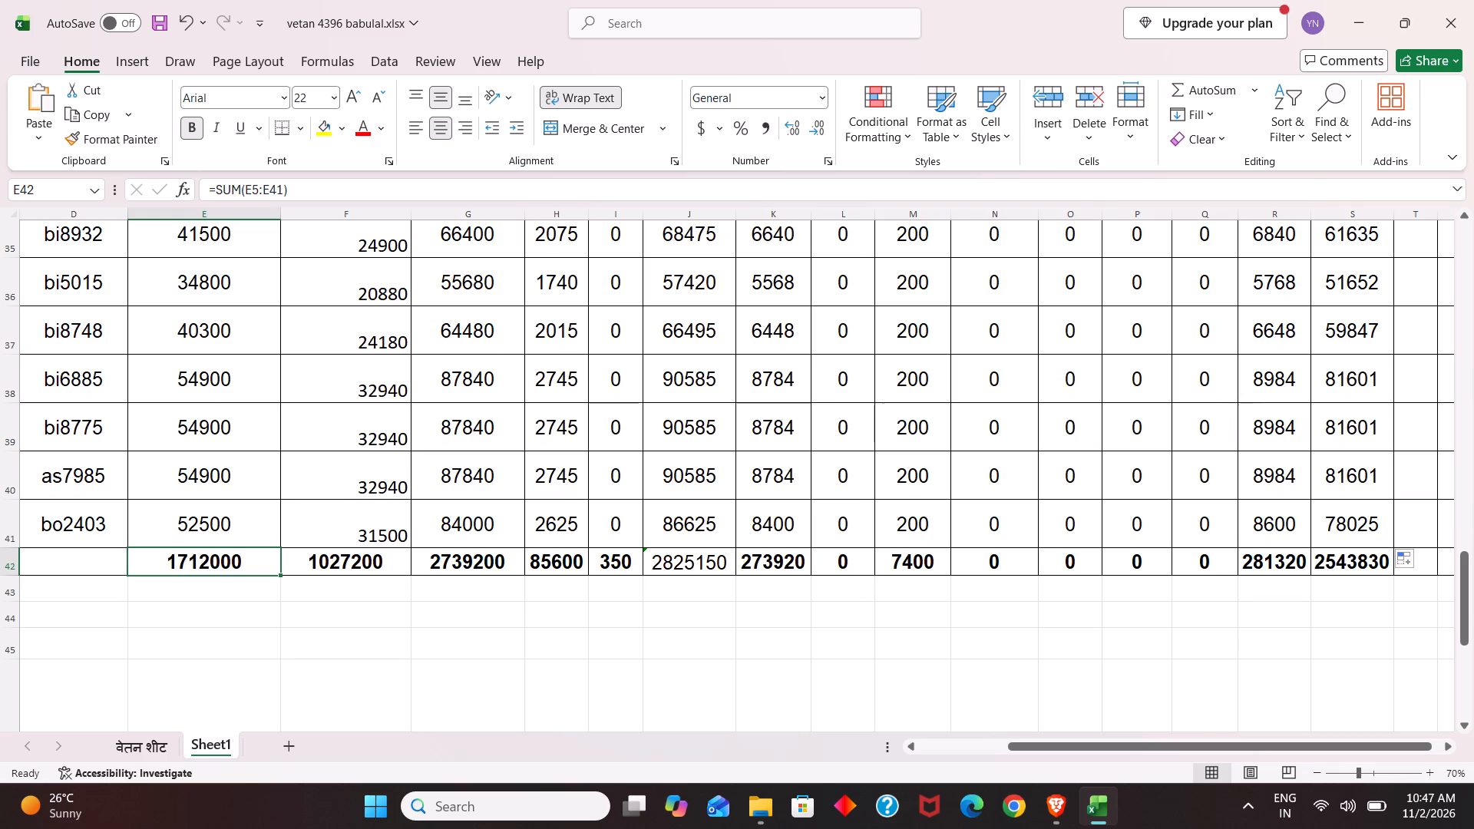
pyautogui.press('=')
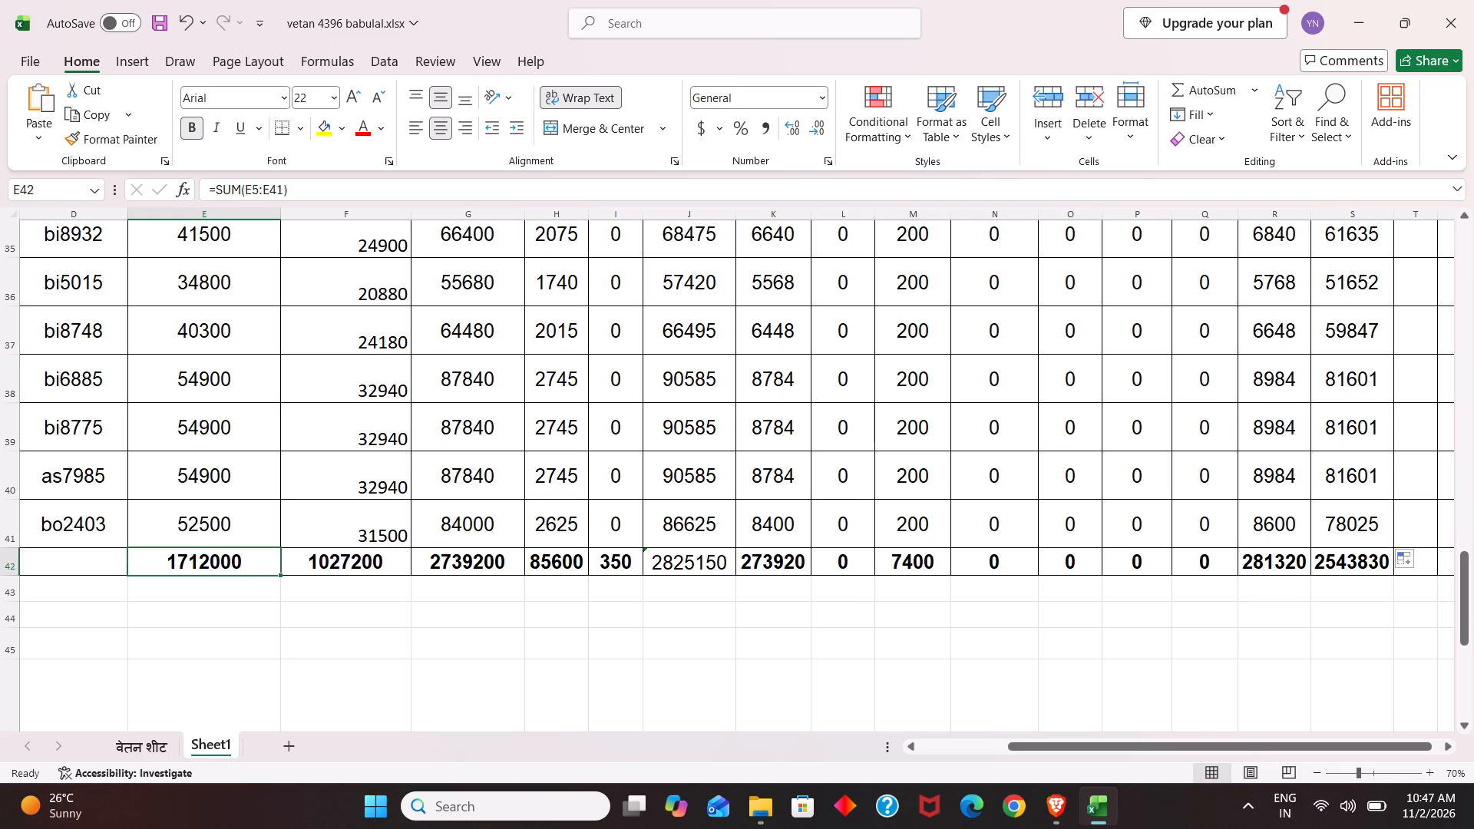
pyautogui.click(238, 606)
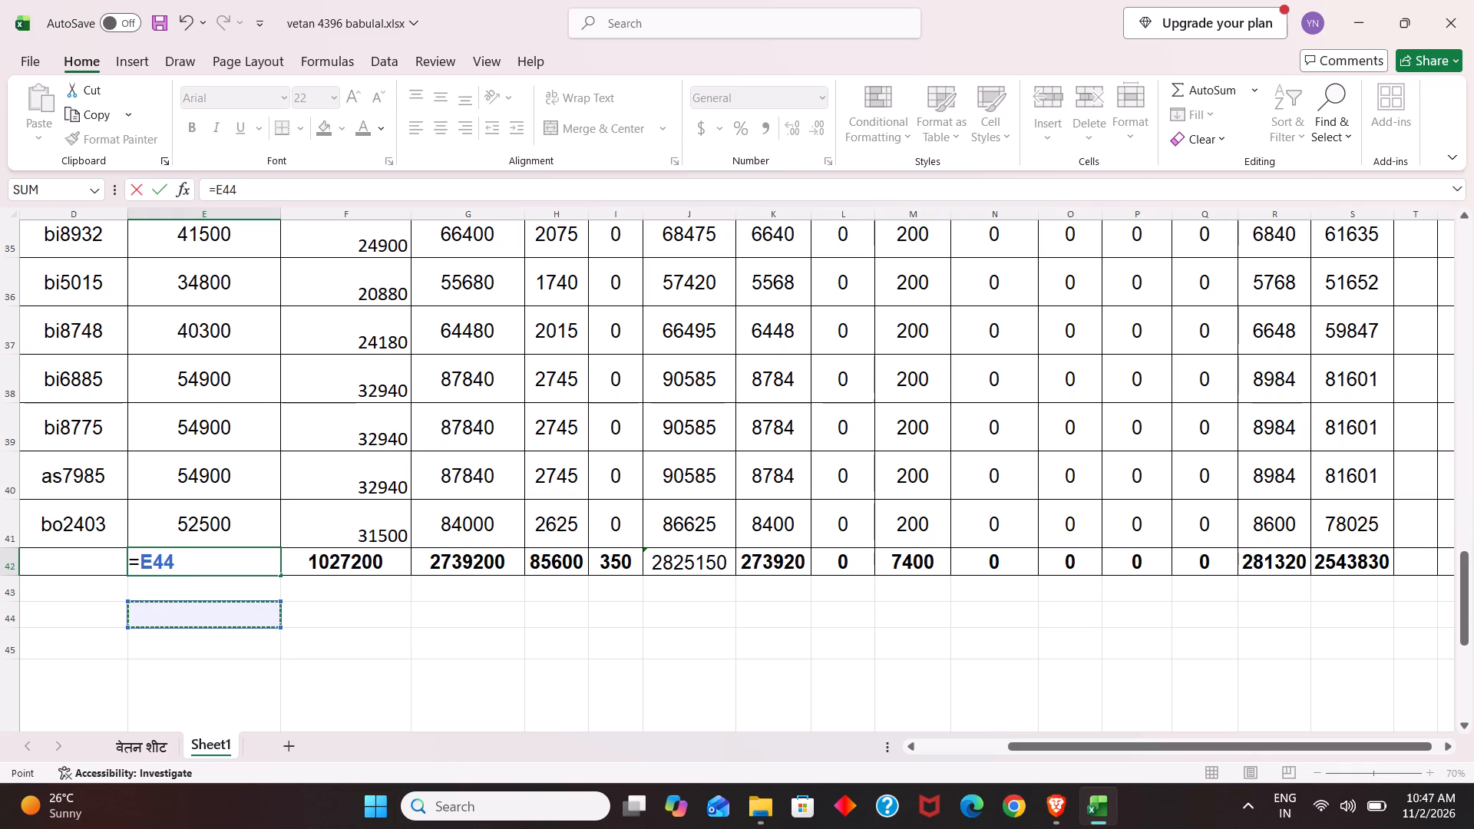
pyautogui.press('BackSpace')
pyautogui.press('BackSpace')
pyautogui.press('BackSpace')
pyautogui.scroll(10, 195, 547)
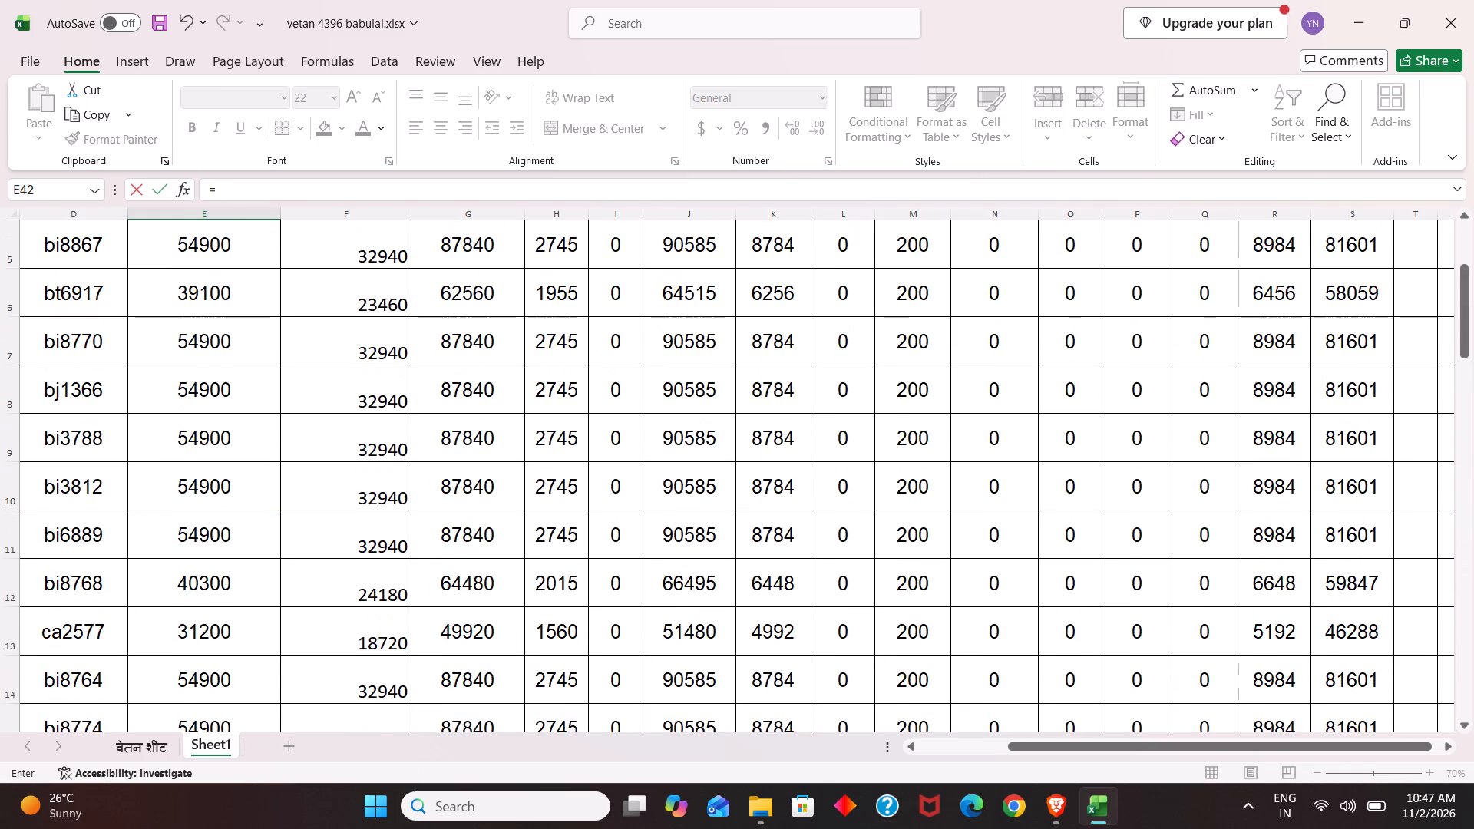
pyautogui.scroll(4, 195, 540)
pyautogui.click(201, 448)
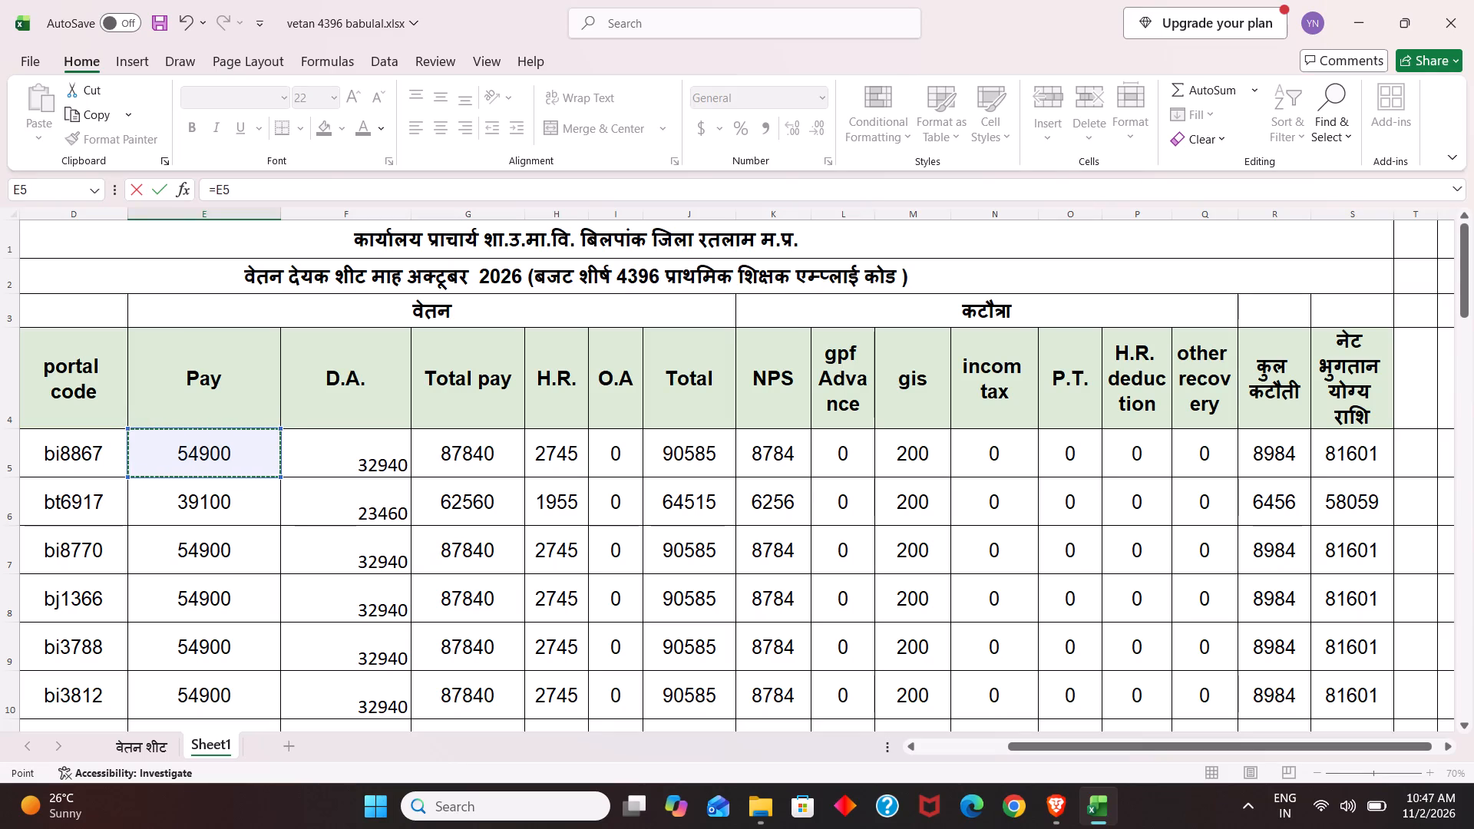
pyautogui.moveTo(170, 450); pyautogui.dragTo(171, 492)
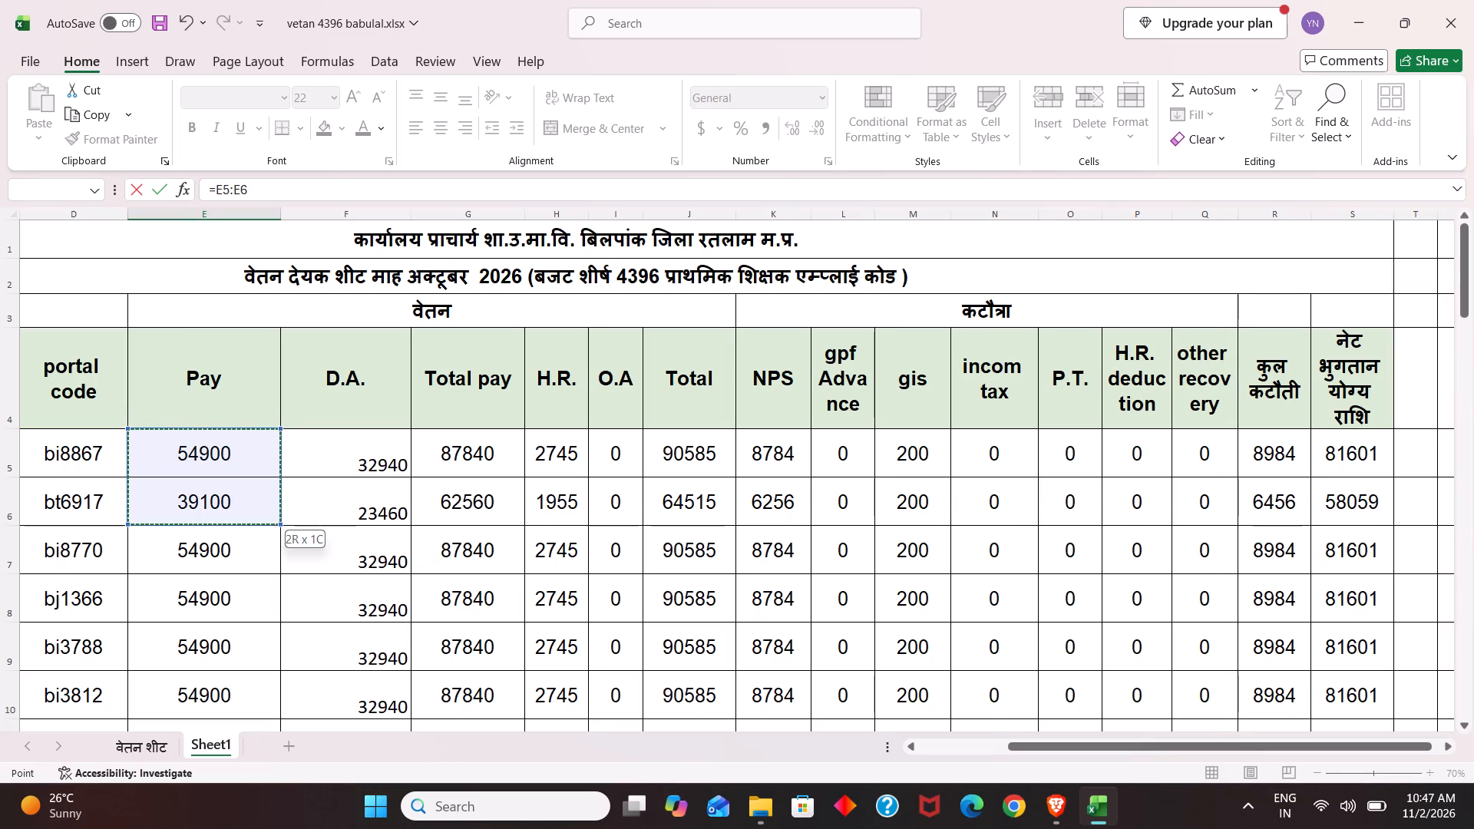
pyautogui.moveTo(171, 492); pyautogui.dragTo(198, 828)
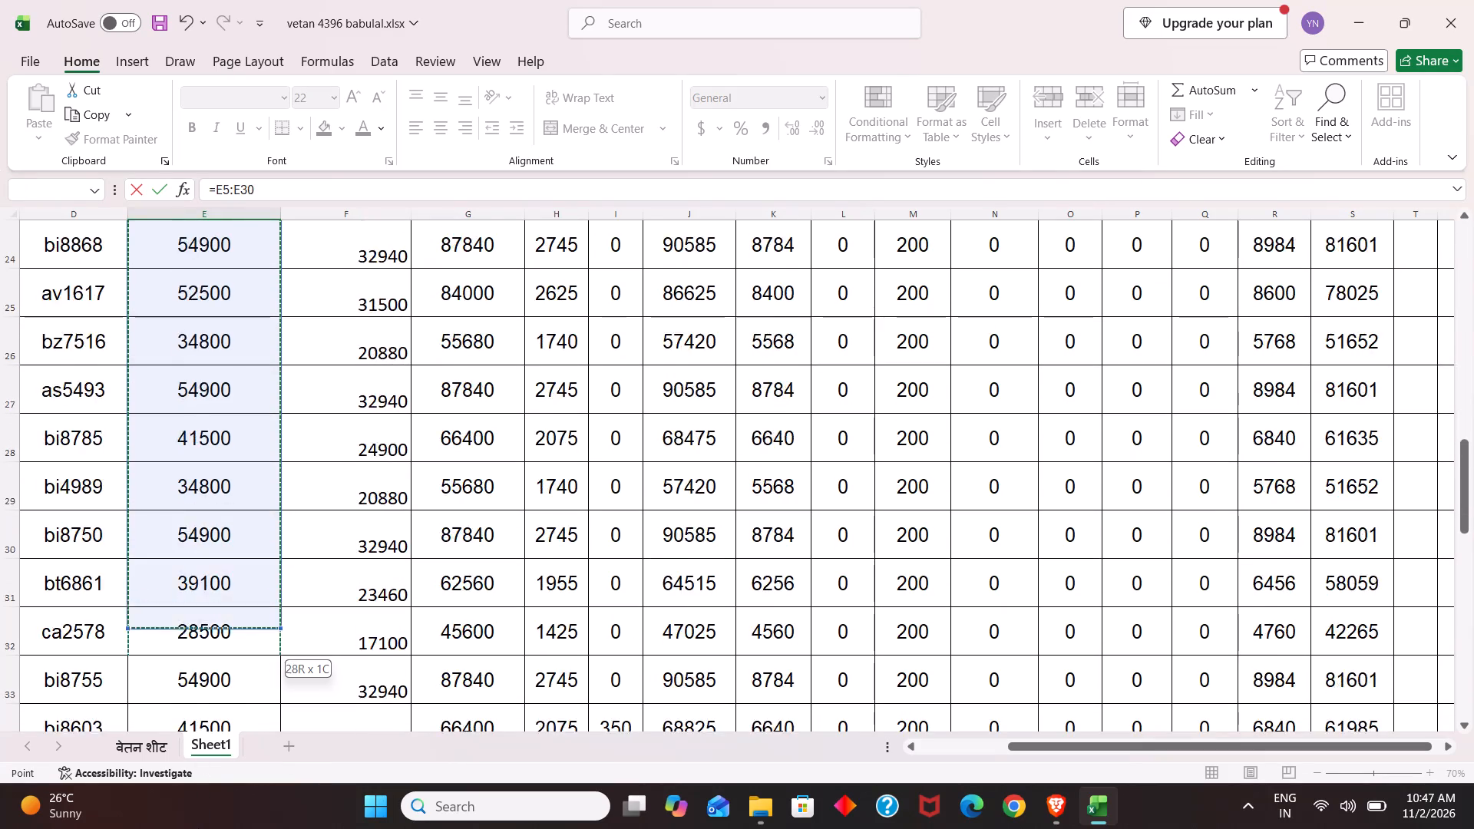
pyautogui.moveTo(198, 828); pyautogui.dragTo(209, 579)
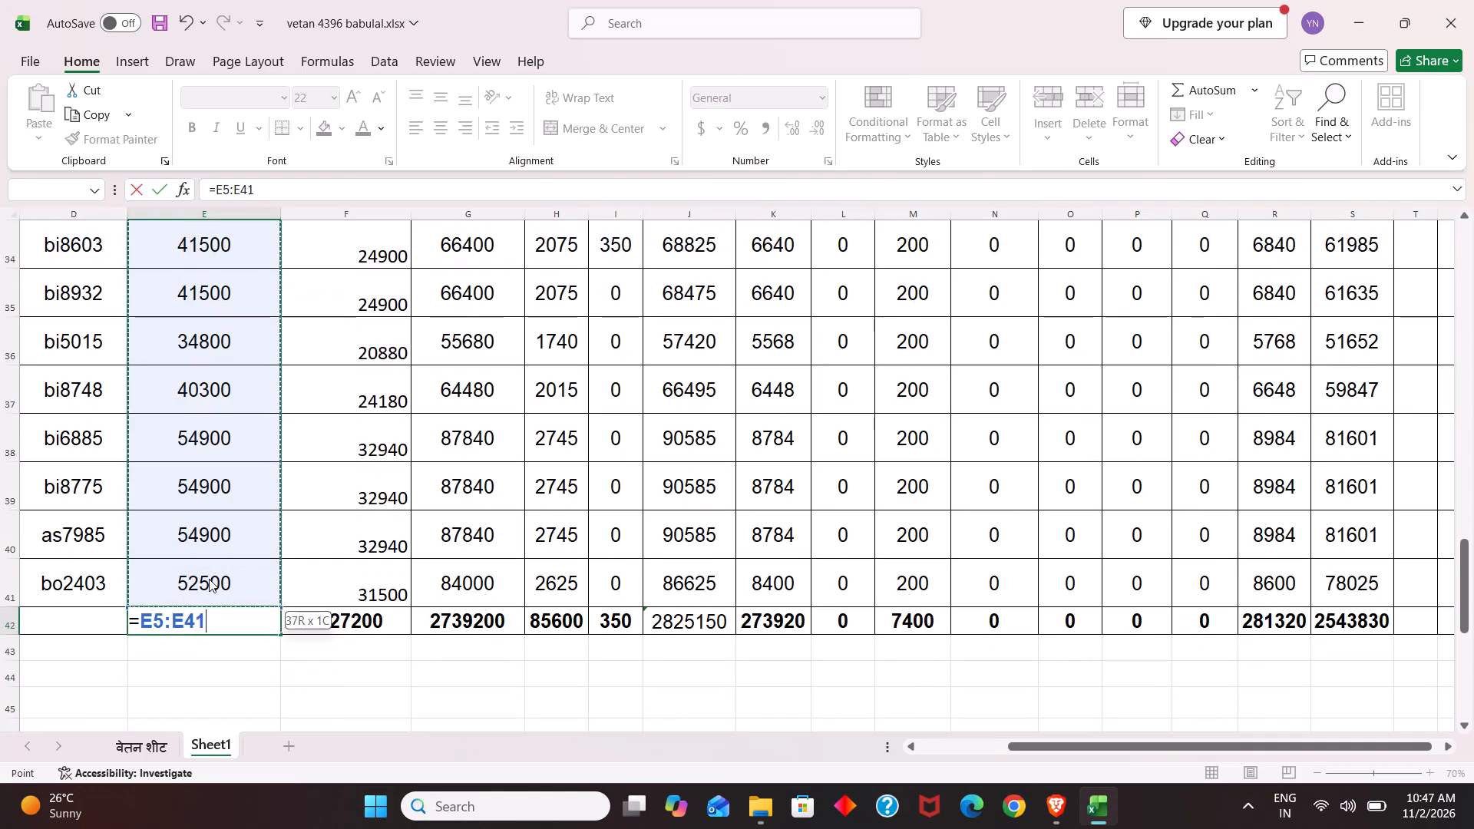
pyautogui.moveTo(209, 579); pyautogui.dragTo(207, 585)
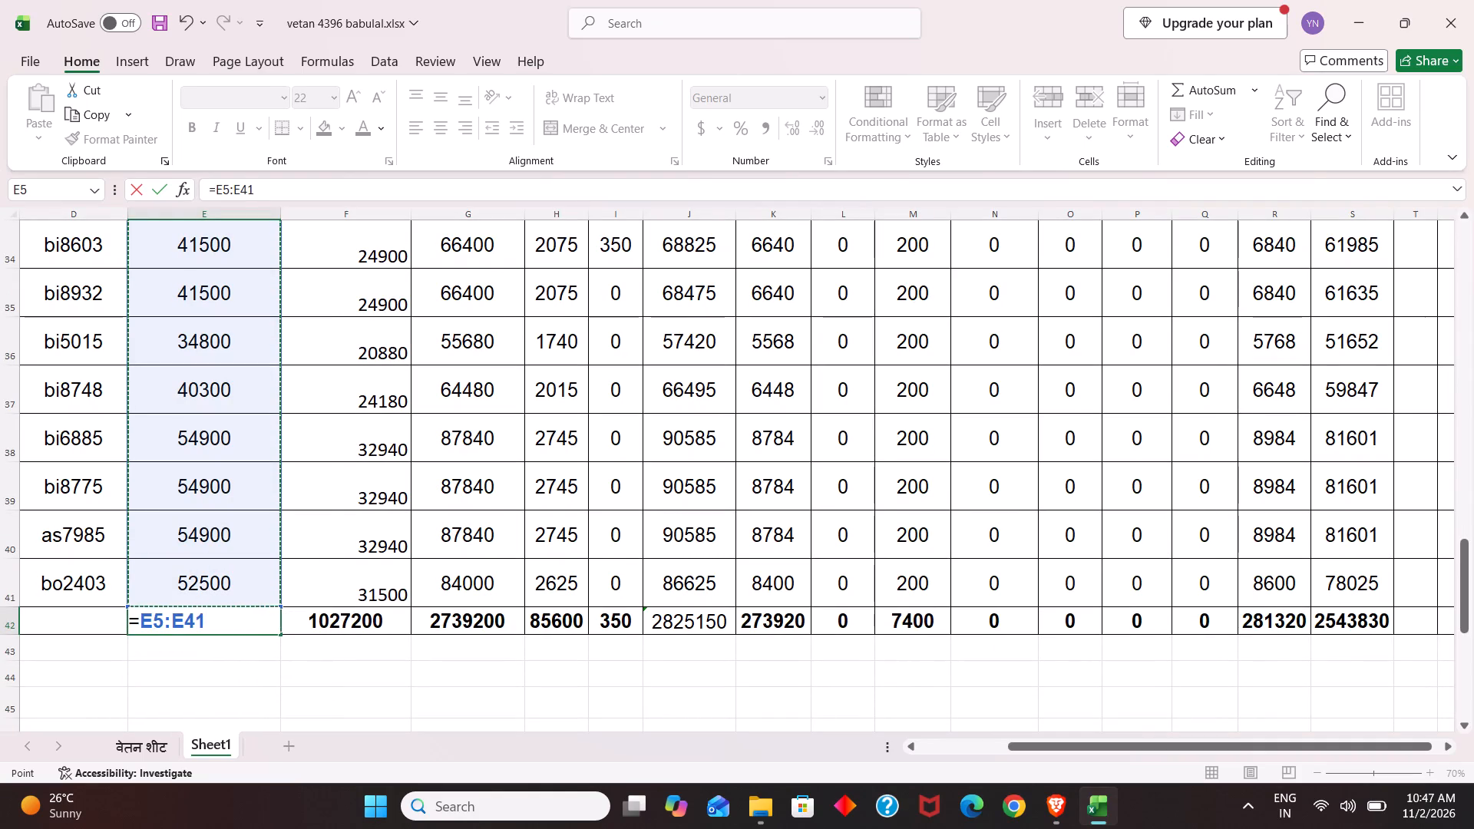
pyautogui.press('Return')
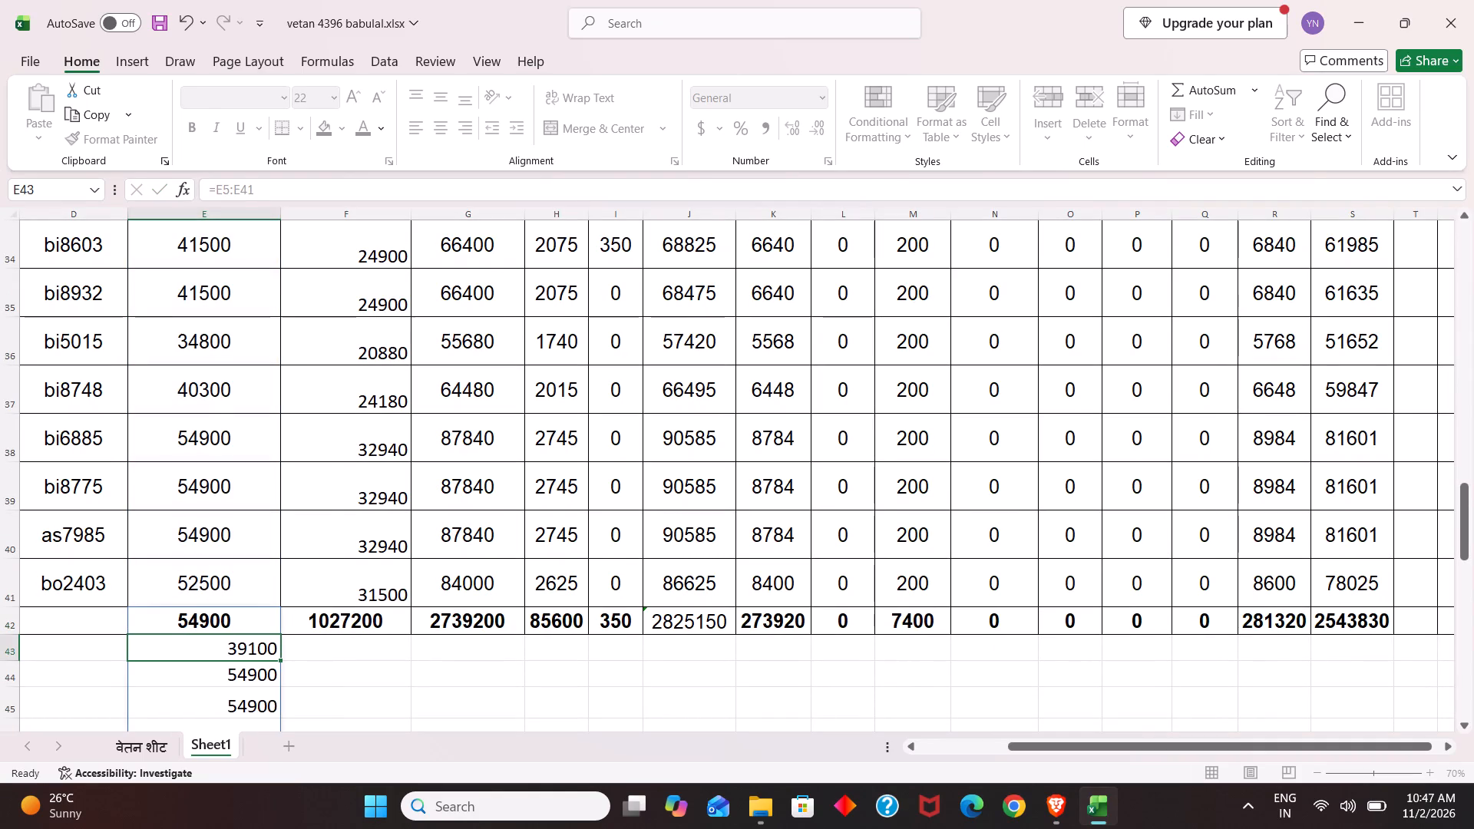
# Check the Pay total formula in E42 and the values listed in the cells beneath it.
pyautogui.scroll(-3, 267, 622)
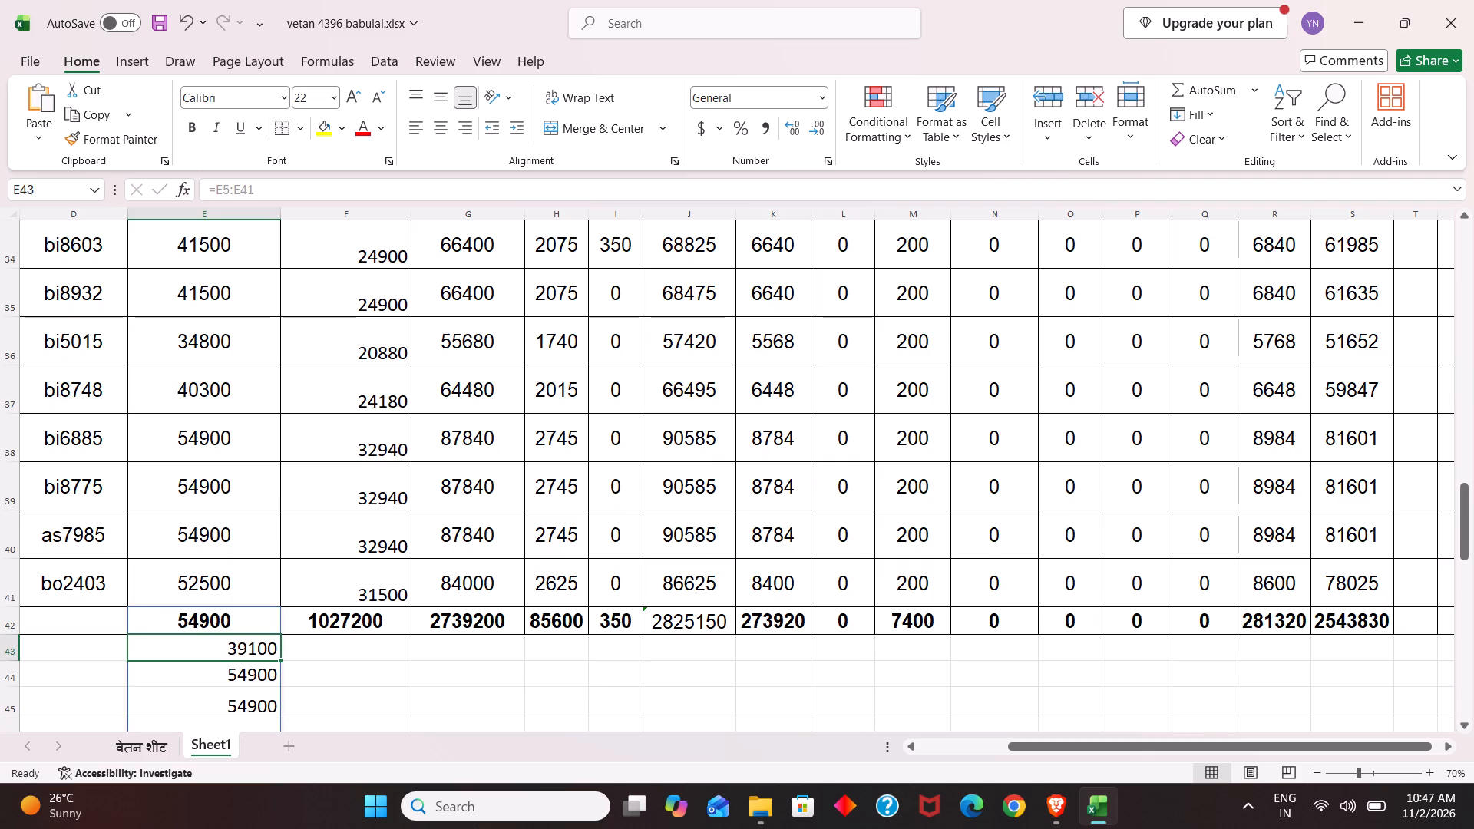
pyautogui.click(329, 692)
pyautogui.scroll(5, 322, 623)
pyautogui.scroll(-1, 322, 623)
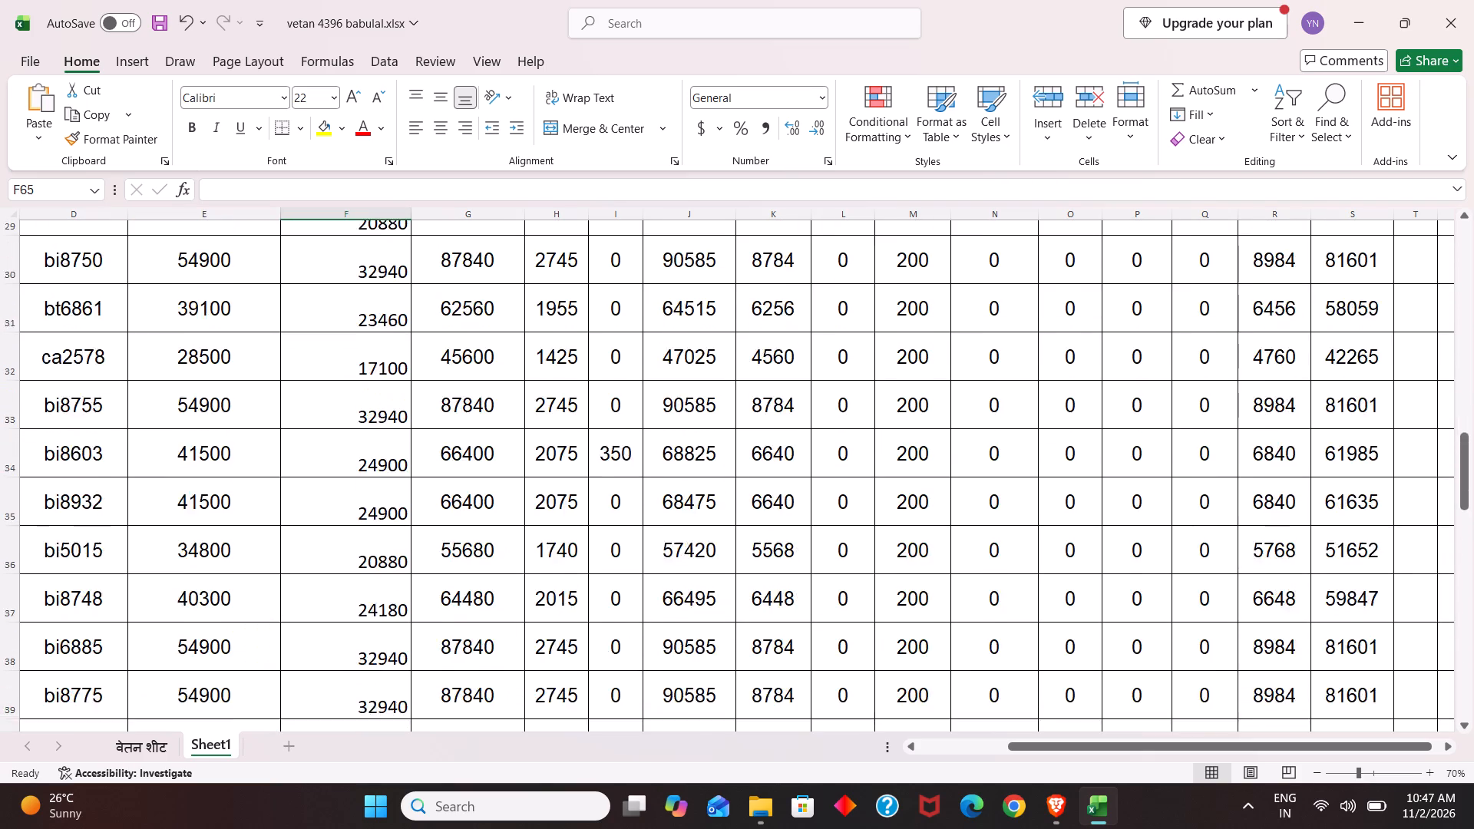
pyautogui.scroll(-2, 322, 623)
pyautogui.scroll(1, 322, 623)
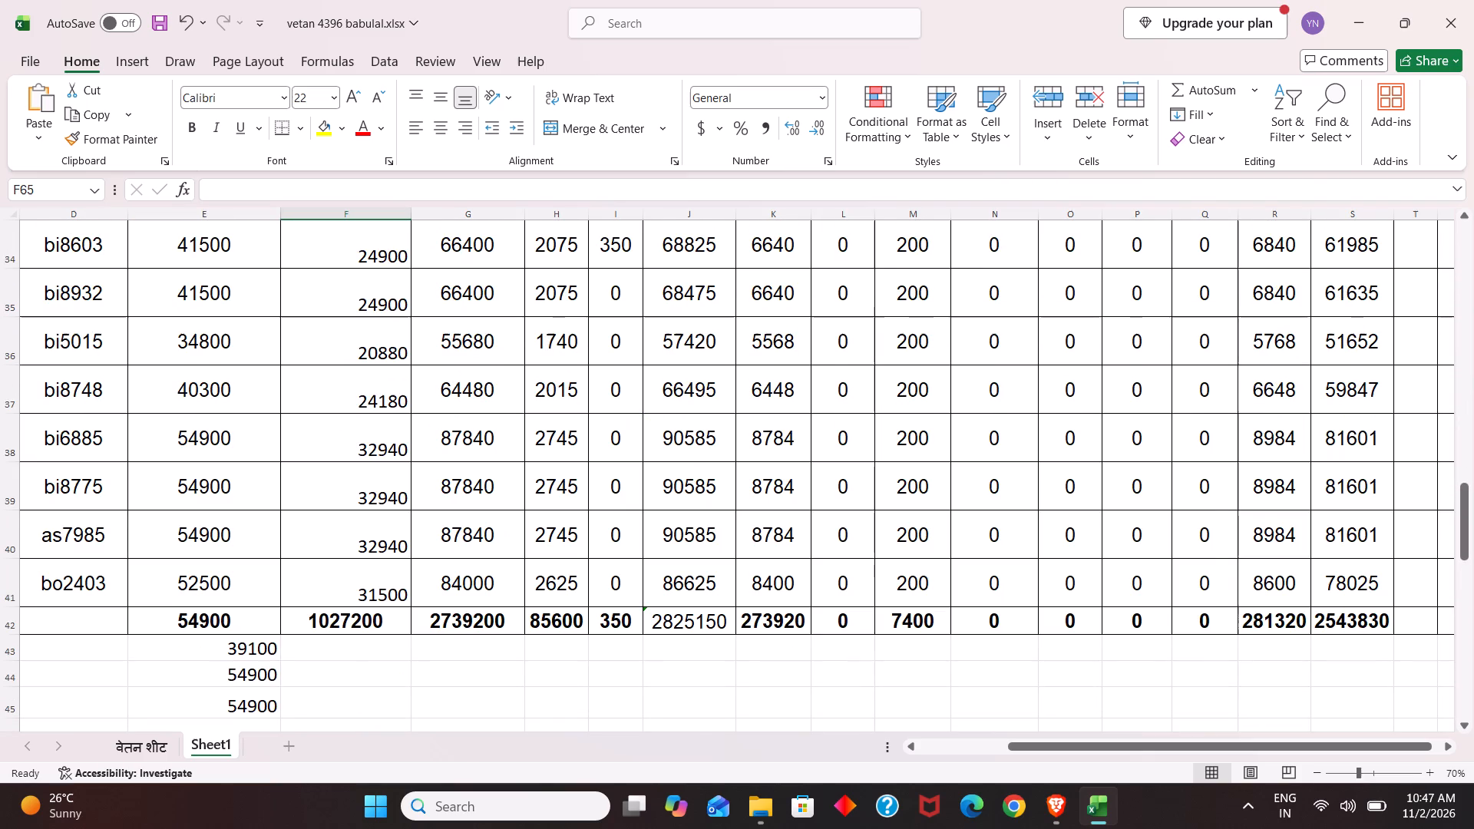
pyautogui.click(210, 623)
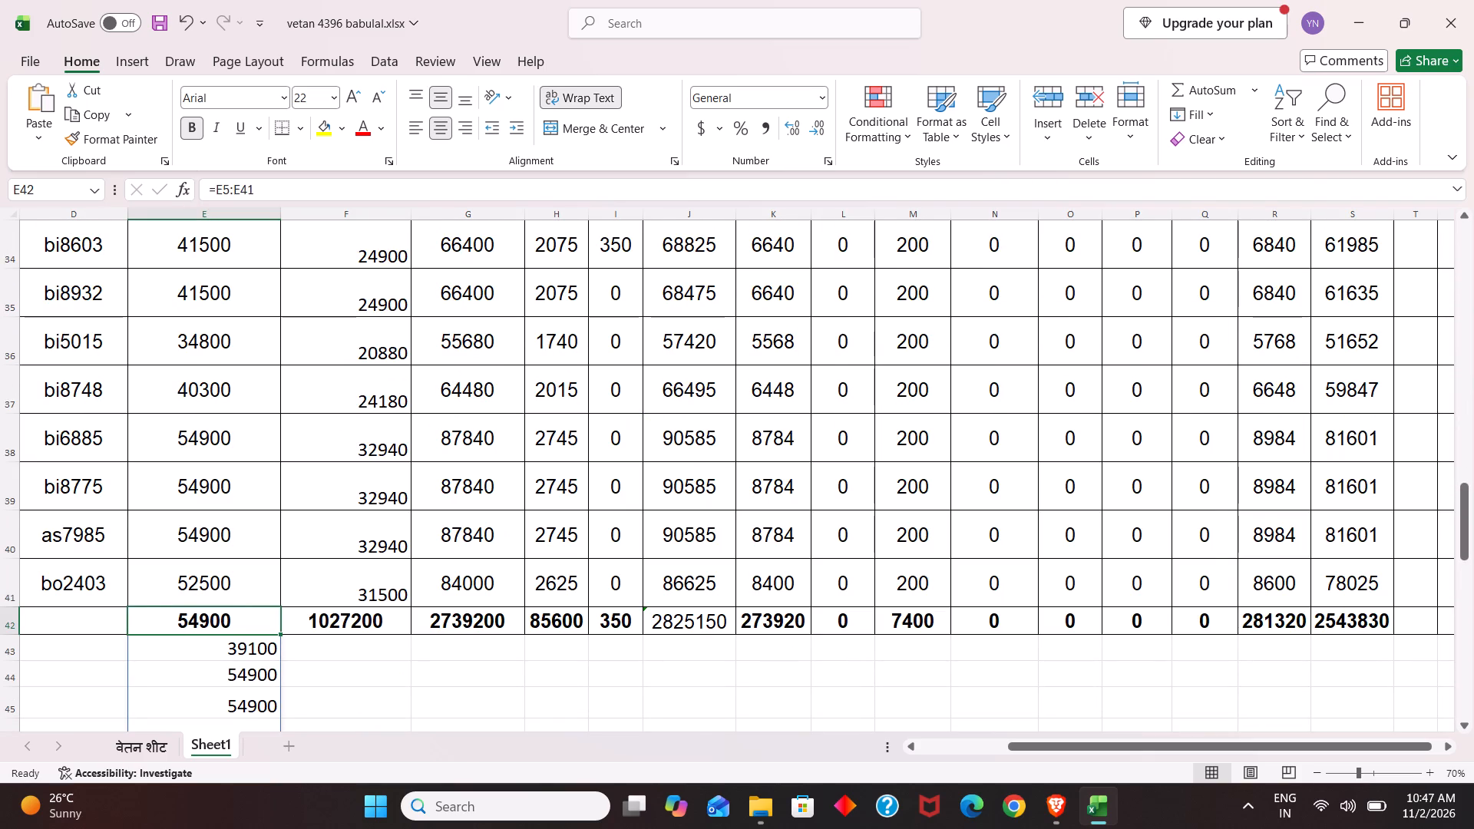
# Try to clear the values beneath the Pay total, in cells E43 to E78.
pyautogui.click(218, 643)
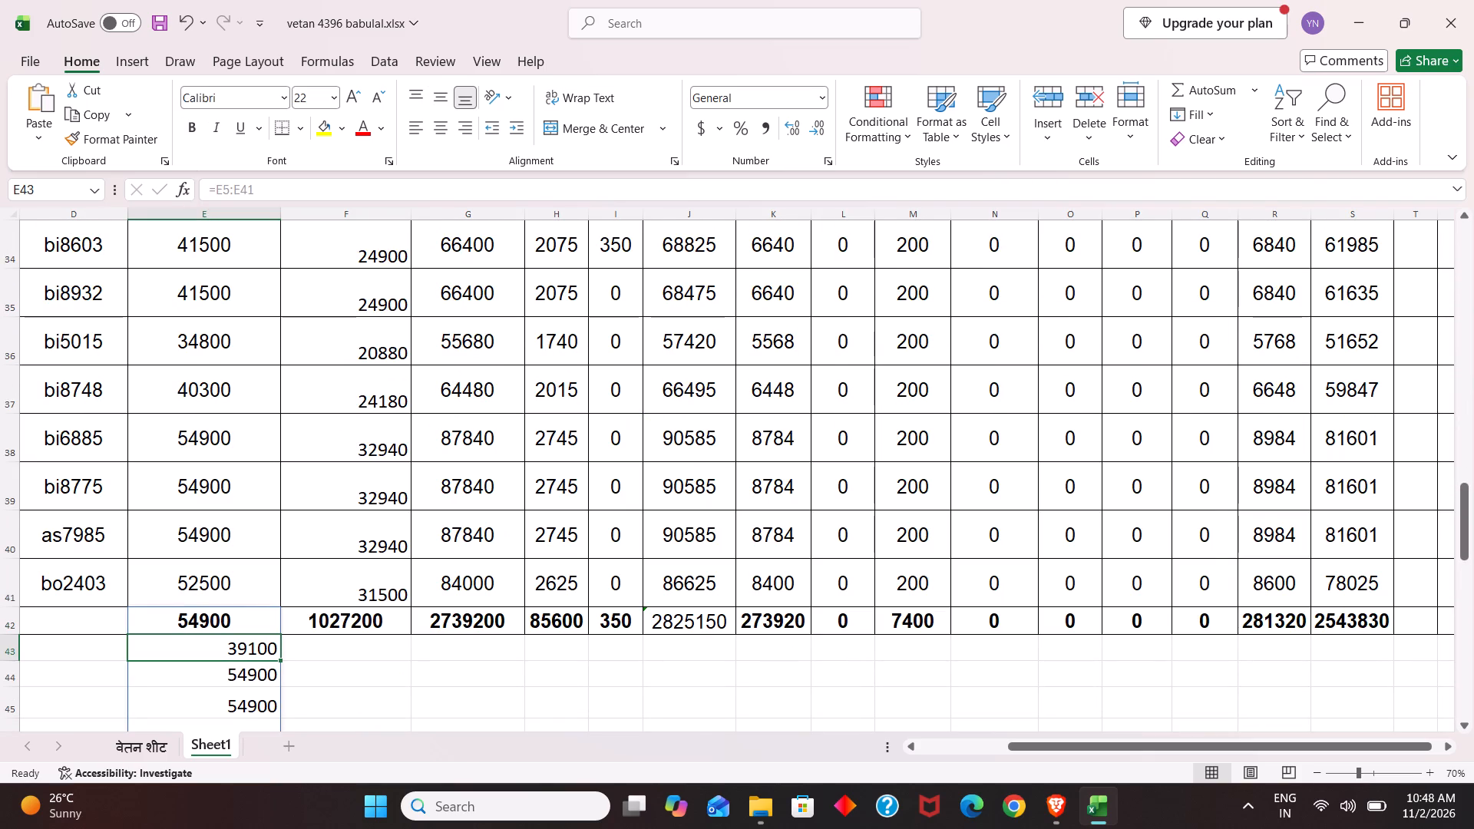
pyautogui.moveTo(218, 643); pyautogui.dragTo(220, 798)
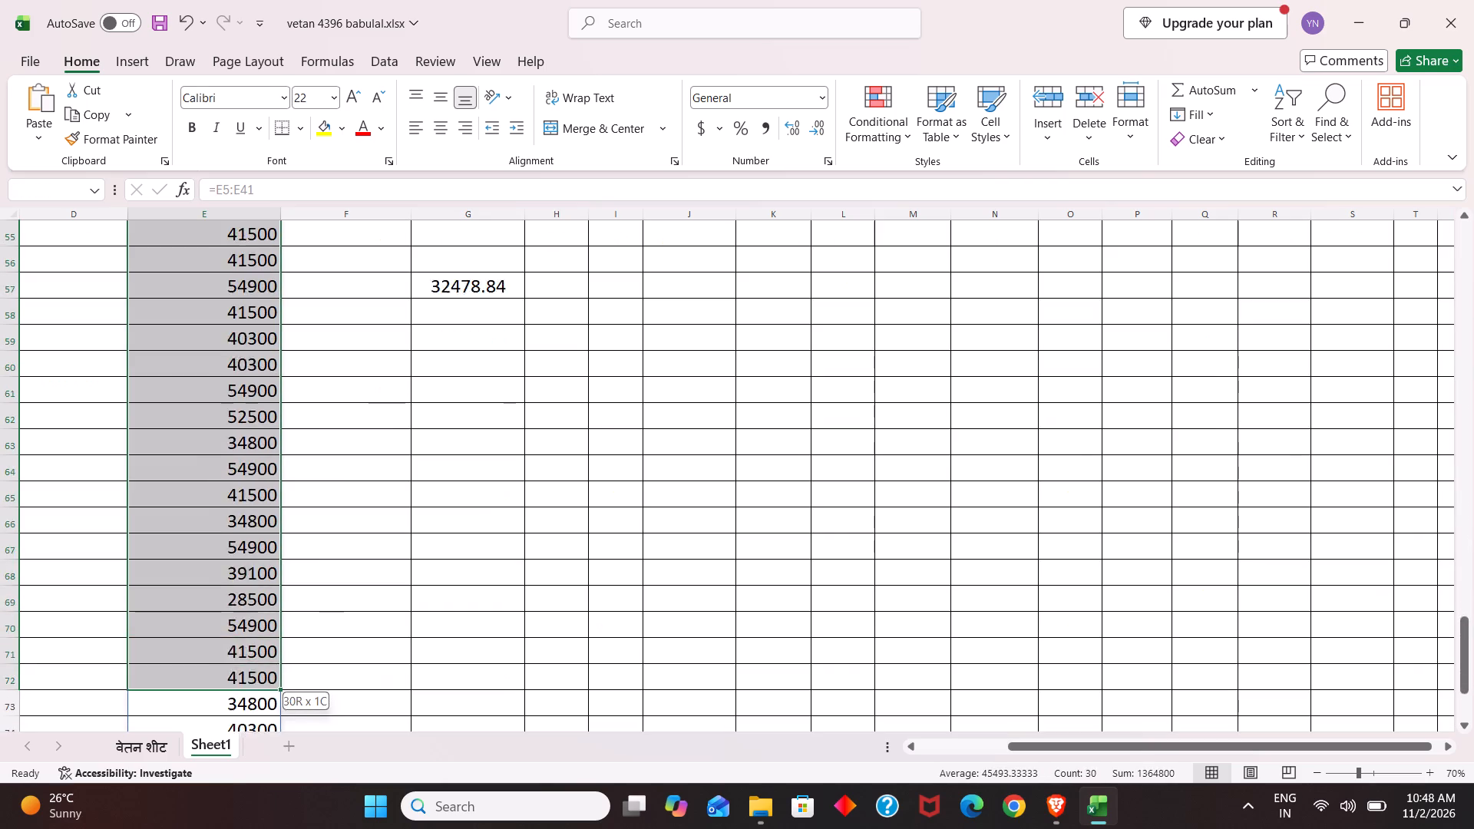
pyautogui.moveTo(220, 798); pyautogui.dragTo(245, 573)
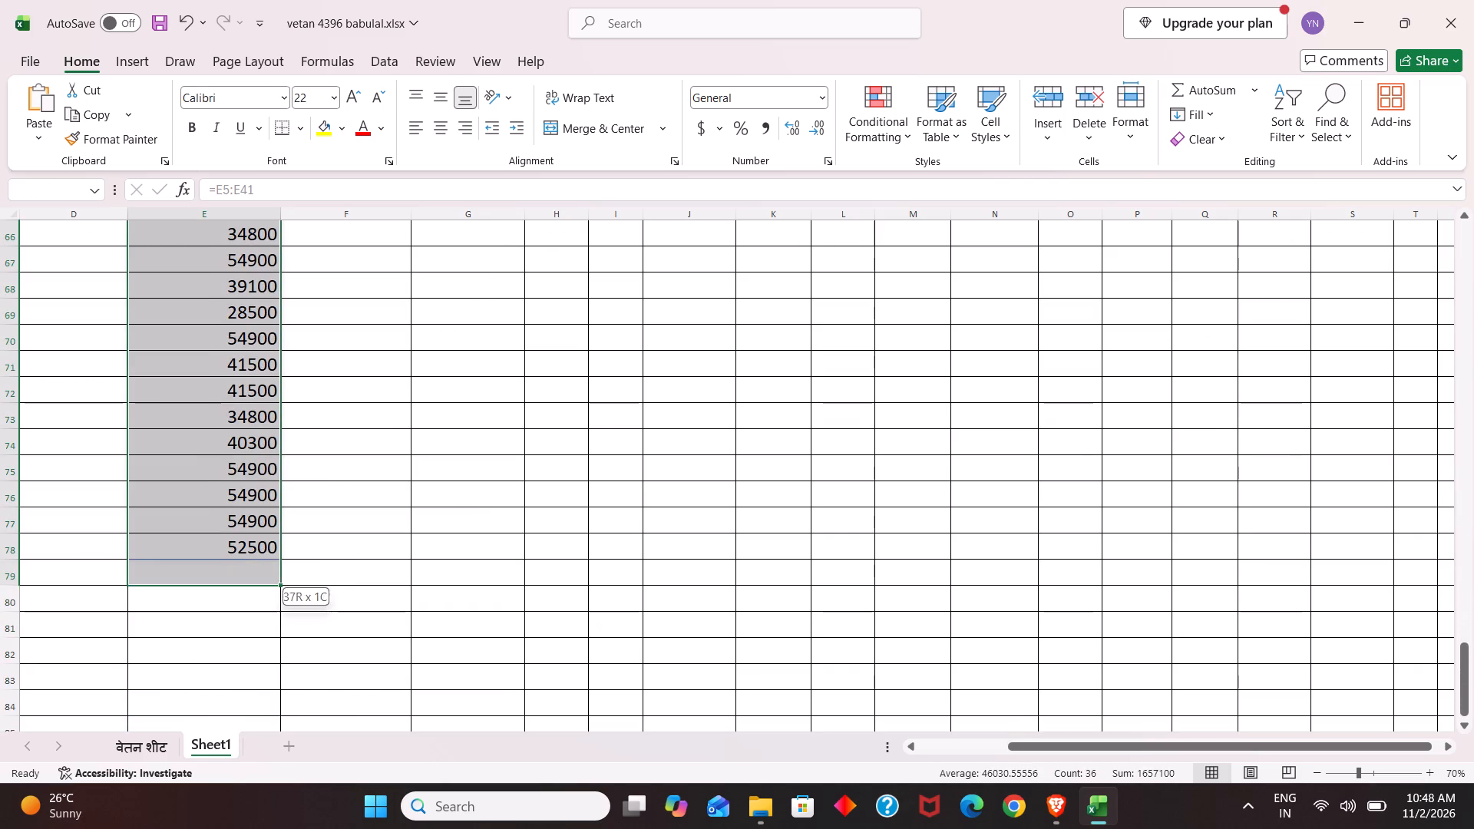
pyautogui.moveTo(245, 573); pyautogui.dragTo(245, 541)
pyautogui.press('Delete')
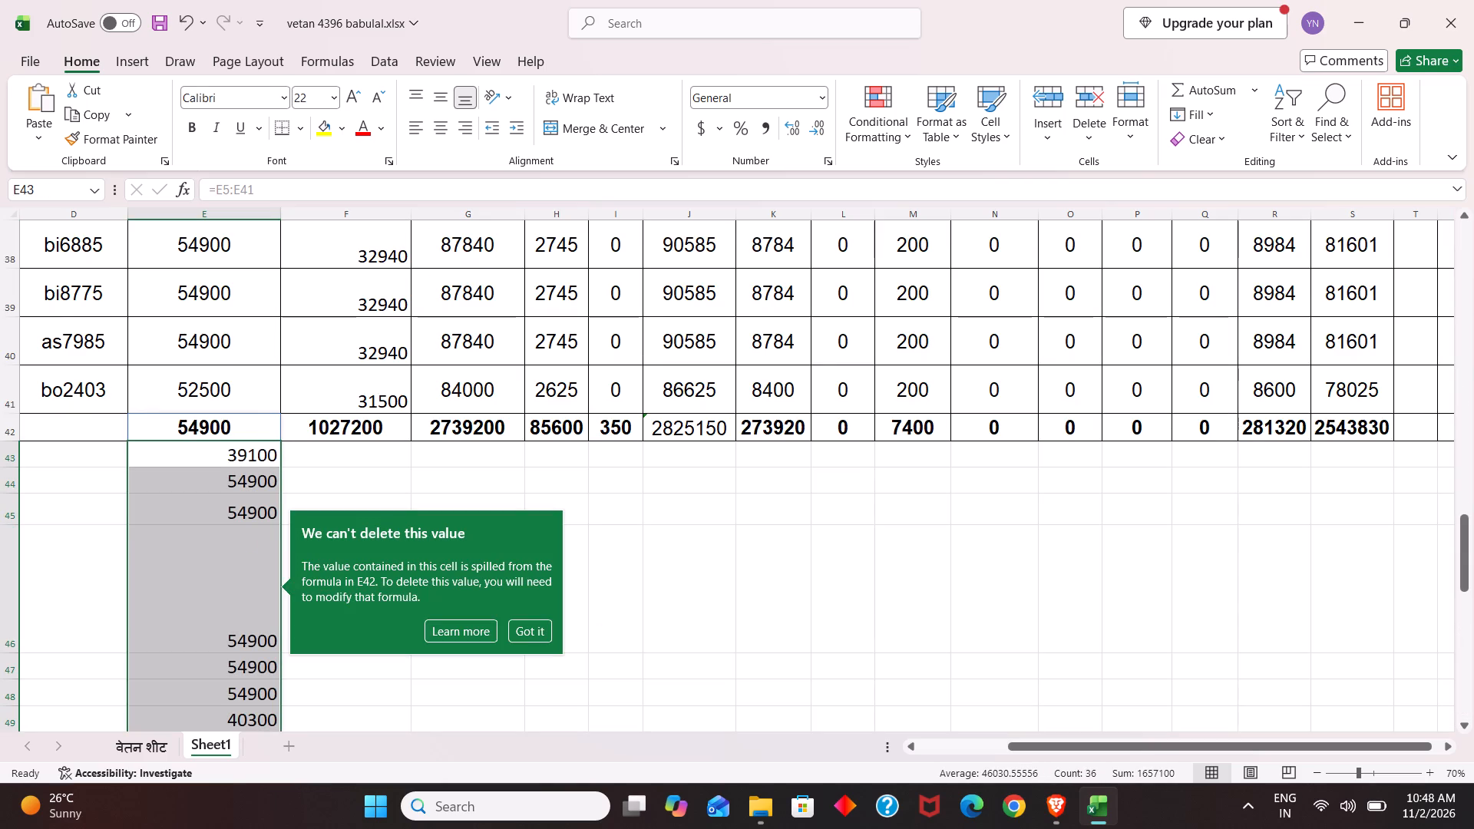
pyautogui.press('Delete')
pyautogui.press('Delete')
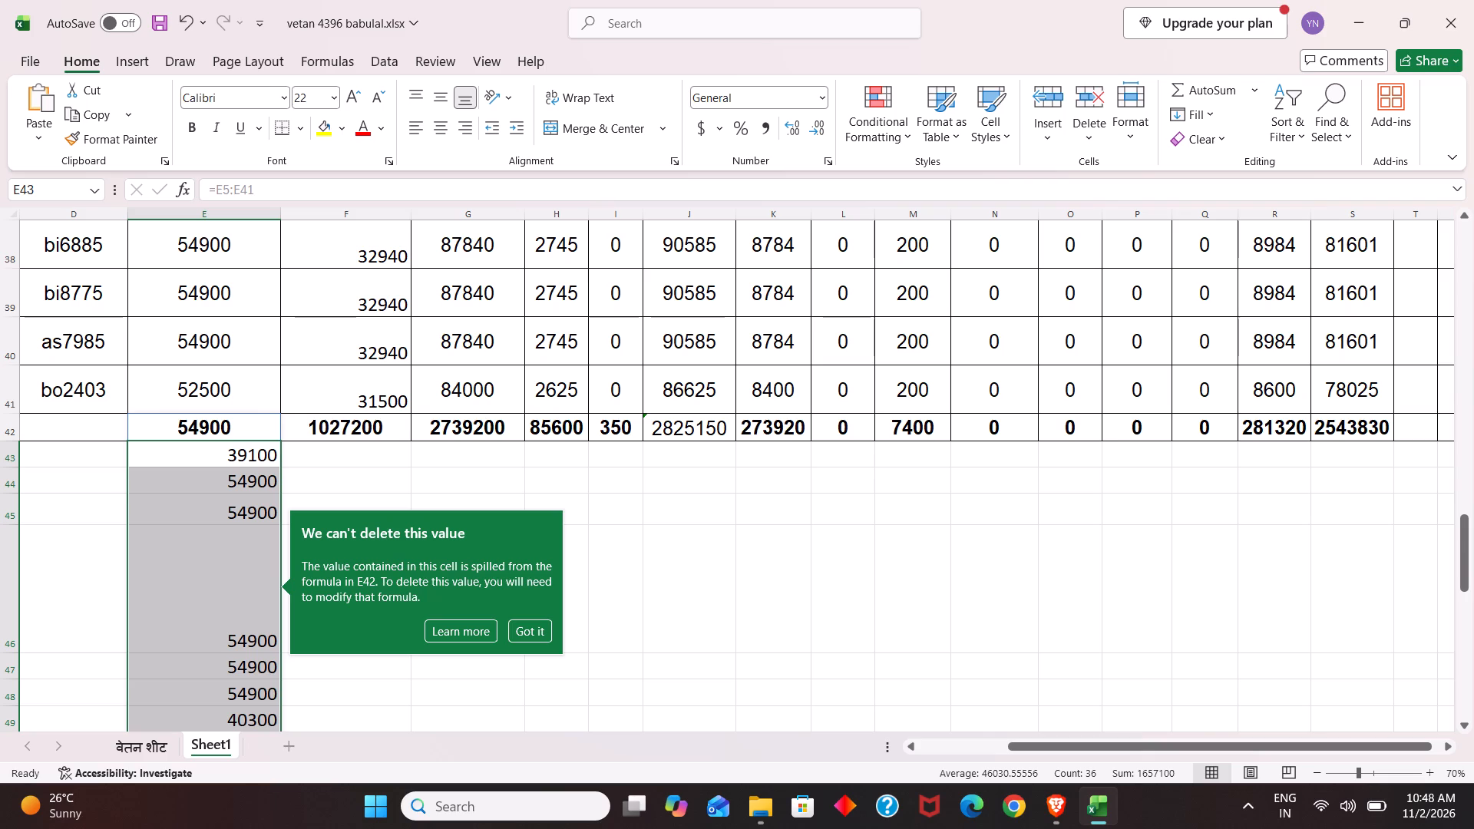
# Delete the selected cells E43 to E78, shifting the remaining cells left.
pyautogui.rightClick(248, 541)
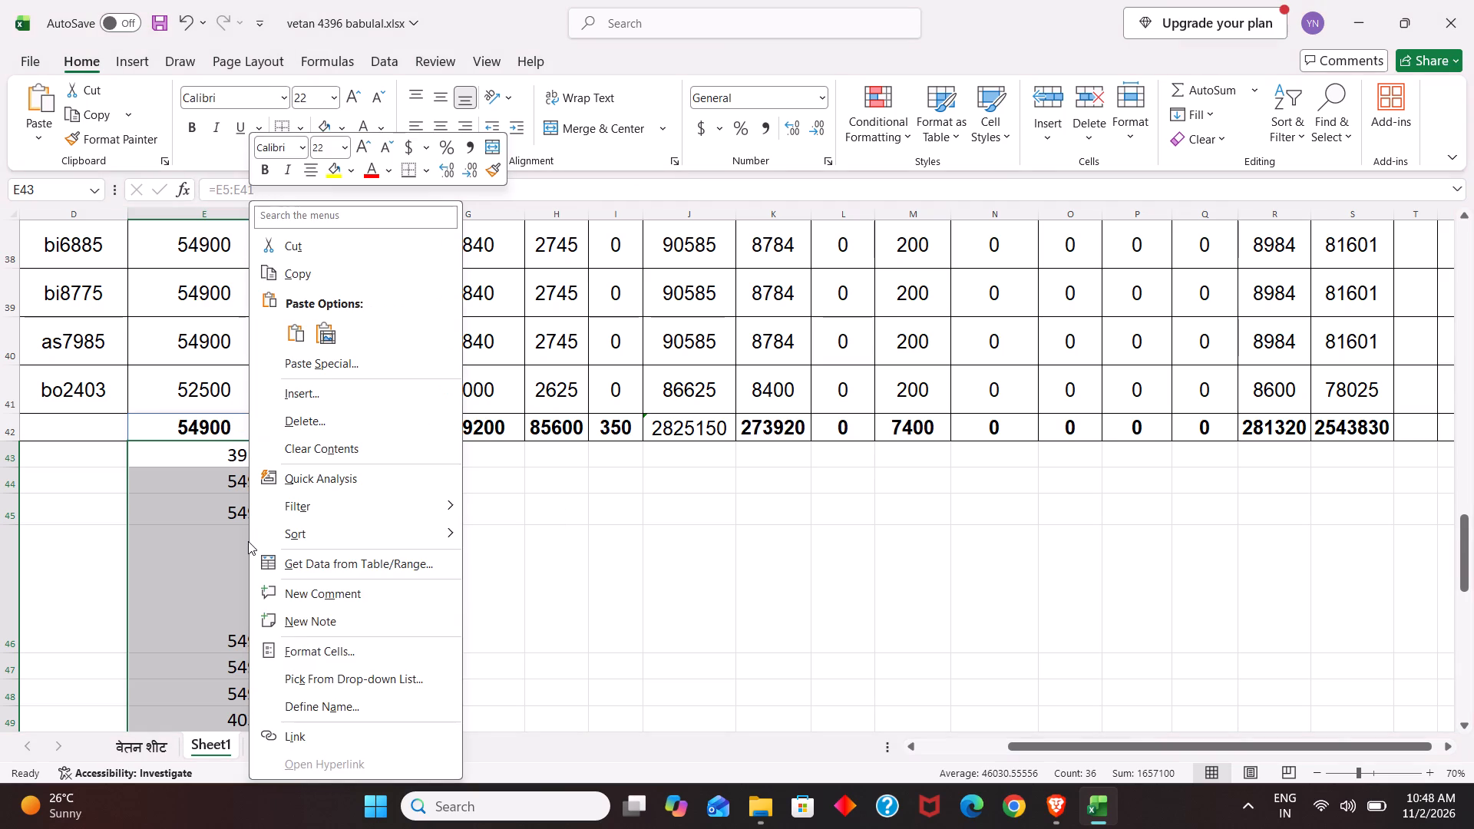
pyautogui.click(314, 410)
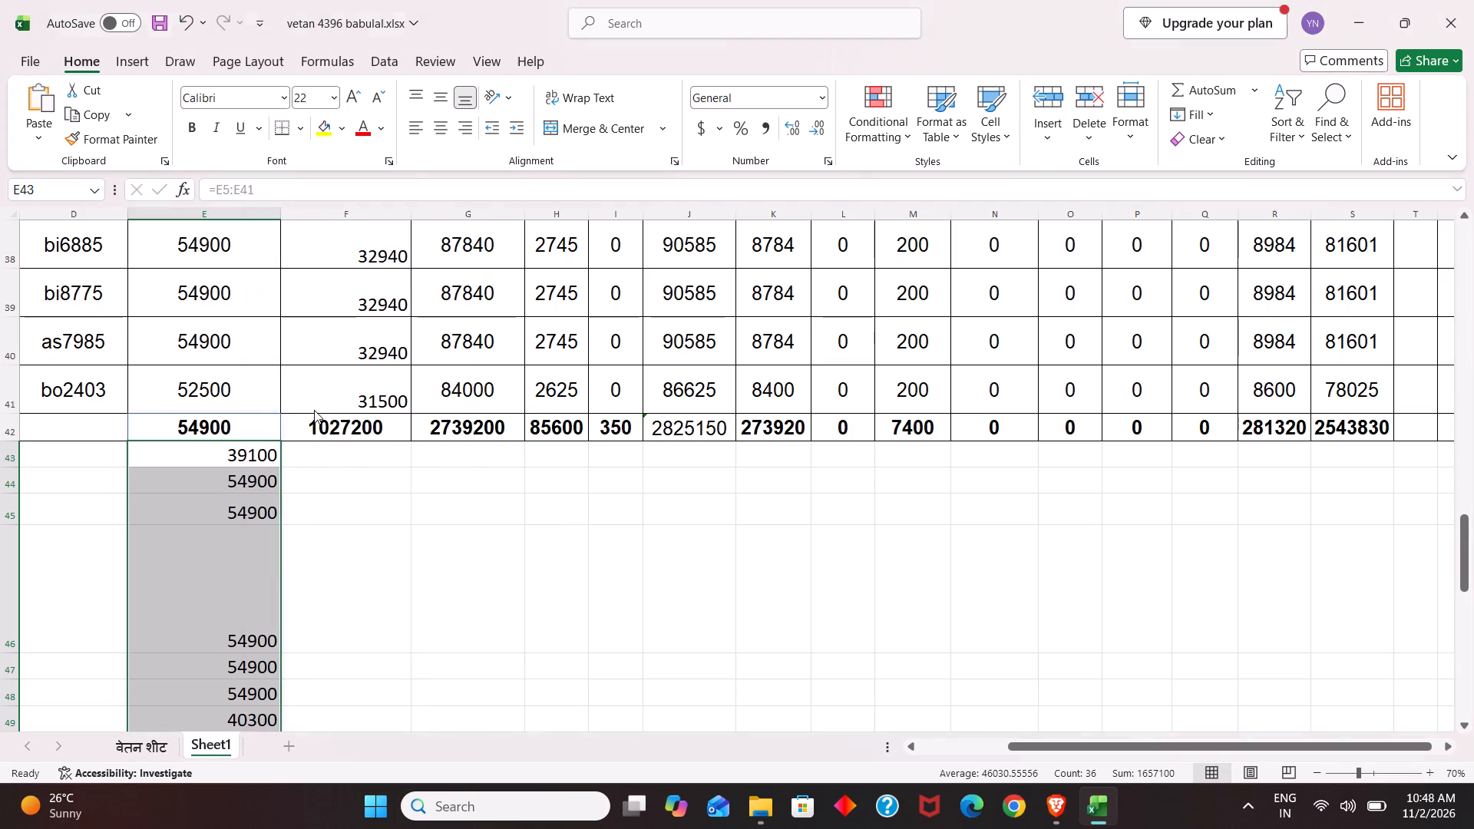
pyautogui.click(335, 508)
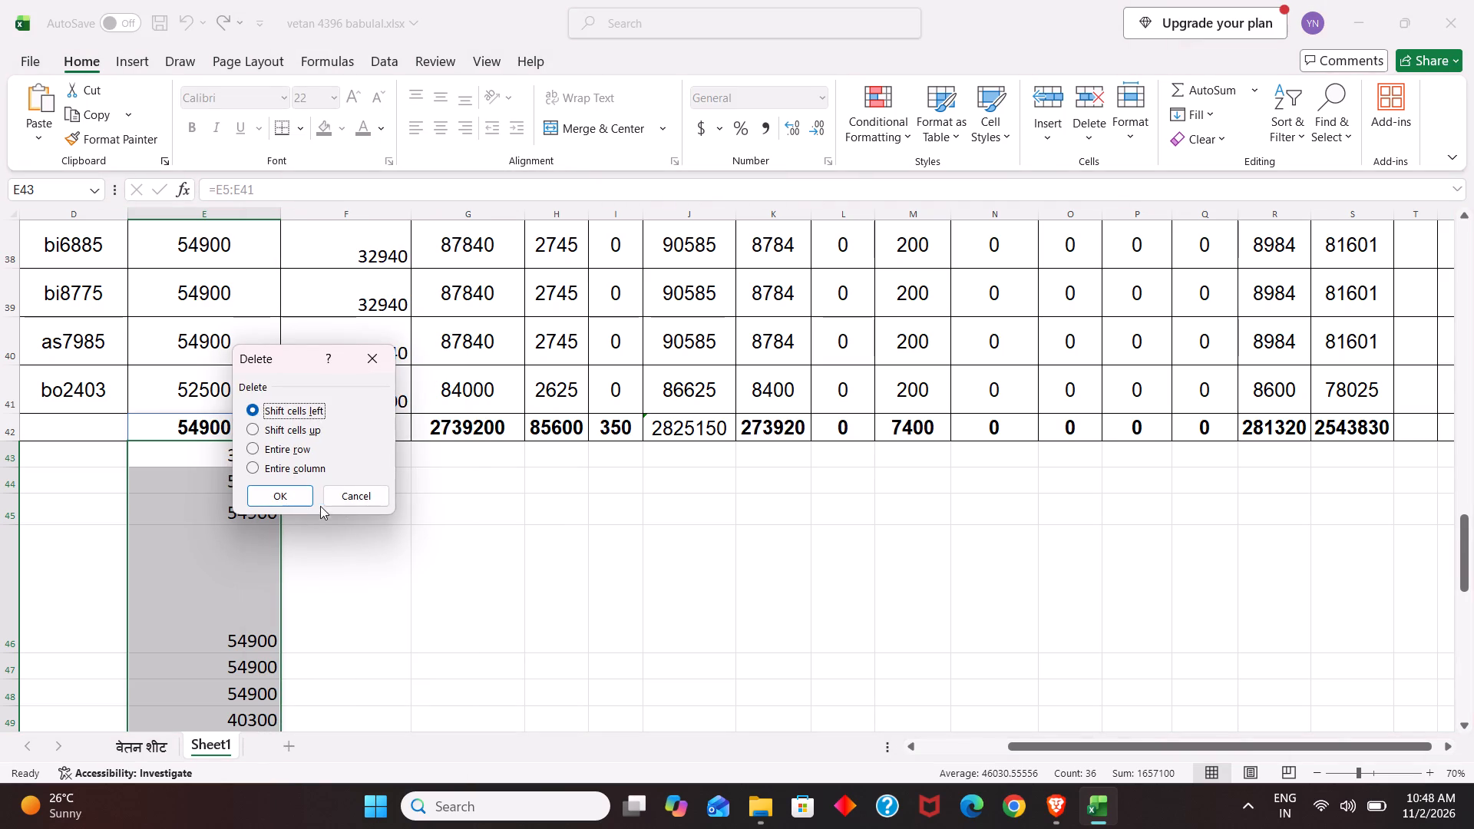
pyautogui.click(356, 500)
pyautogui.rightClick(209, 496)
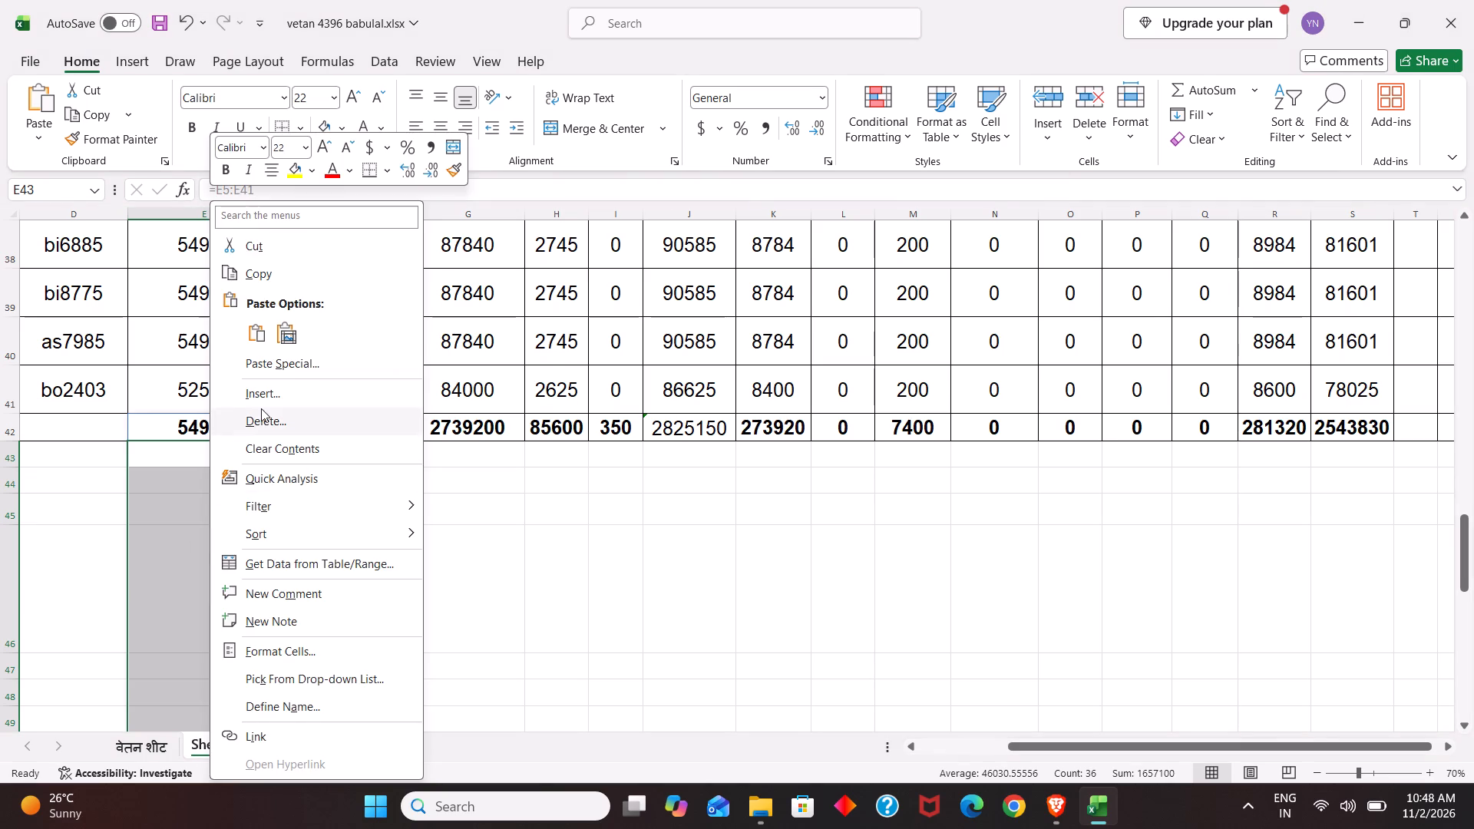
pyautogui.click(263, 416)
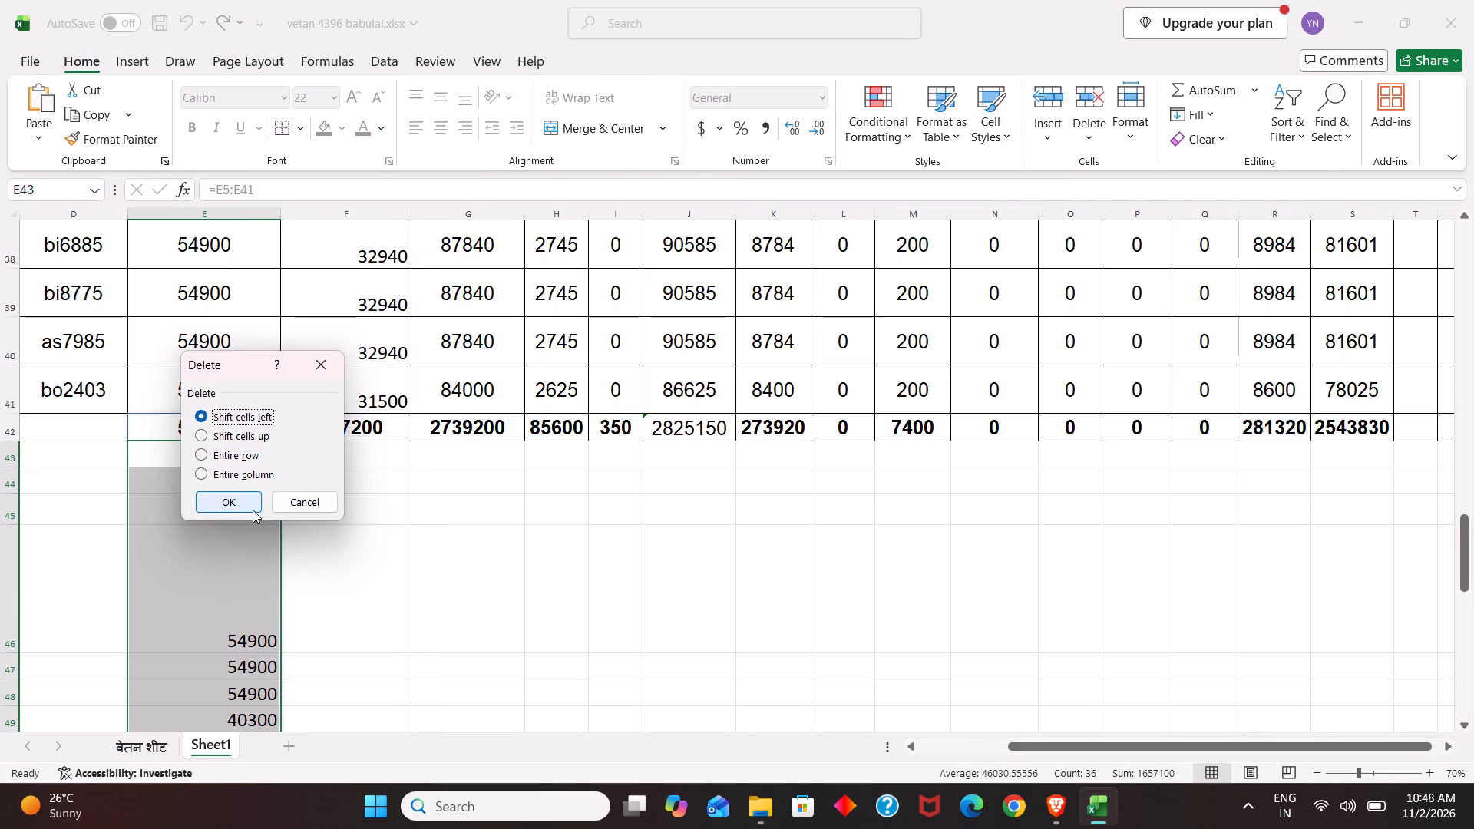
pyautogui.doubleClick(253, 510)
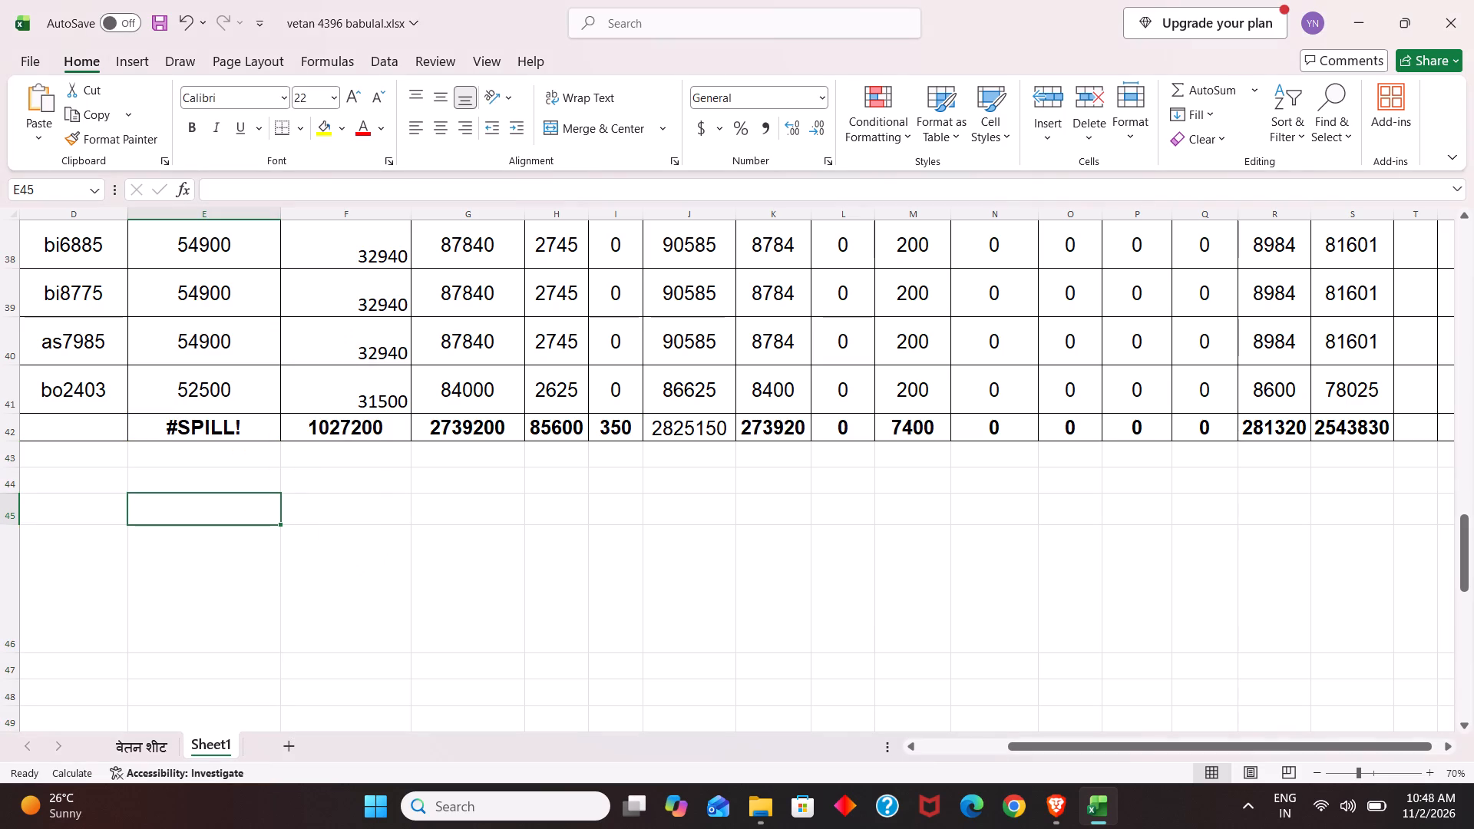
# Undo the cell deletion and the Pay total change to restore =SUM(E5:E41) in E42.
pyautogui.scroll(10, 253, 510)
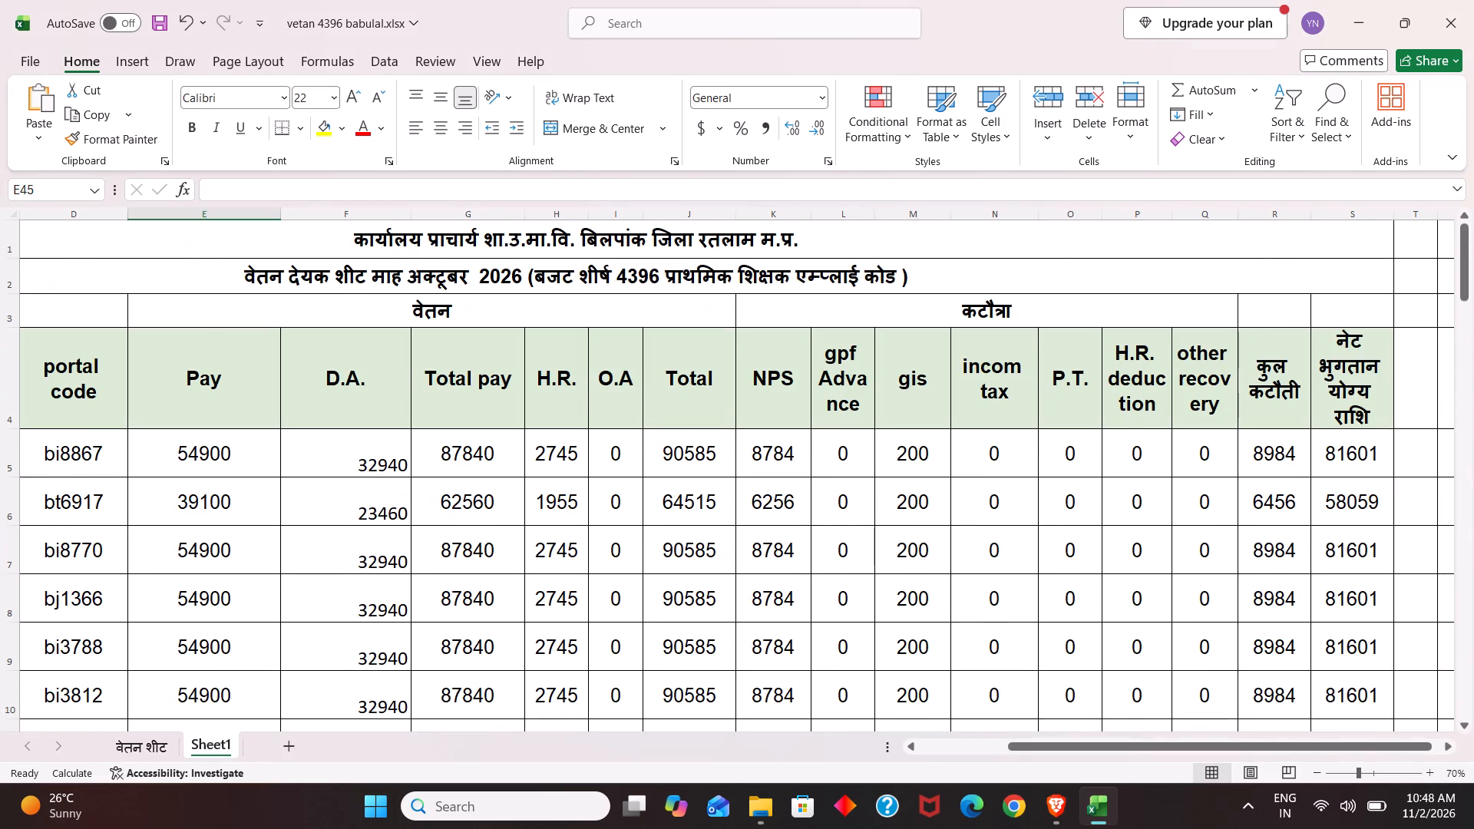
pyautogui.scroll(-5, 253, 510)
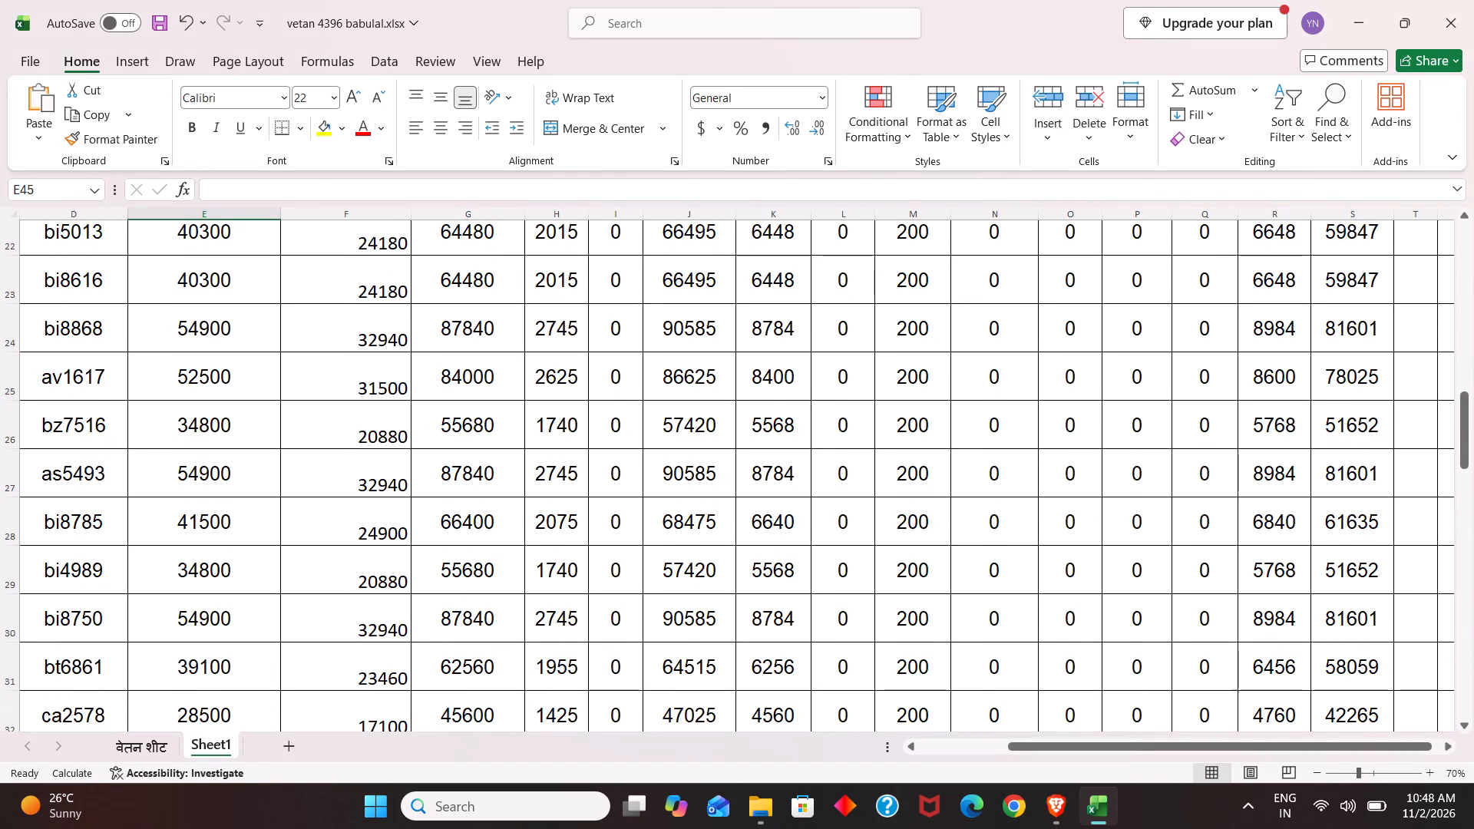
pyautogui.hotkey('ctrl', 'z')
pyautogui.hotkey('ctrl', 'z')
pyautogui.hotkey('ctrl', 'z')
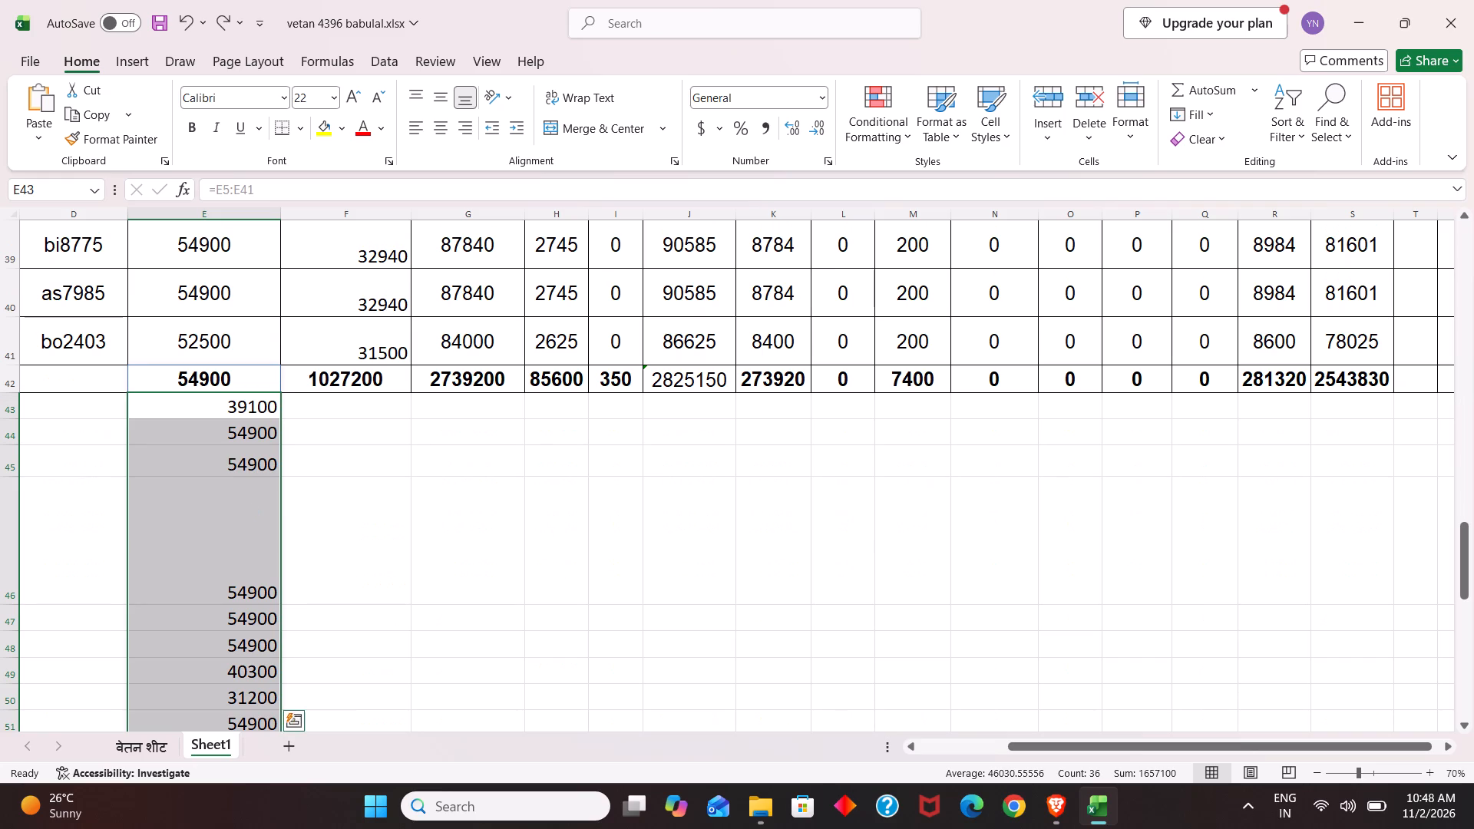
pyautogui.hotkey('ctrl', 'z')
pyautogui.hotkey('ctrl', 'z')
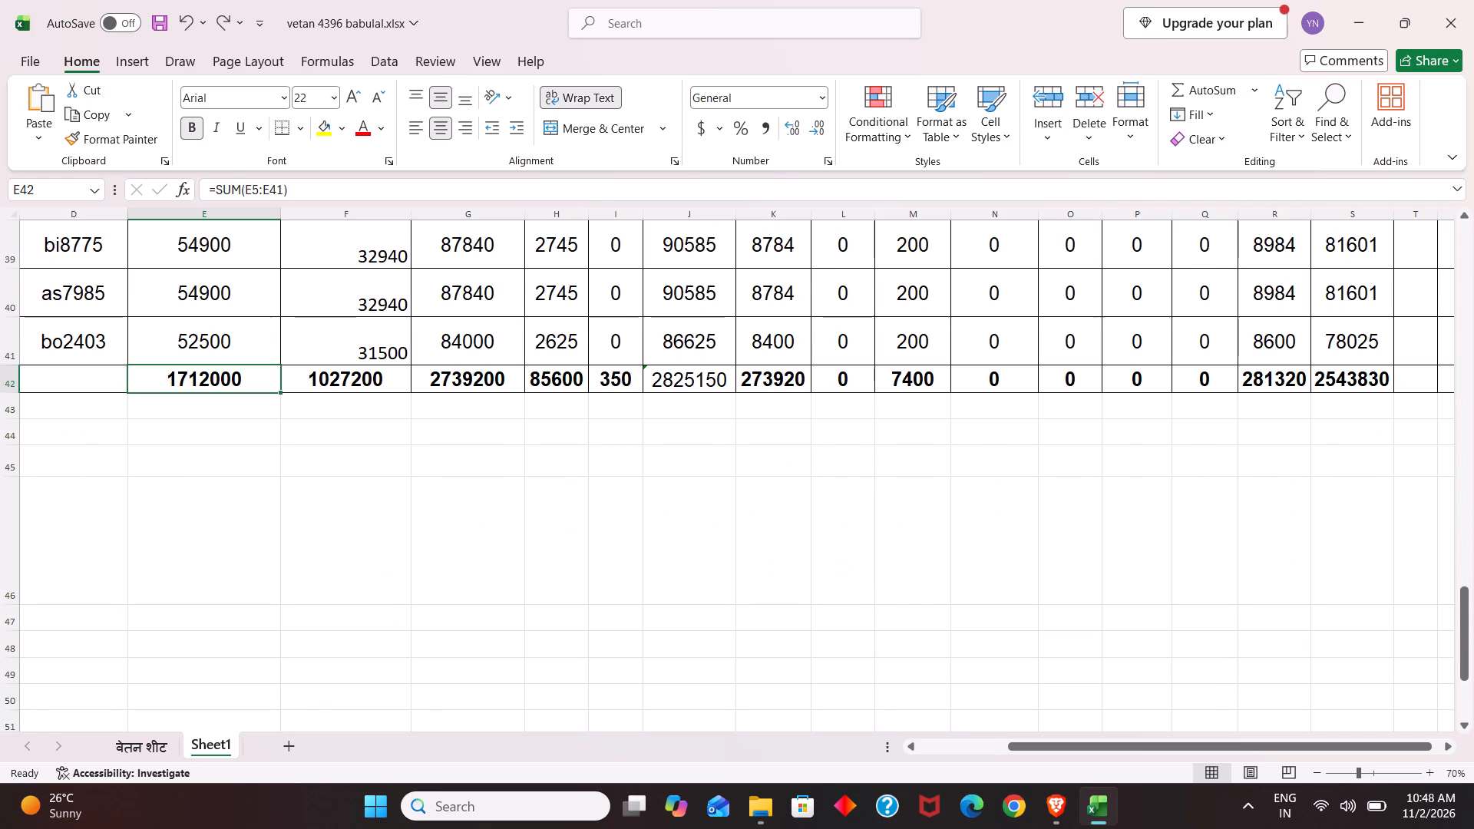
# Review the salary rows from the headers down to row 42 and check the Pay total formula in E42.
pyautogui.scroll(9, 253, 510)
pyautogui.scroll(-3, 253, 510)
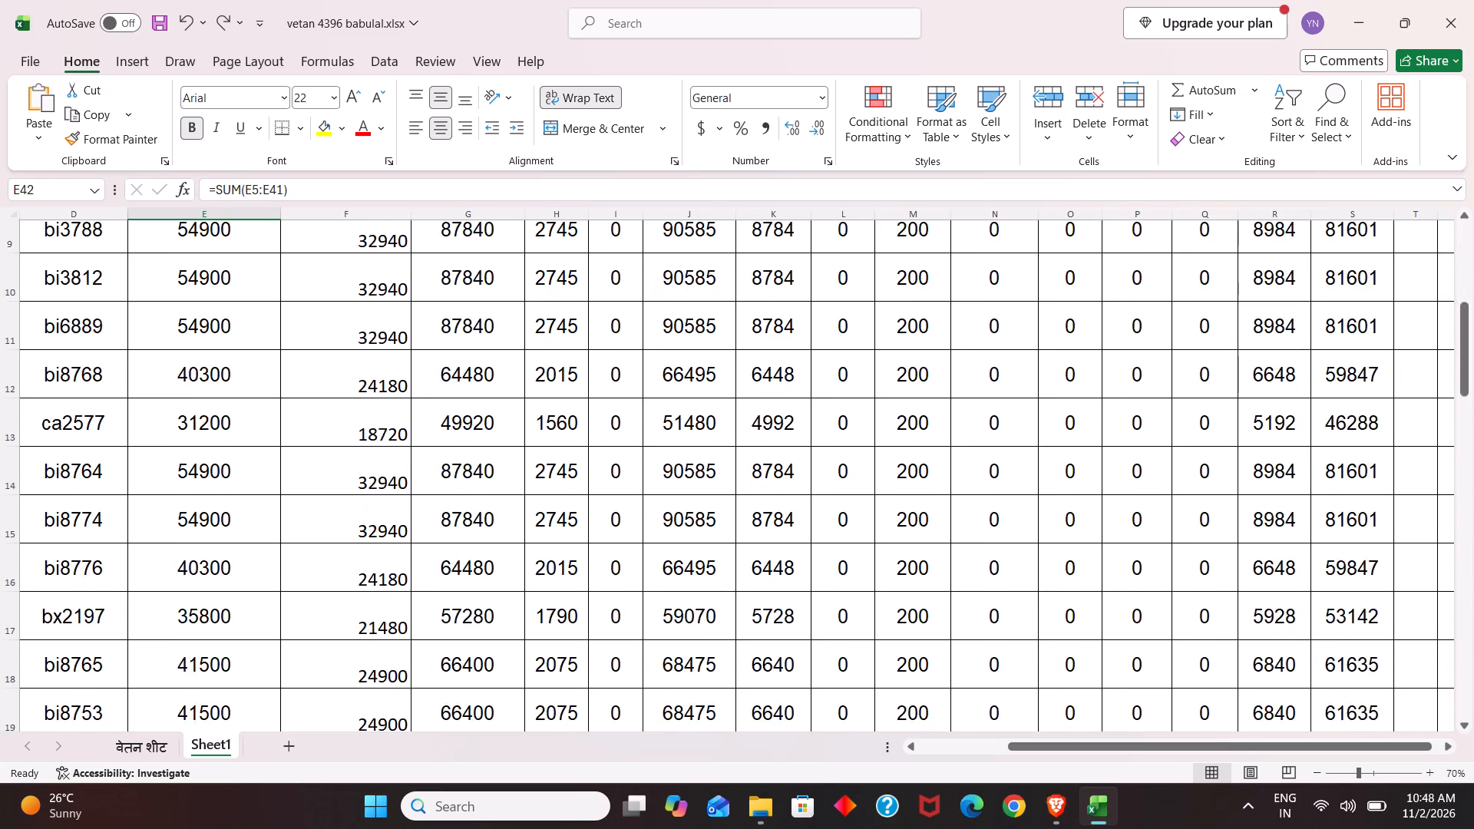
pyautogui.scroll(-5, 253, 510)
pyautogui.click(207, 563)
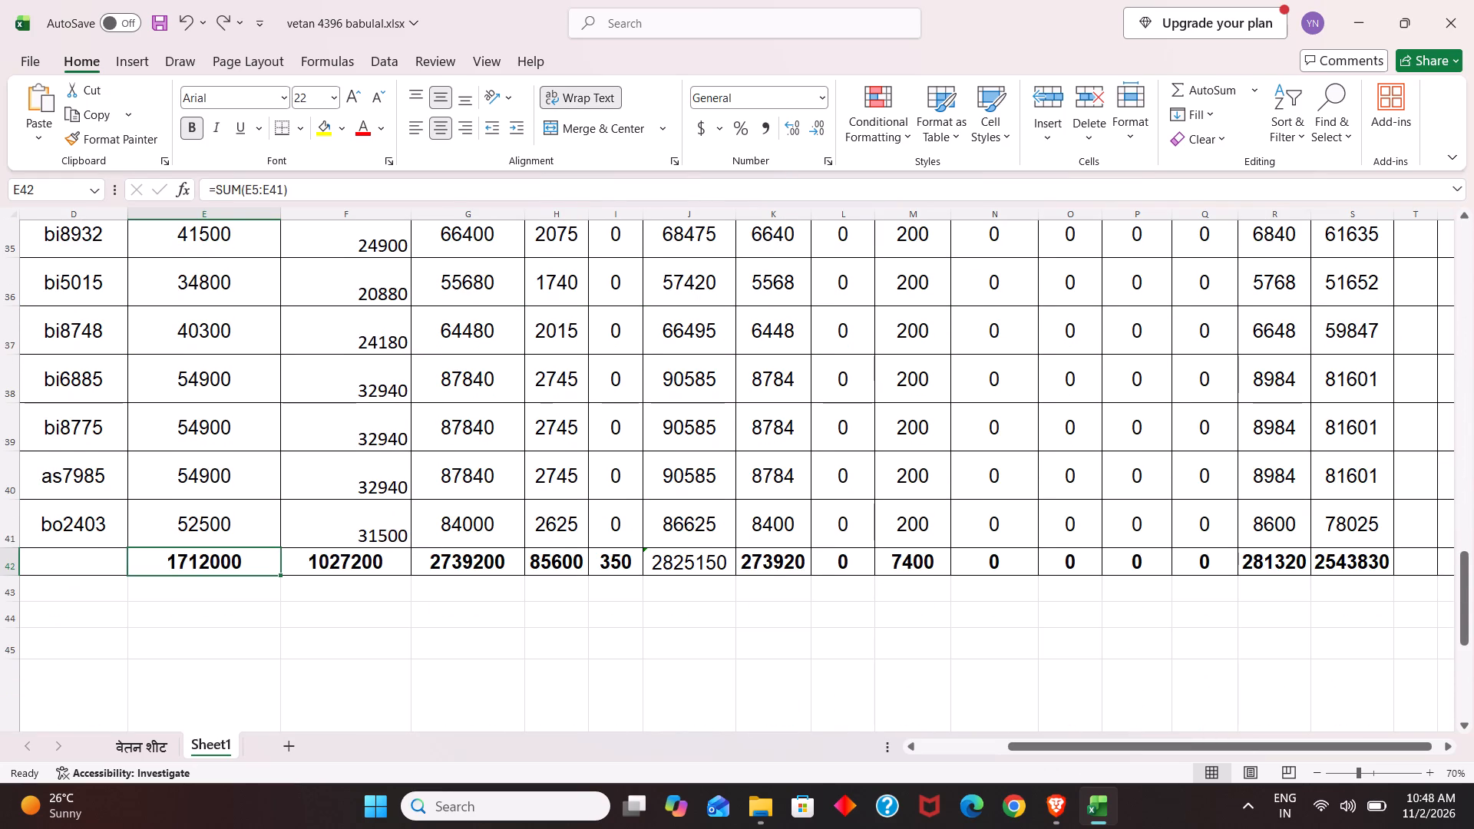
pyautogui.scroll(5, 177, 442)
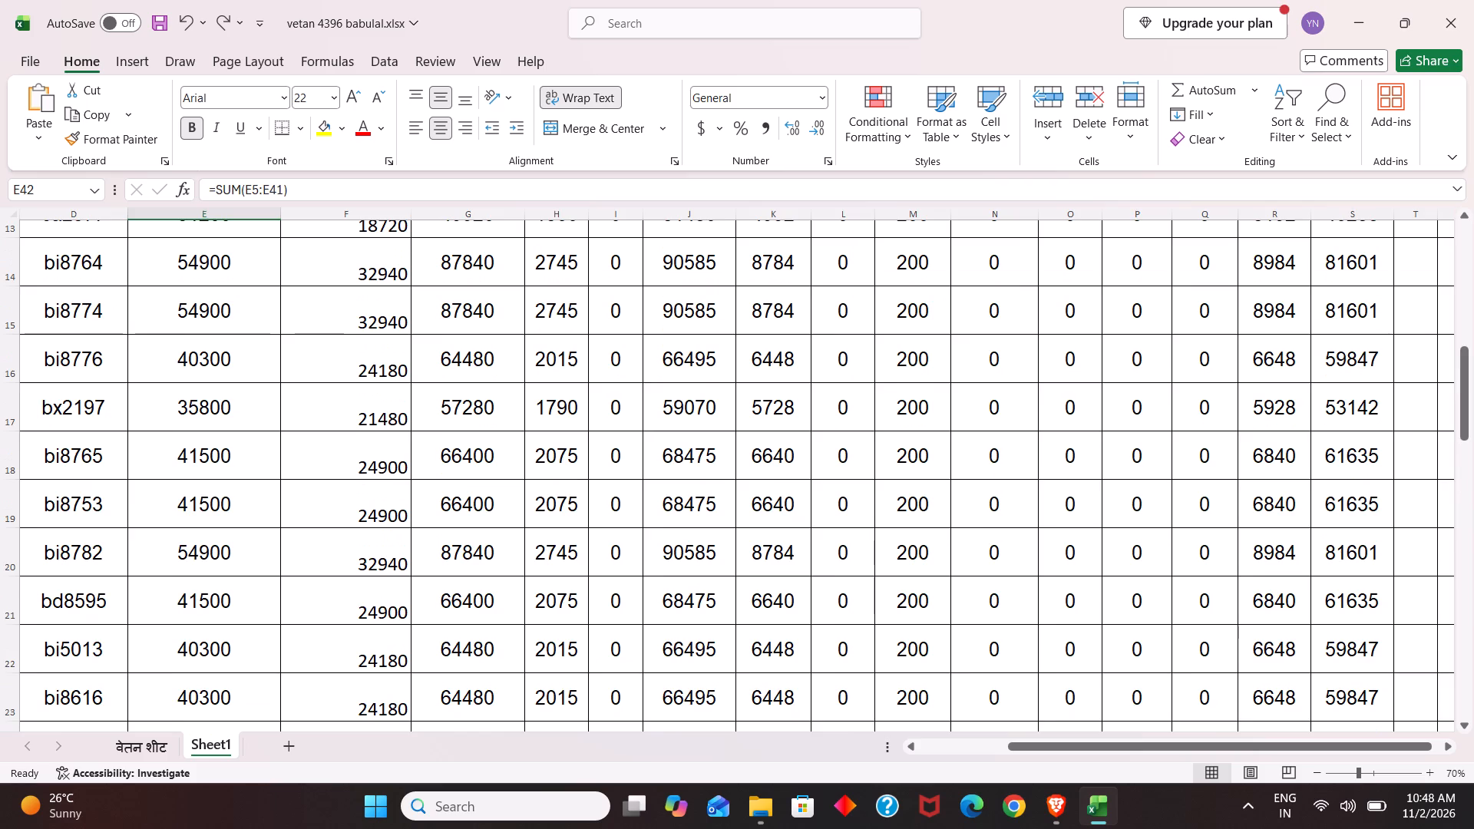
pyautogui.scroll(5, 177, 442)
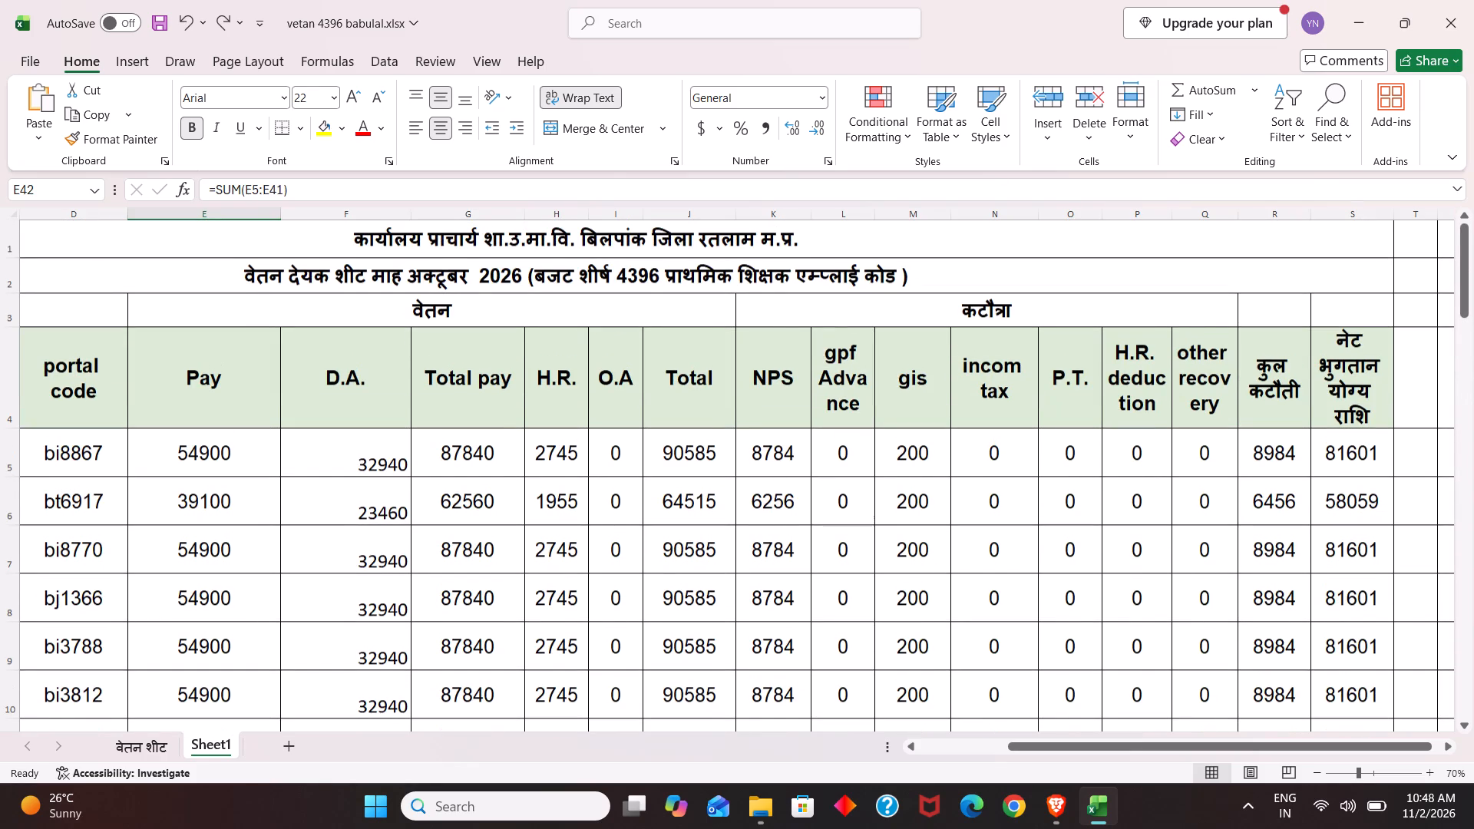
pyautogui.scroll(-11, 199, 451)
pyautogui.scroll(5, 223, 471)
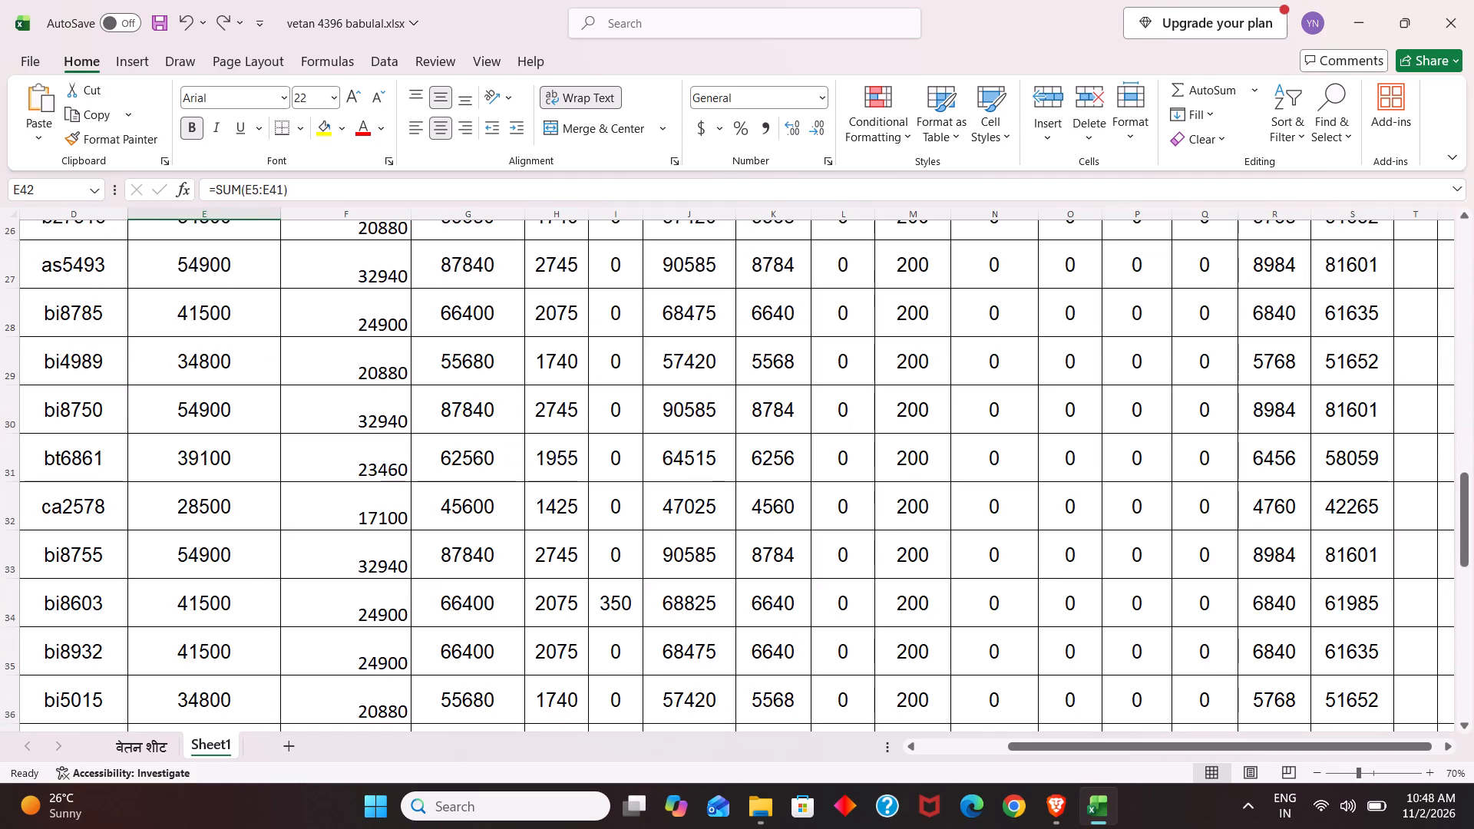
pyautogui.scroll(-3, 223, 471)
pyautogui.scroll(1, 223, 471)
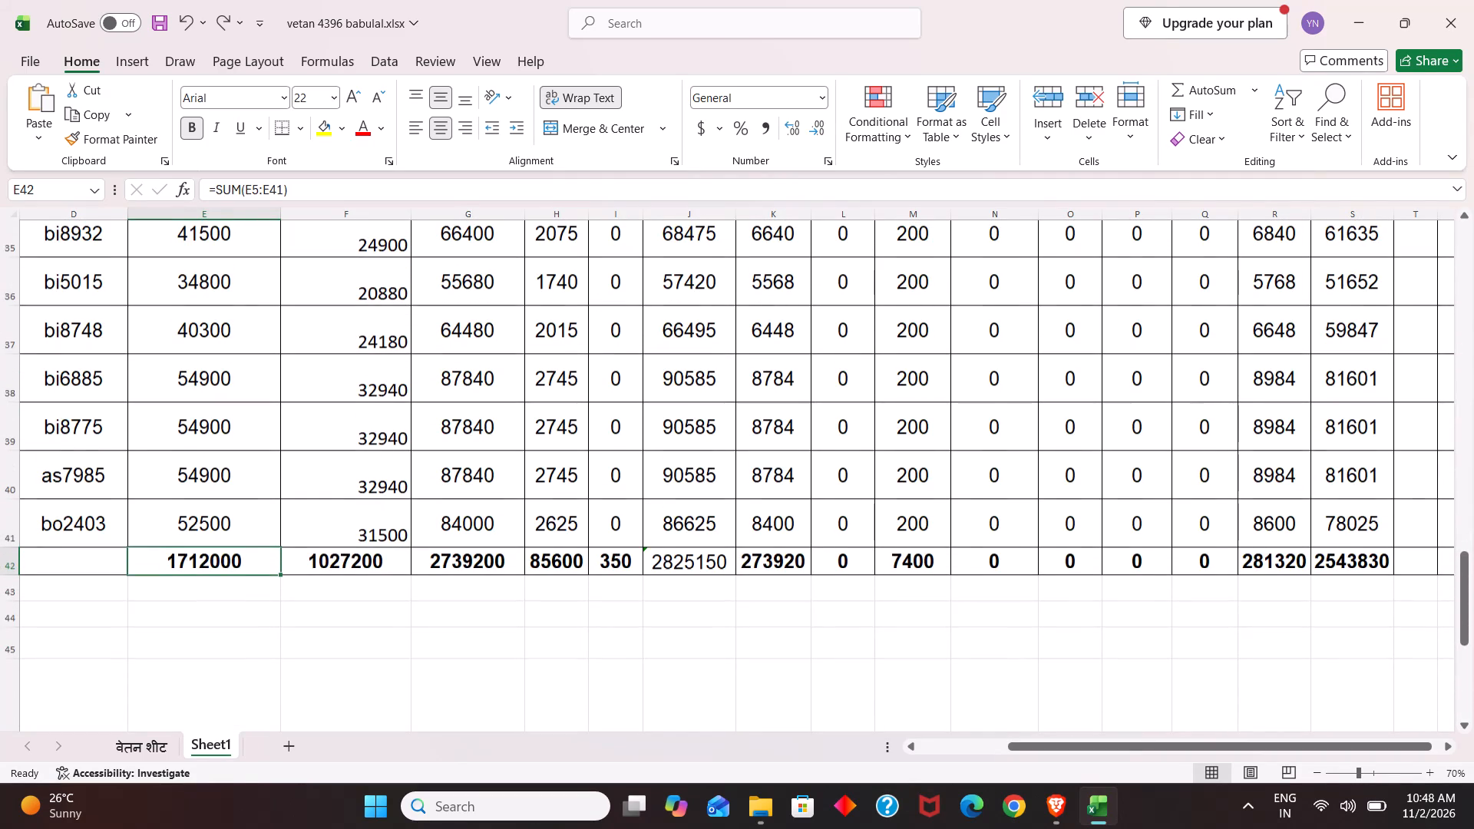
# Fill the Pay total formula from E42 across row 42 to the नेट भुगतान योग्य राशि column, S42.
pyautogui.click(236, 564)
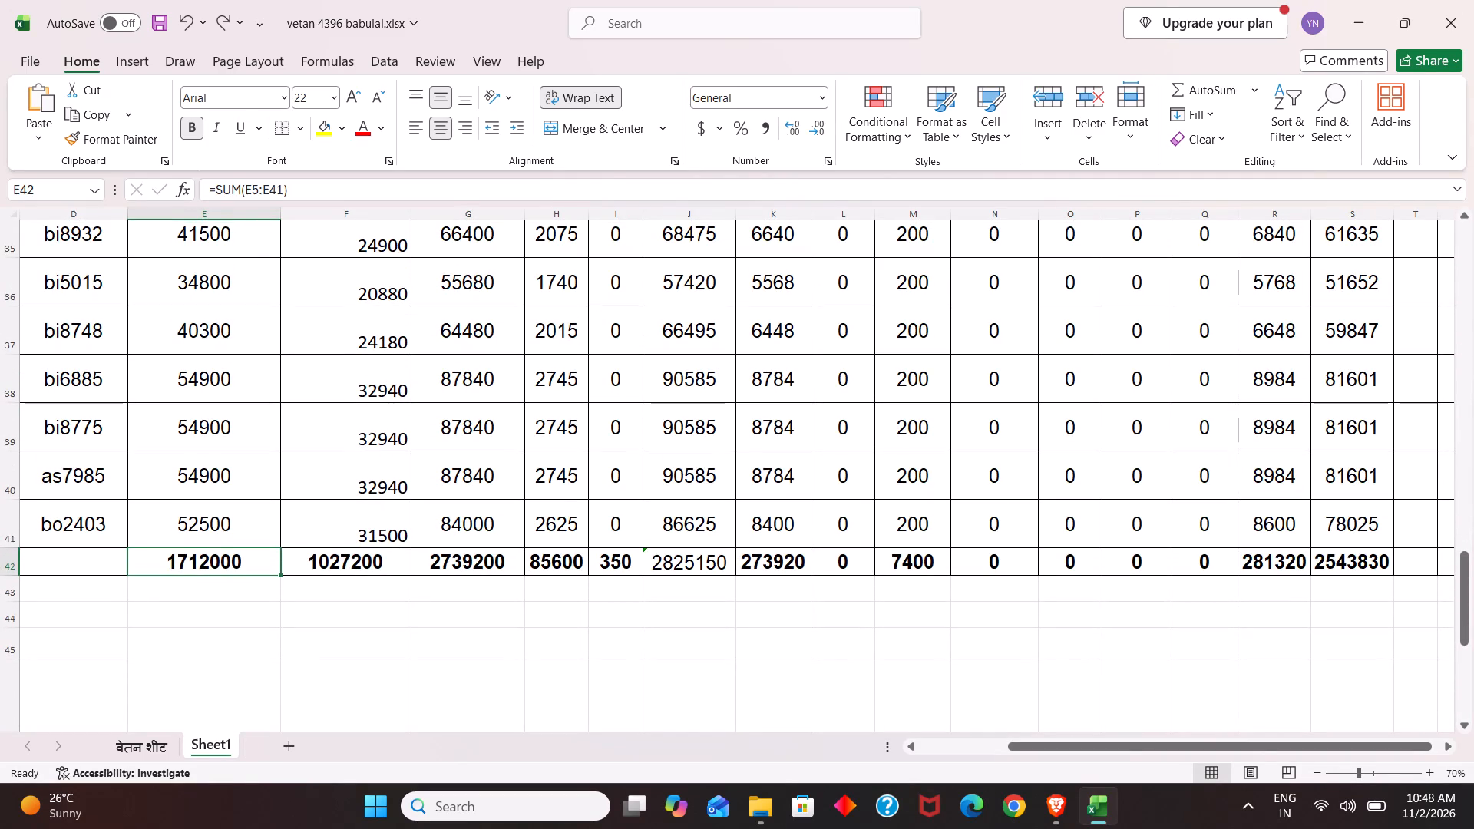
pyautogui.moveTo(282, 576); pyautogui.dragTo(293, 577)
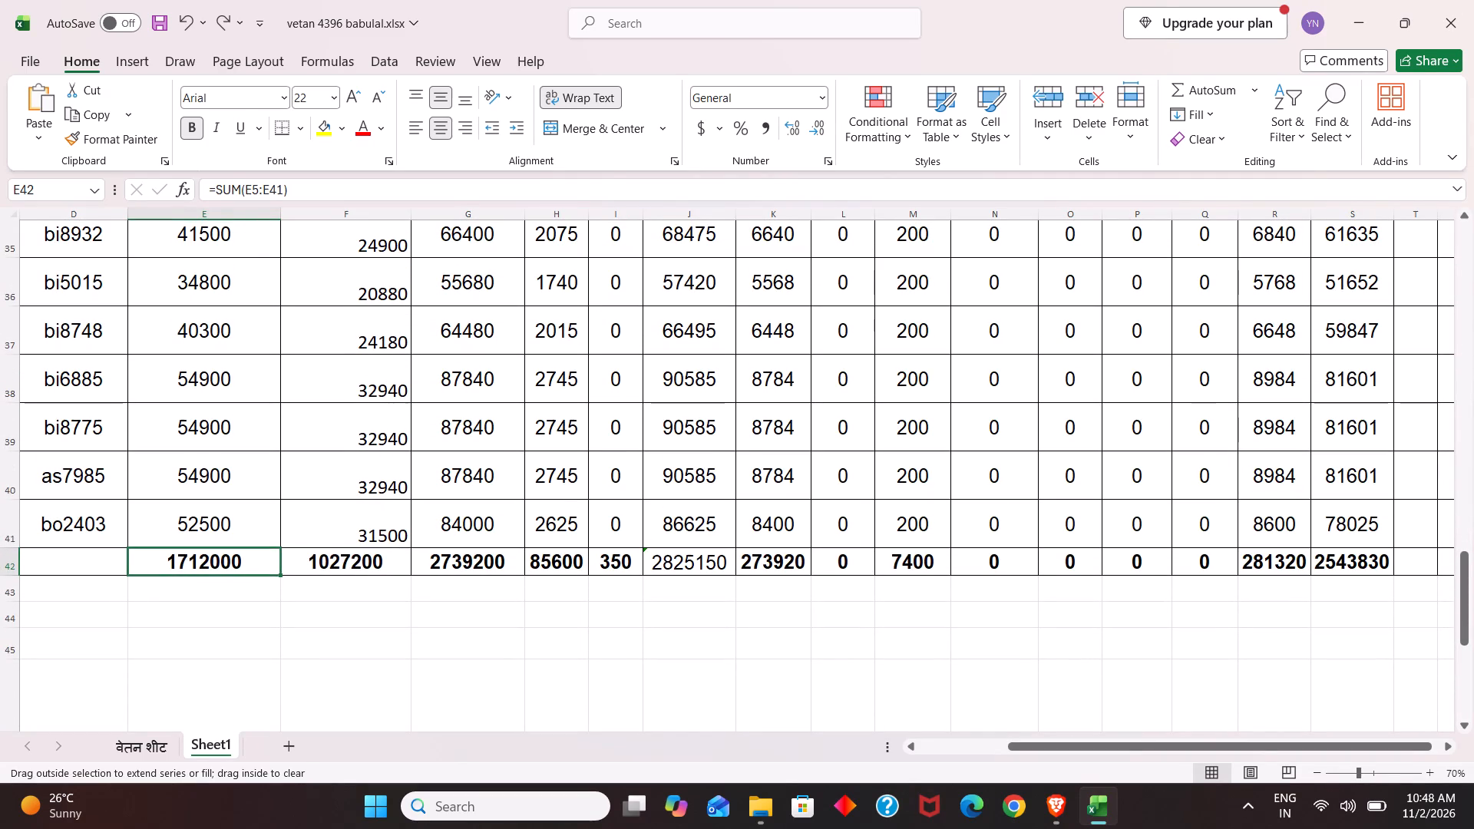
pyautogui.moveTo(293, 577); pyautogui.dragTo(1245, 527)
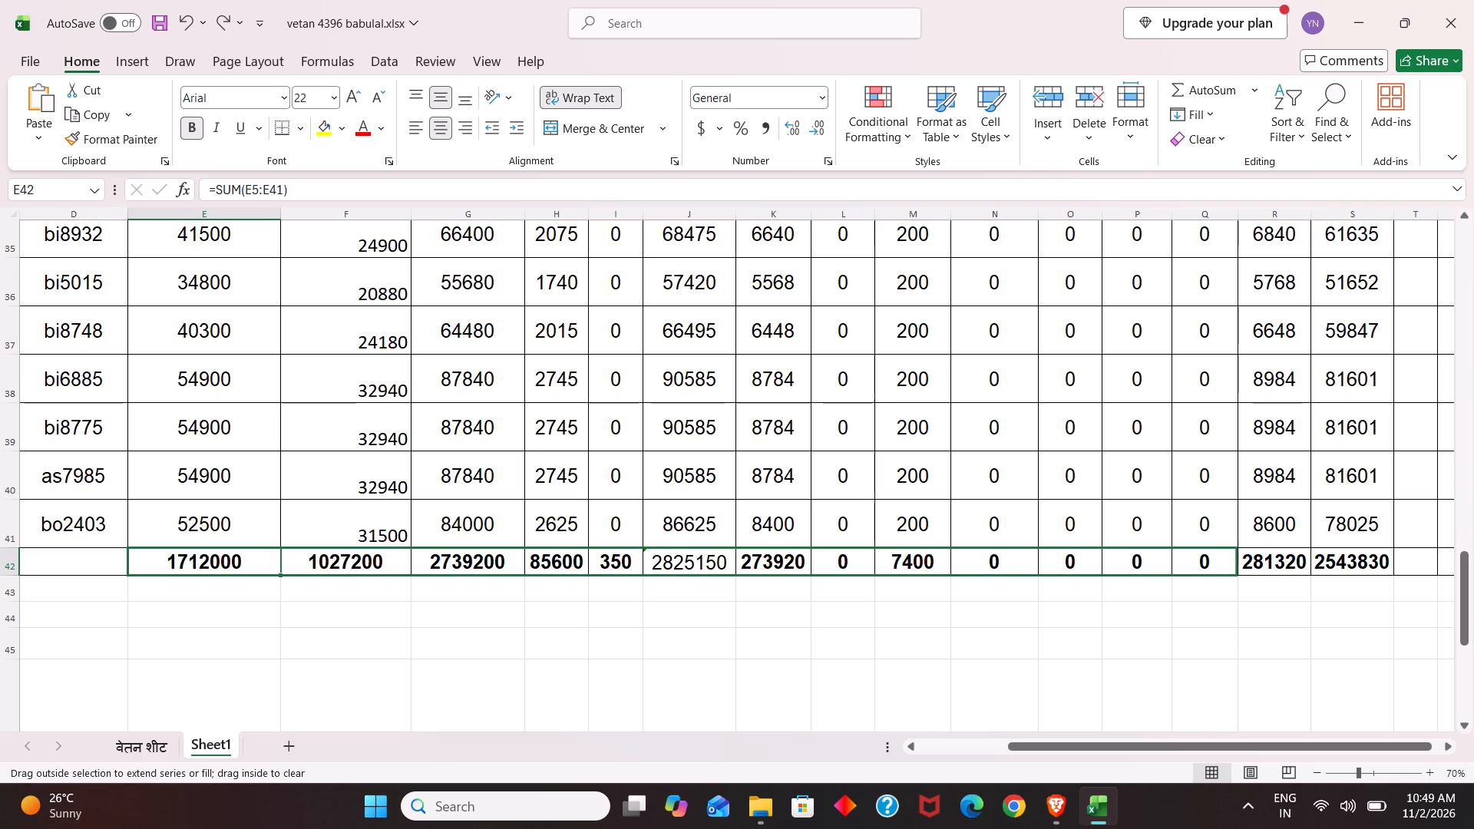
pyautogui.moveTo(1245, 527); pyautogui.dragTo(687, 587)
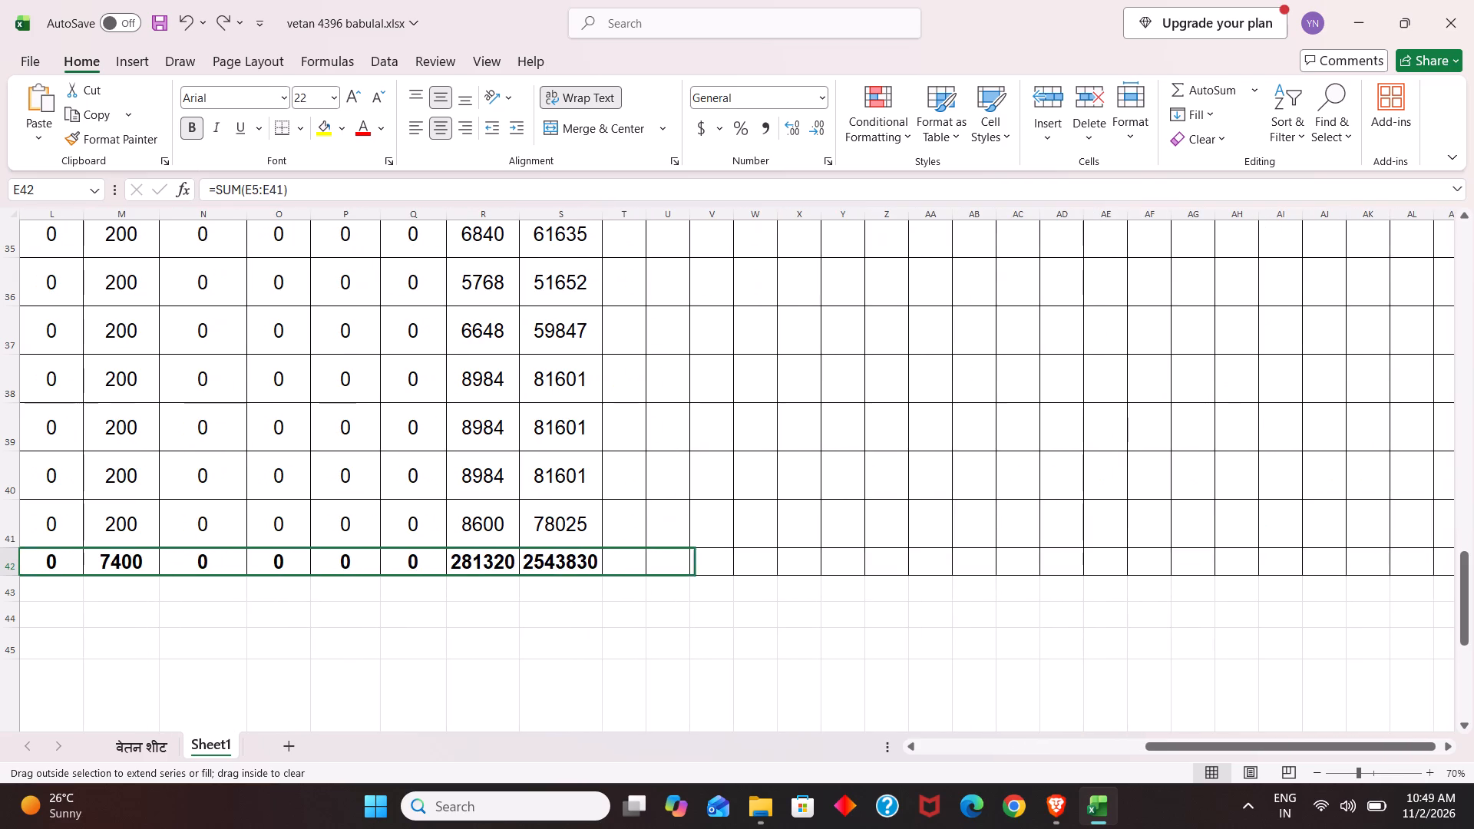
pyautogui.moveTo(687, 587); pyautogui.dragTo(613, 583)
pyautogui.click(544, 649)
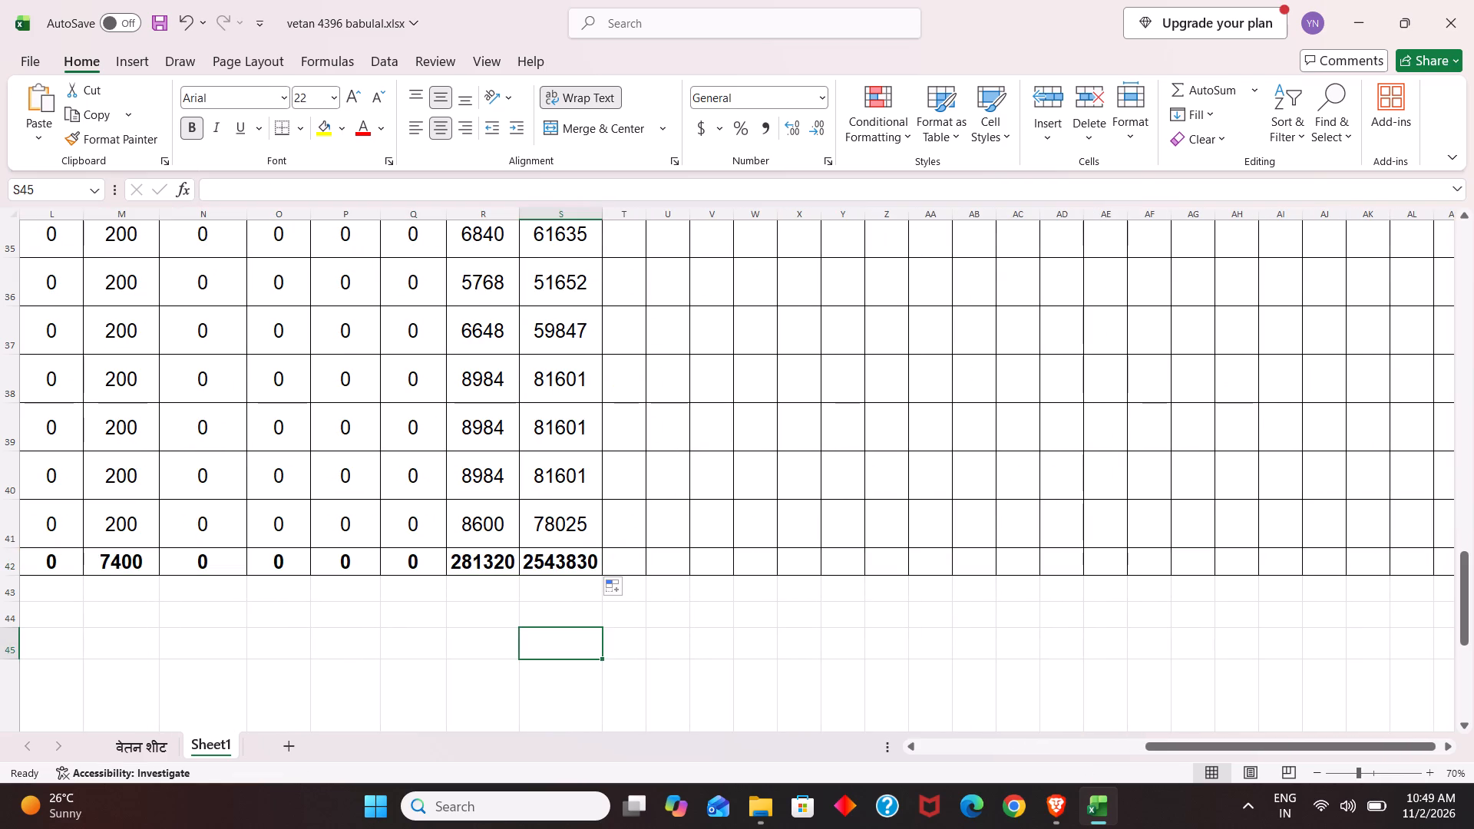
# Select the gis values from M5 to M41 and check their sum against the row 42 total.
pyautogui.scroll(2, 296, 596)
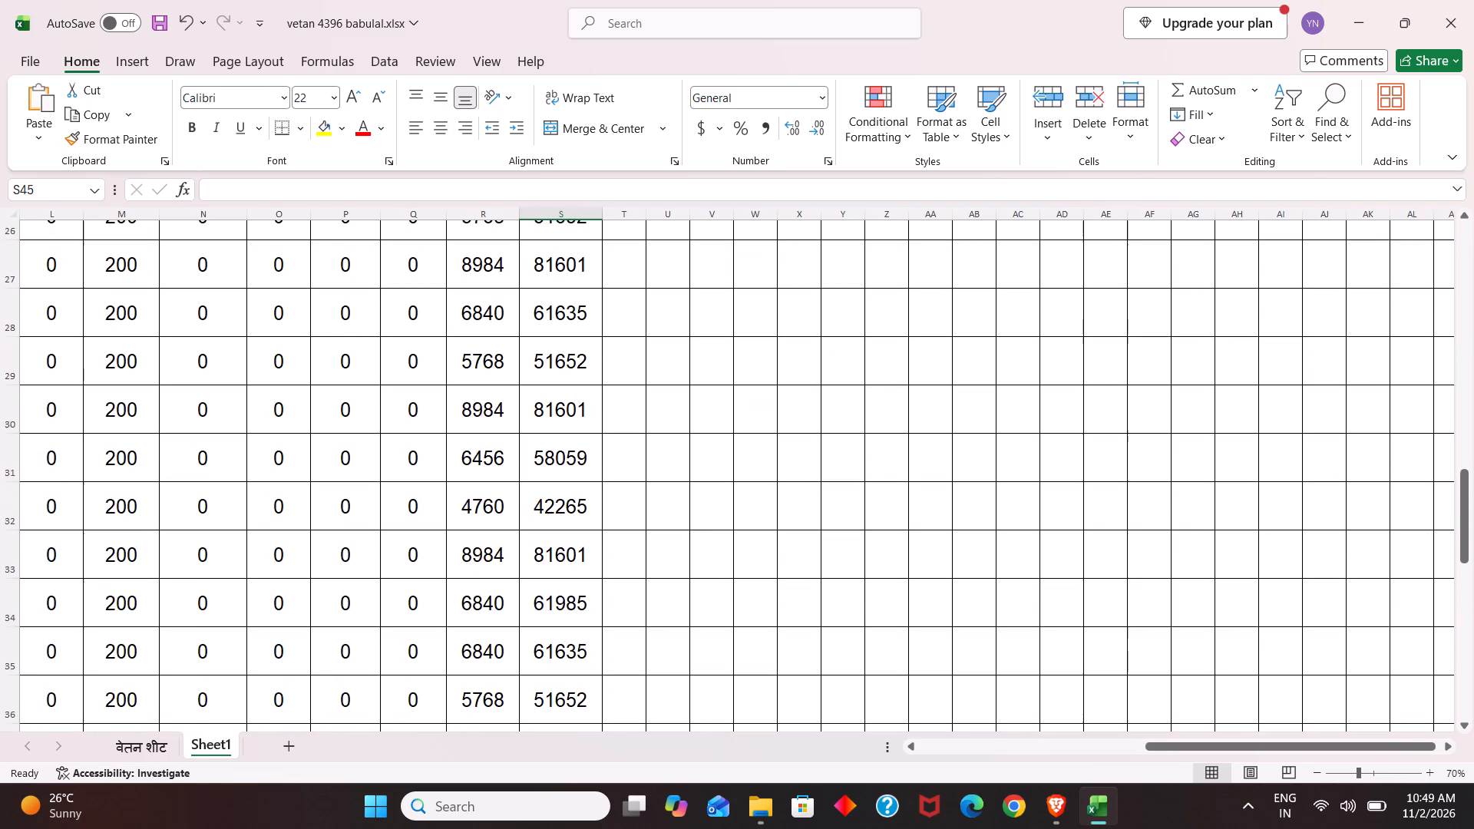
pyautogui.scroll(5, 296, 596)
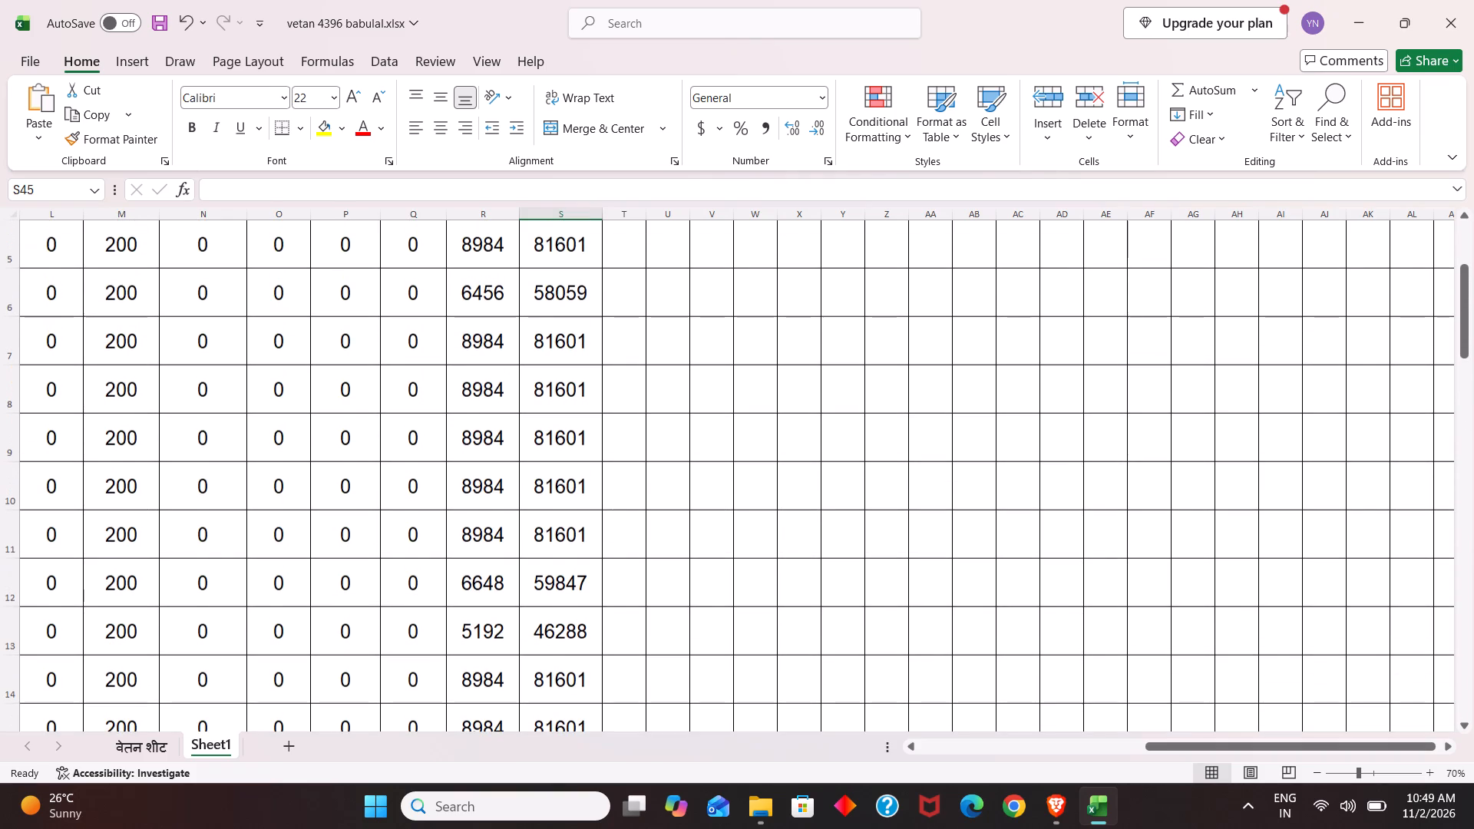
pyautogui.scroll(2, 303, 592)
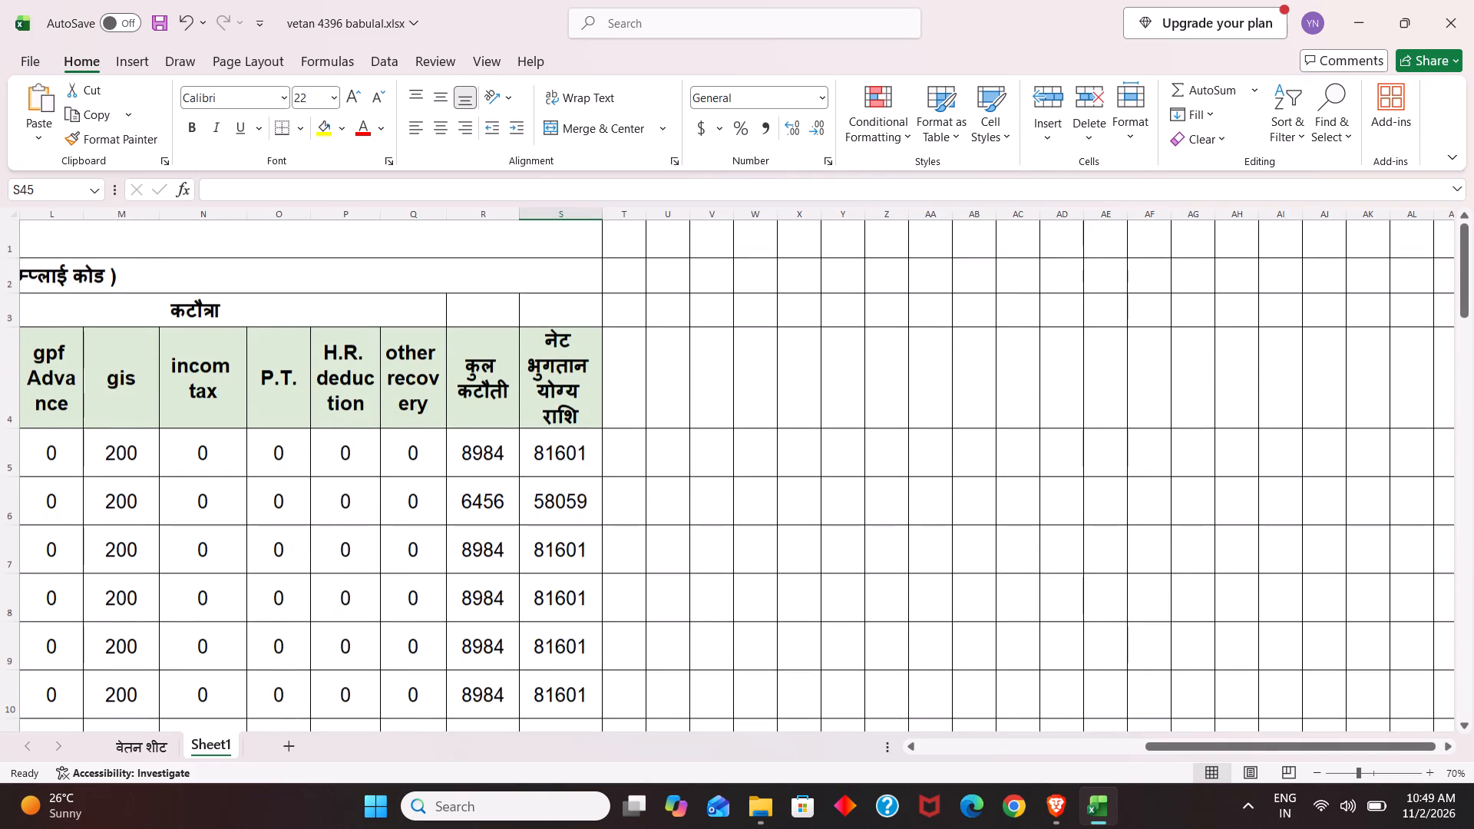
pyautogui.moveTo(114, 460); pyautogui.dragTo(109, 525)
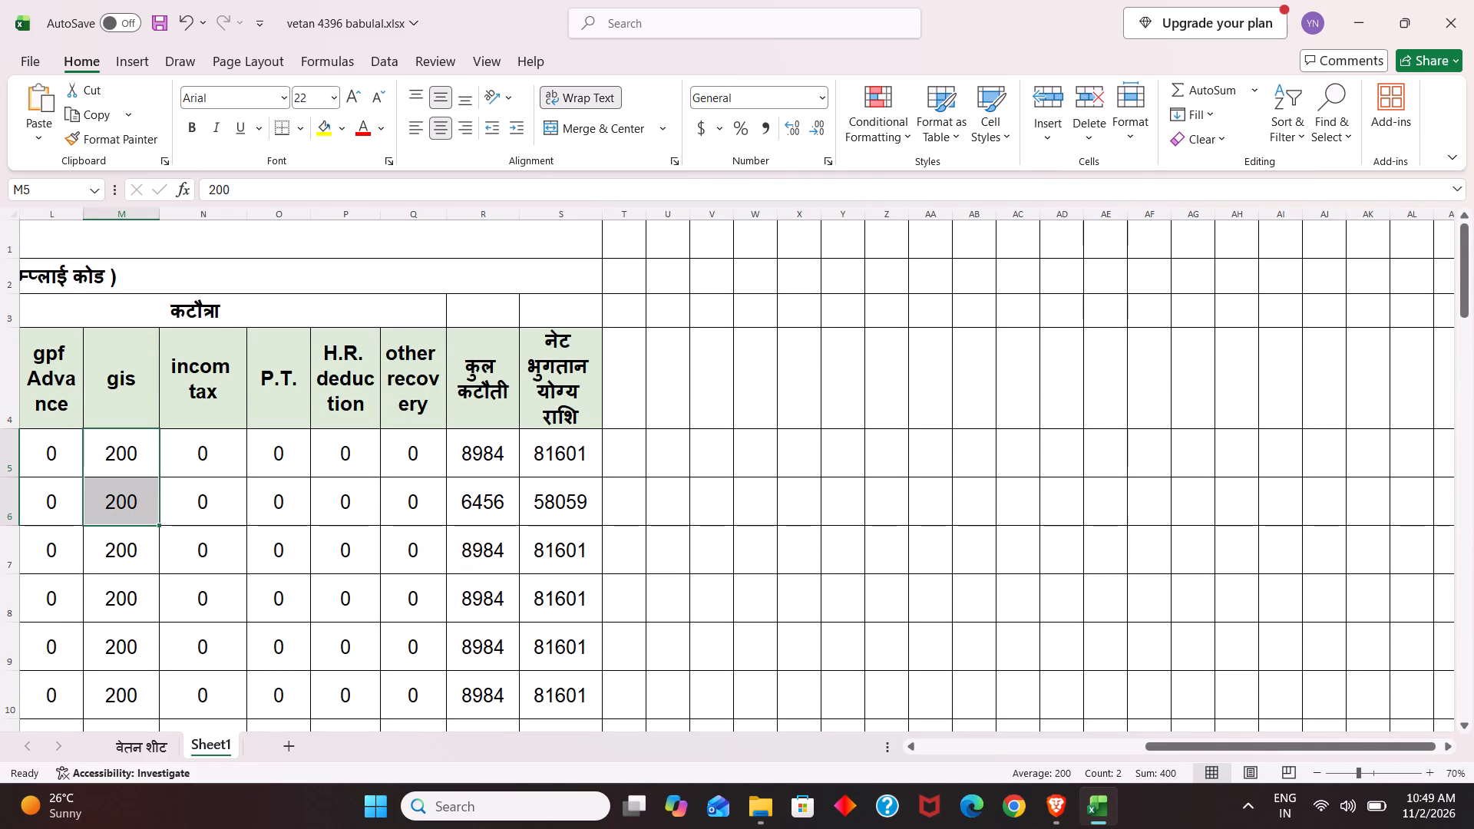
pyautogui.click(109, 451)
pyautogui.moveTo(108, 444); pyautogui.dragTo(113, 547)
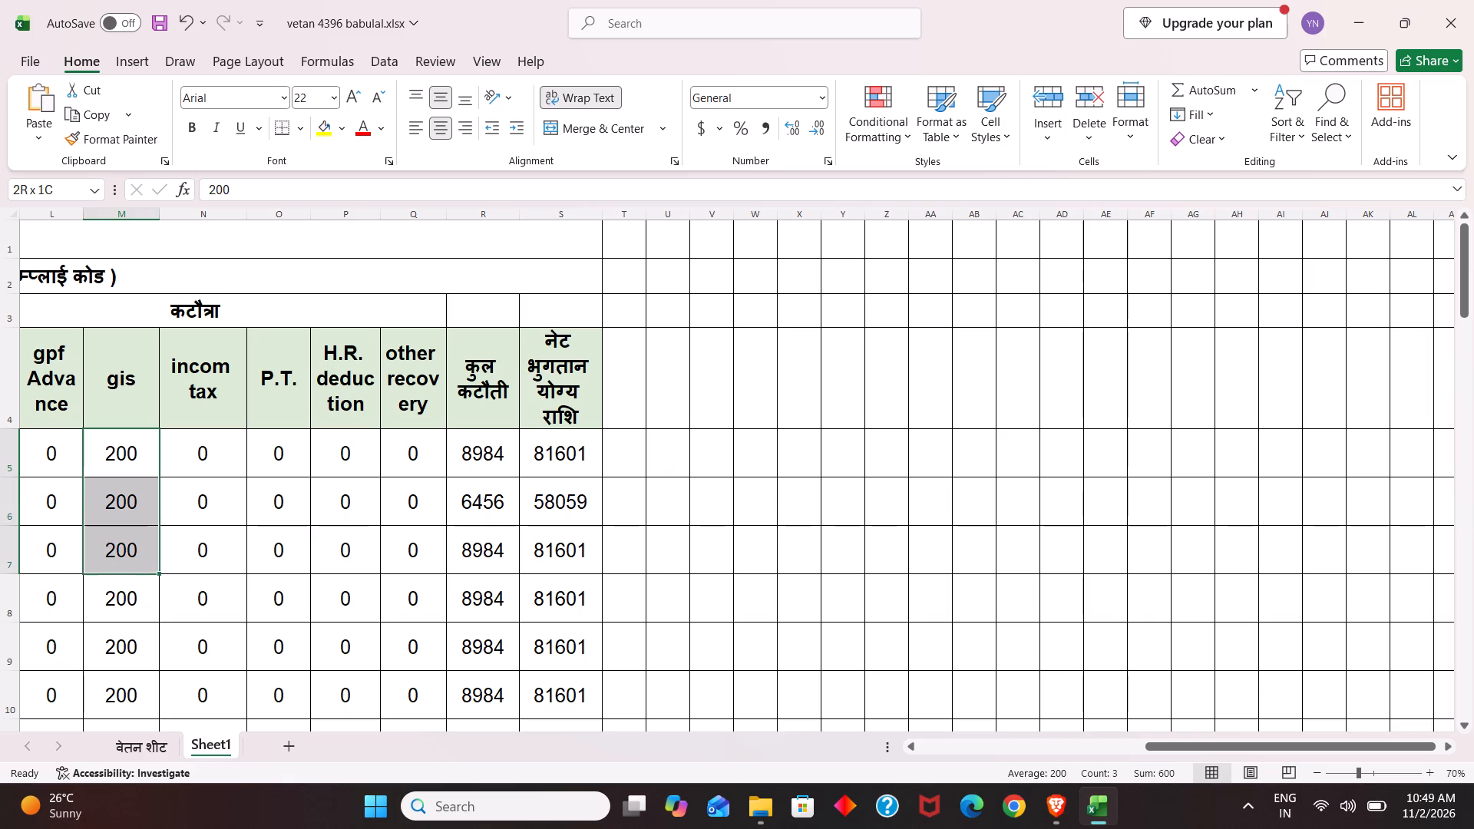
pyautogui.moveTo(113, 547); pyautogui.dragTo(120, 639)
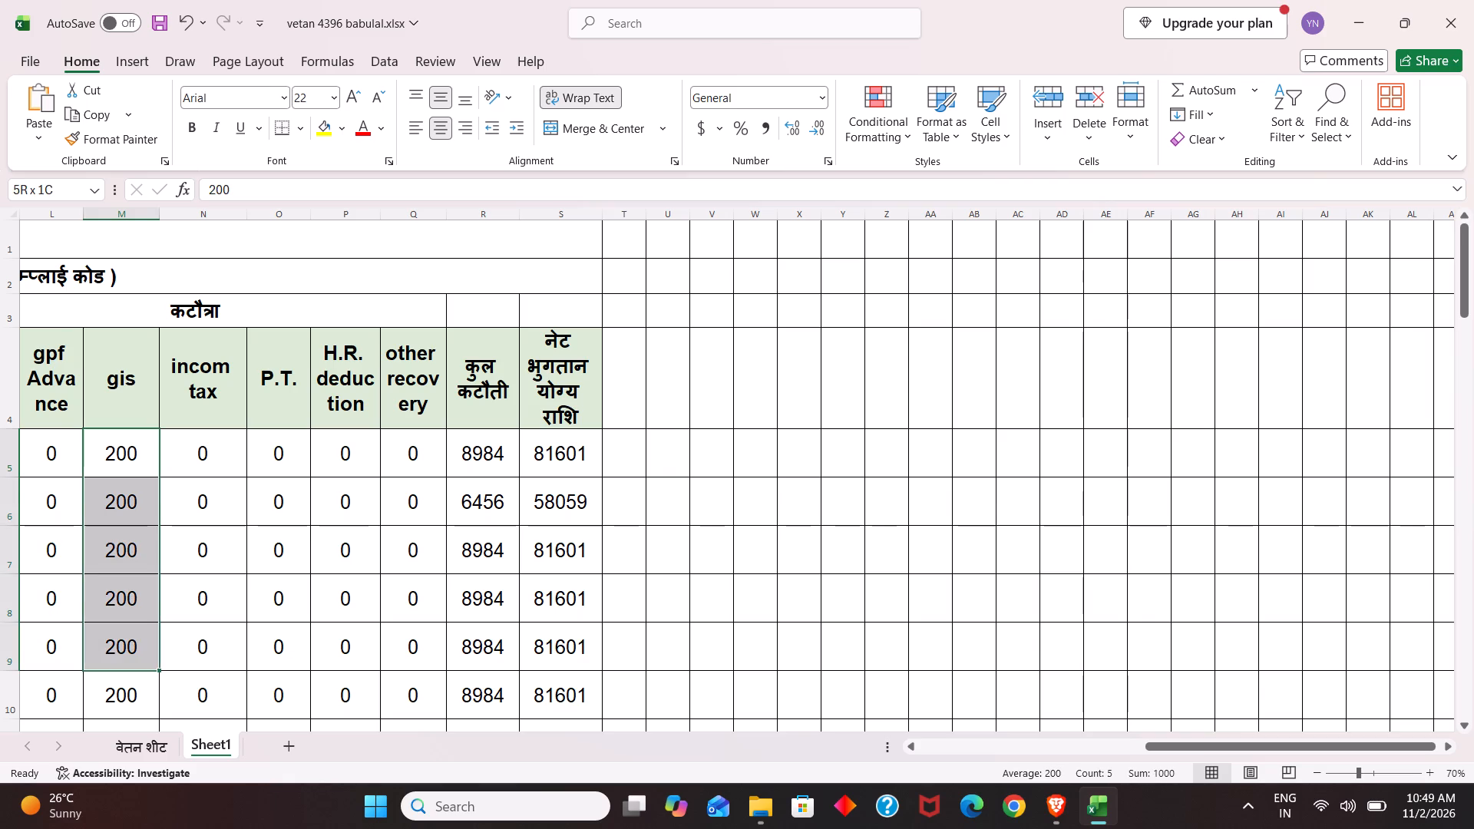
pyautogui.moveTo(120, 639); pyautogui.dragTo(125, 828)
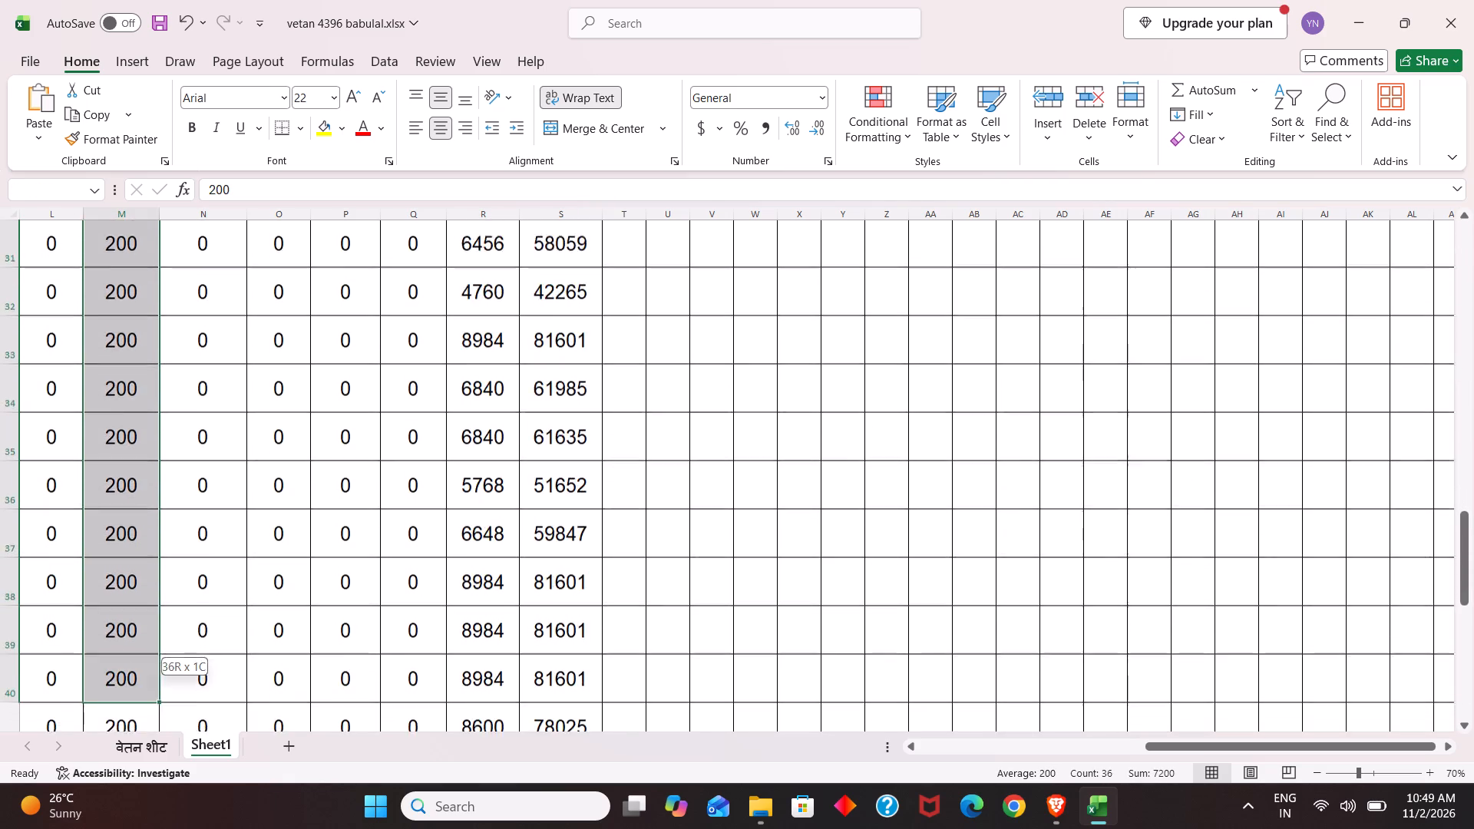
pyautogui.moveTo(125, 828); pyautogui.dragTo(131, 622)
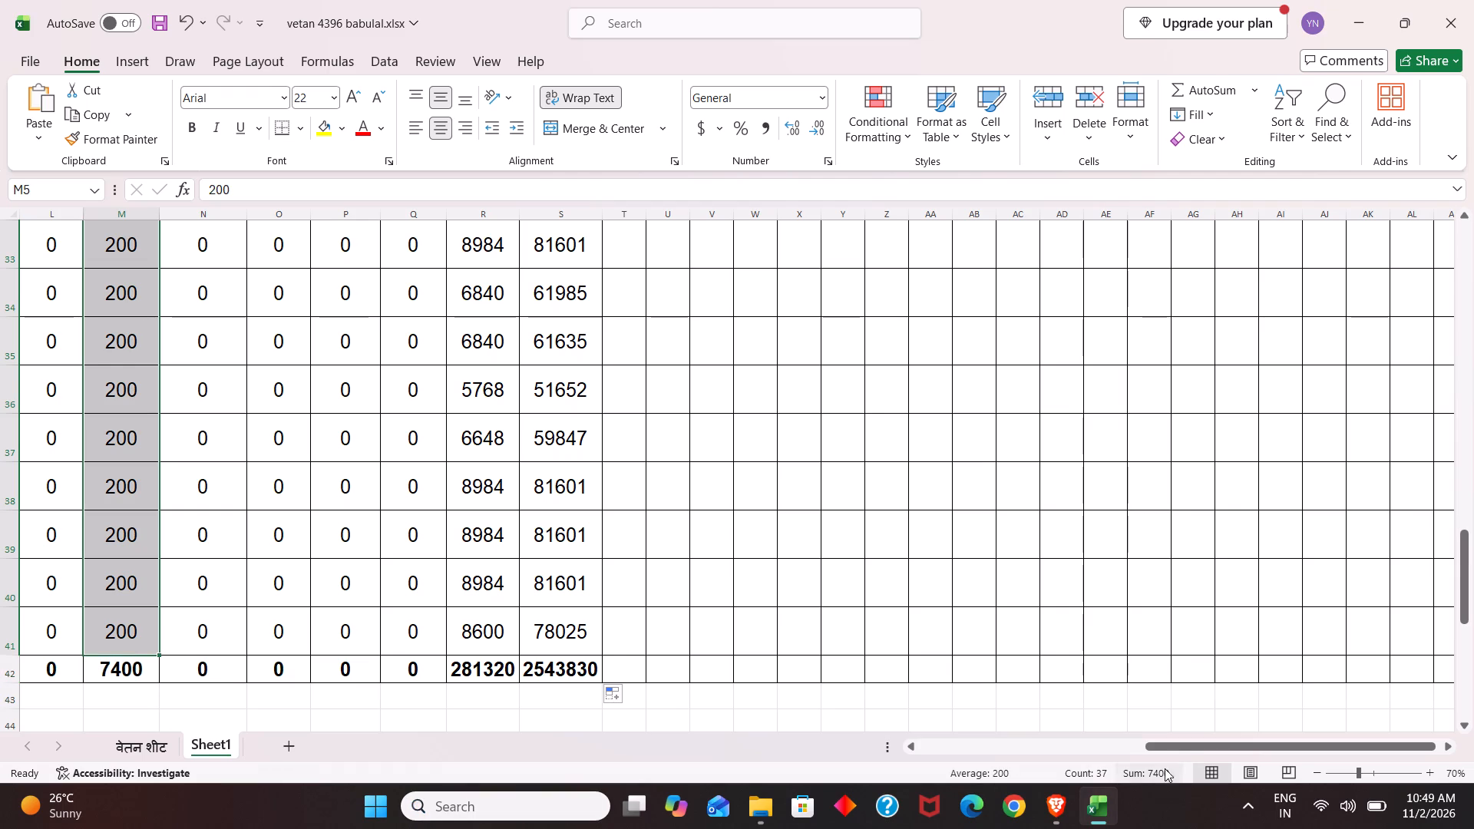
# Review the employee rows and the महायोग totals in row 42, including the O.A column.
pyautogui.moveTo(1170, 743); pyautogui.dragTo(940, 759)
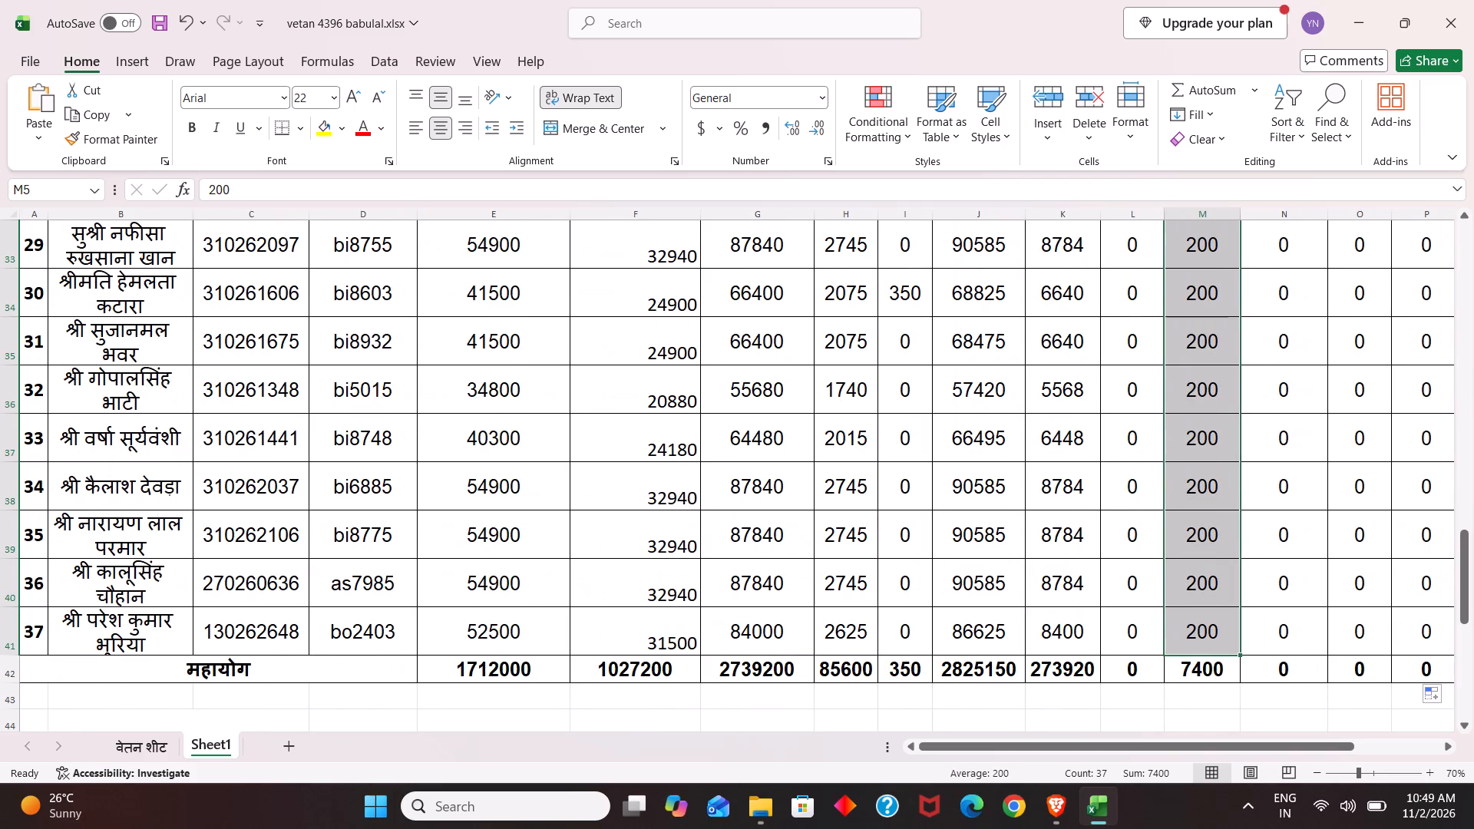
pyautogui.scroll(4, 914, 664)
pyautogui.click(914, 664)
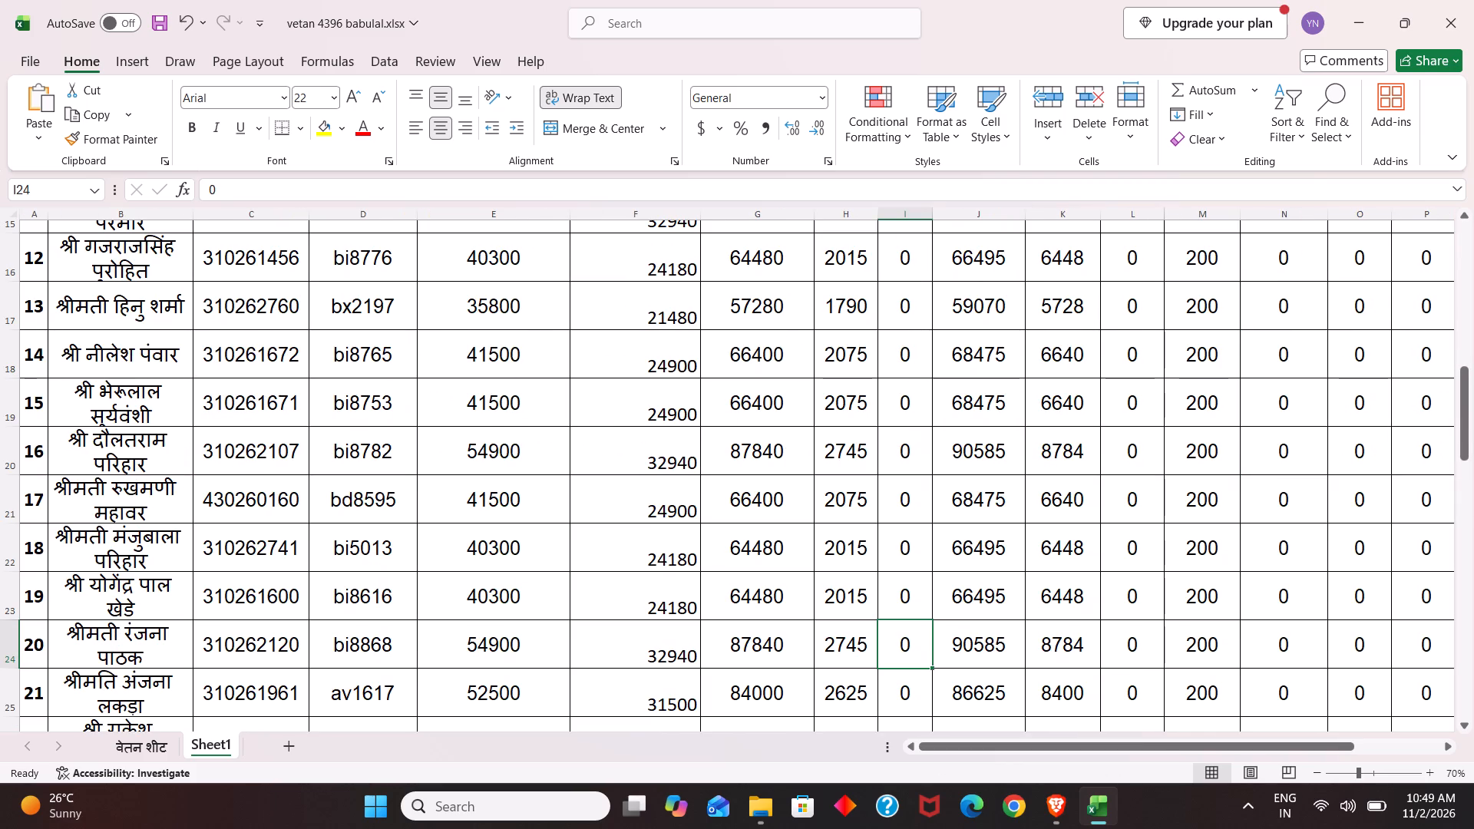
pyautogui.scroll(8, 914, 664)
pyautogui.scroll(-8, 914, 664)
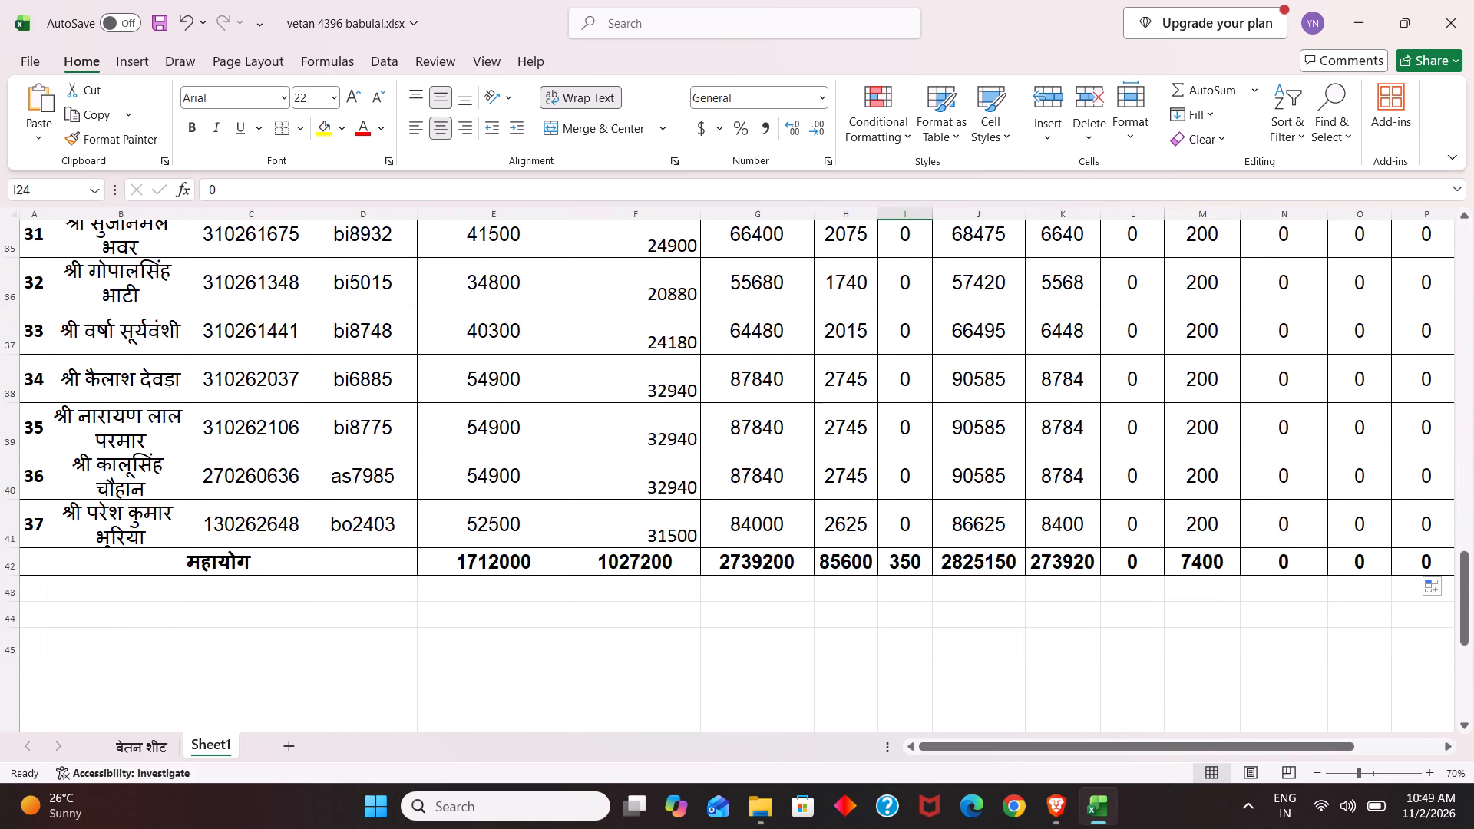
pyautogui.scroll(2, 914, 664)
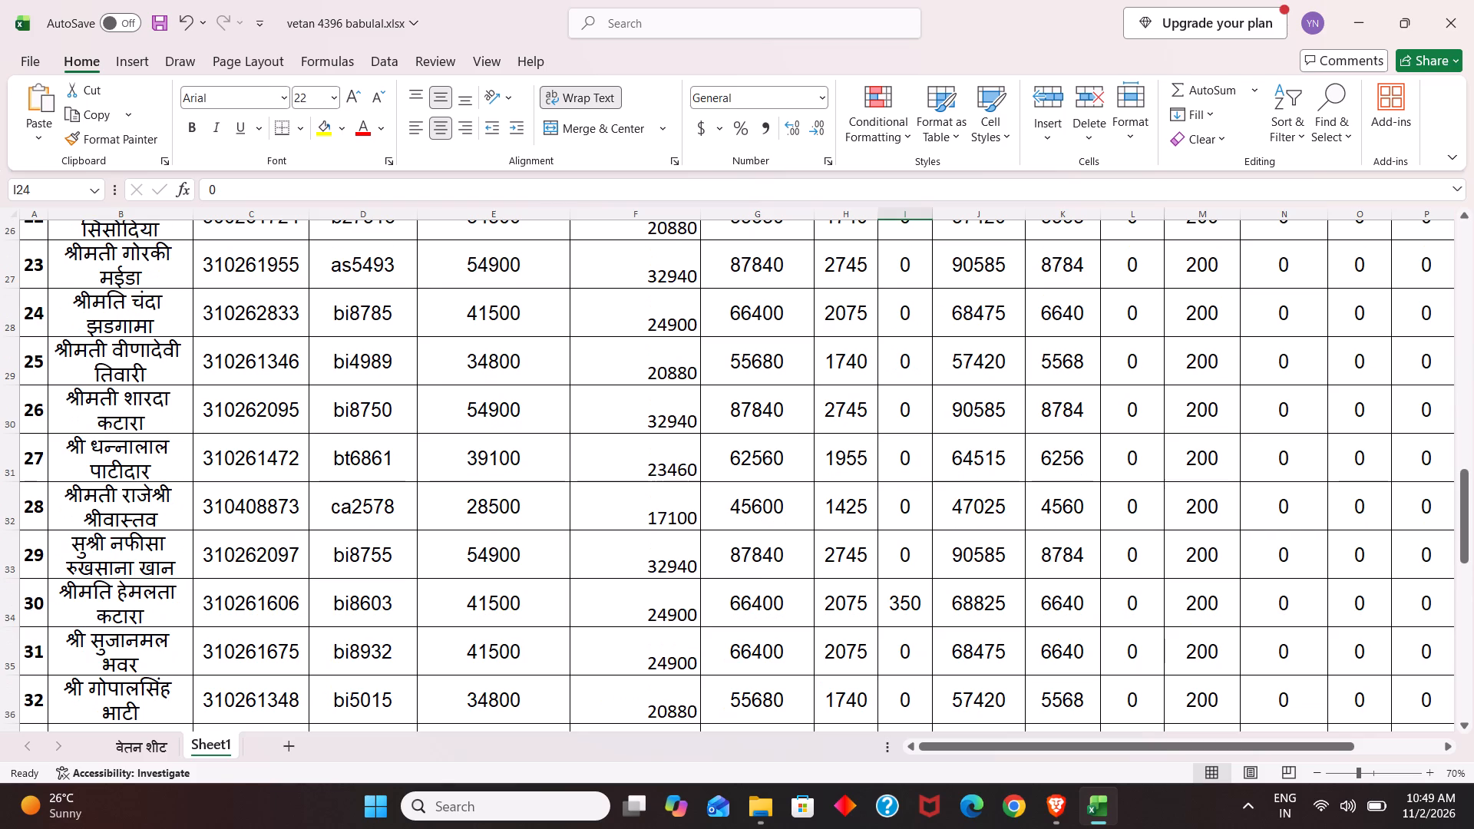
pyautogui.scroll(-3, 914, 664)
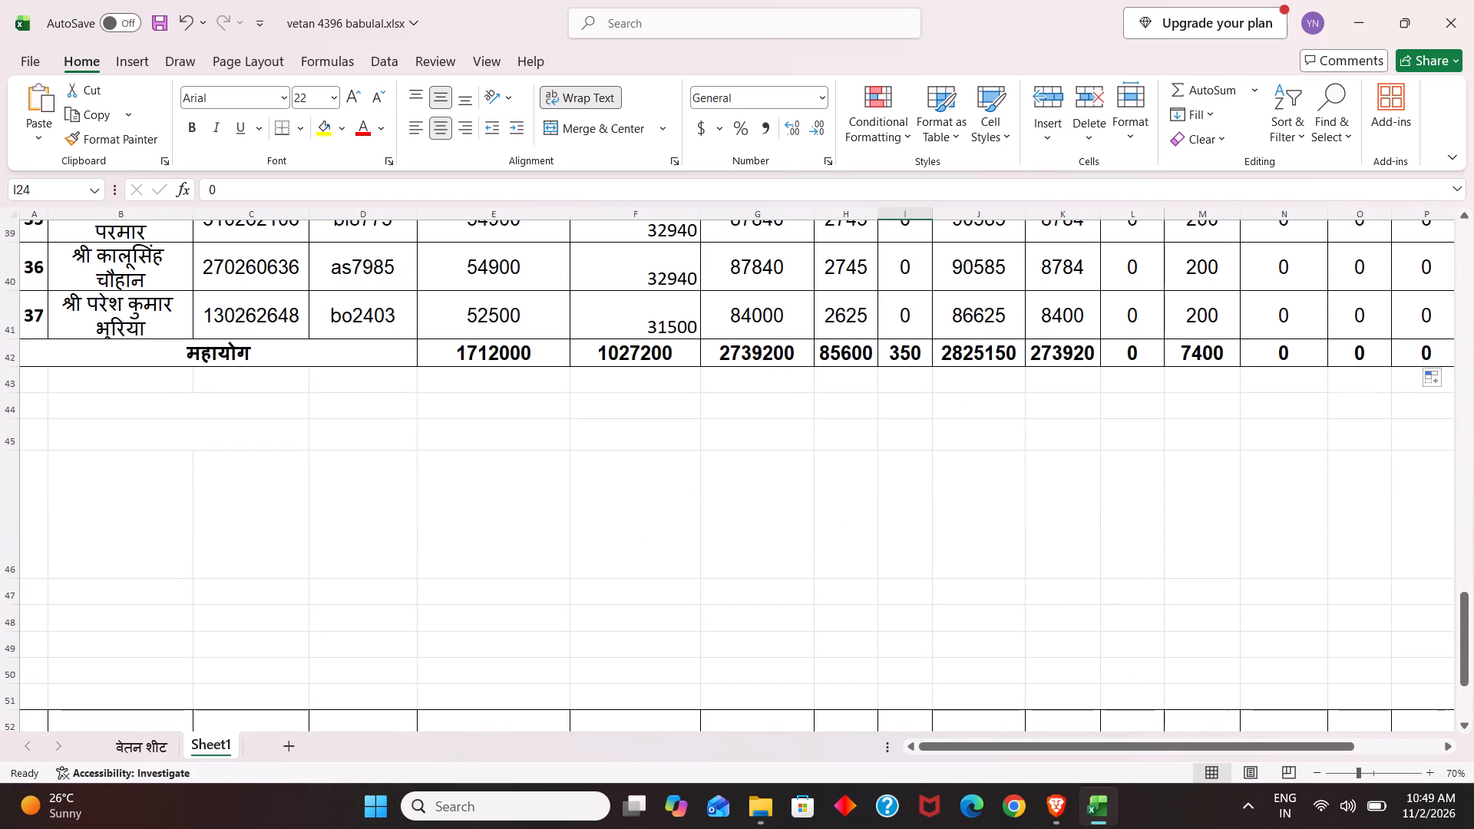
pyautogui.click(768, 472)
pyautogui.click(664, 457)
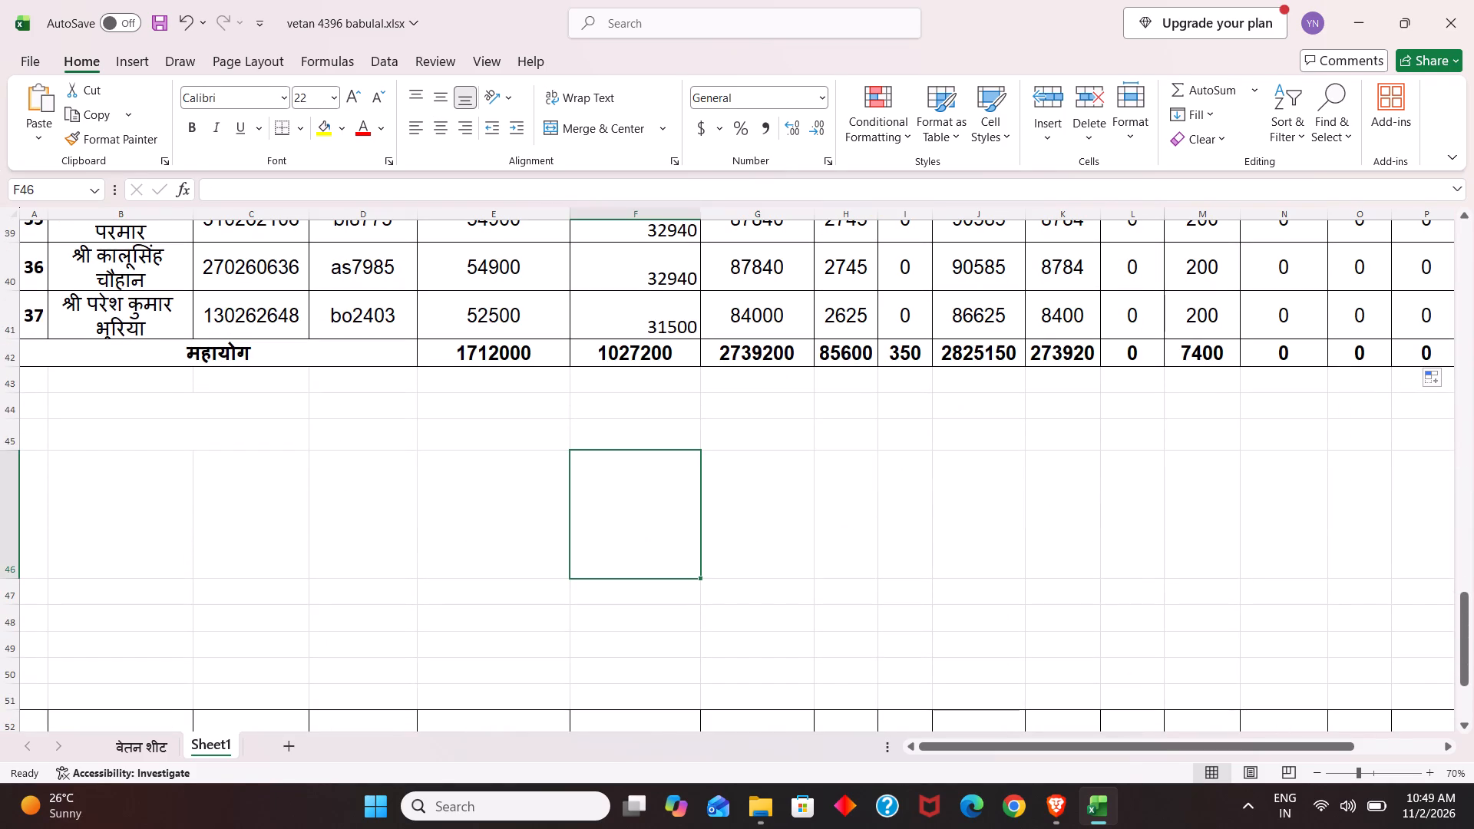
pyautogui.scroll(7, 664, 457)
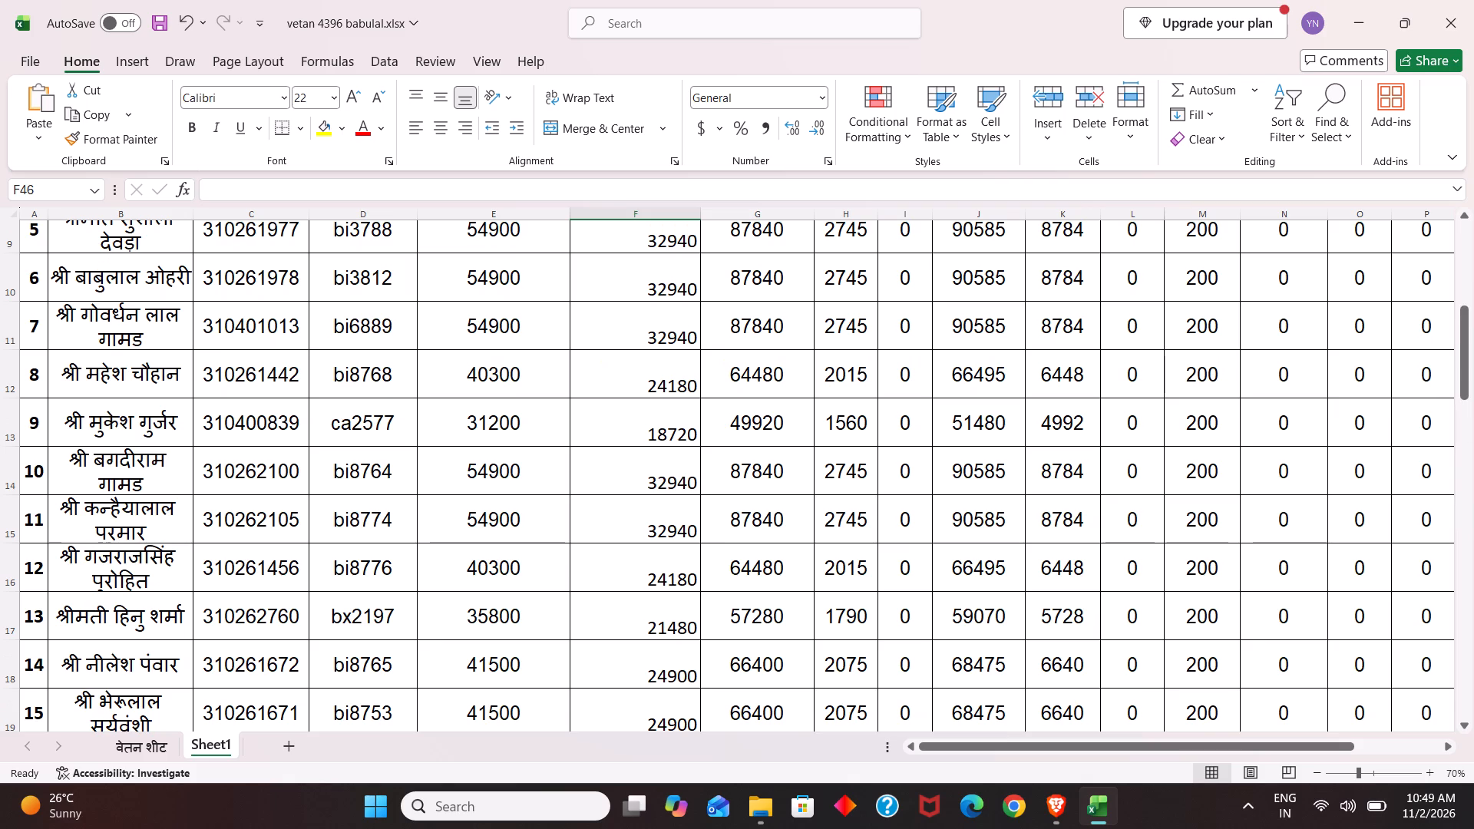
pyautogui.press('F12')
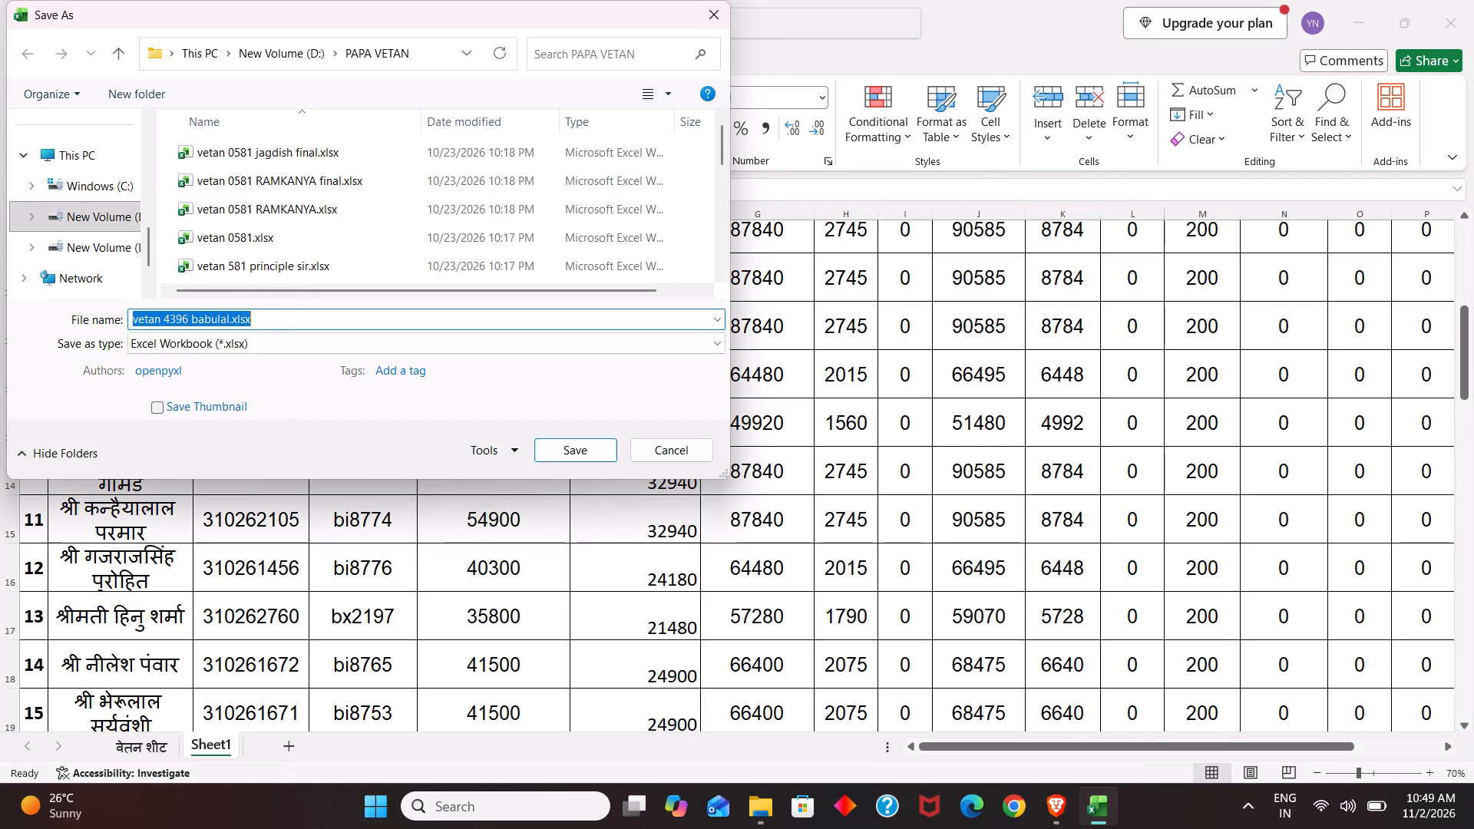
pyautogui.click(142, 319)
pyautogui.press('Left')
pyautogui.press('Left')
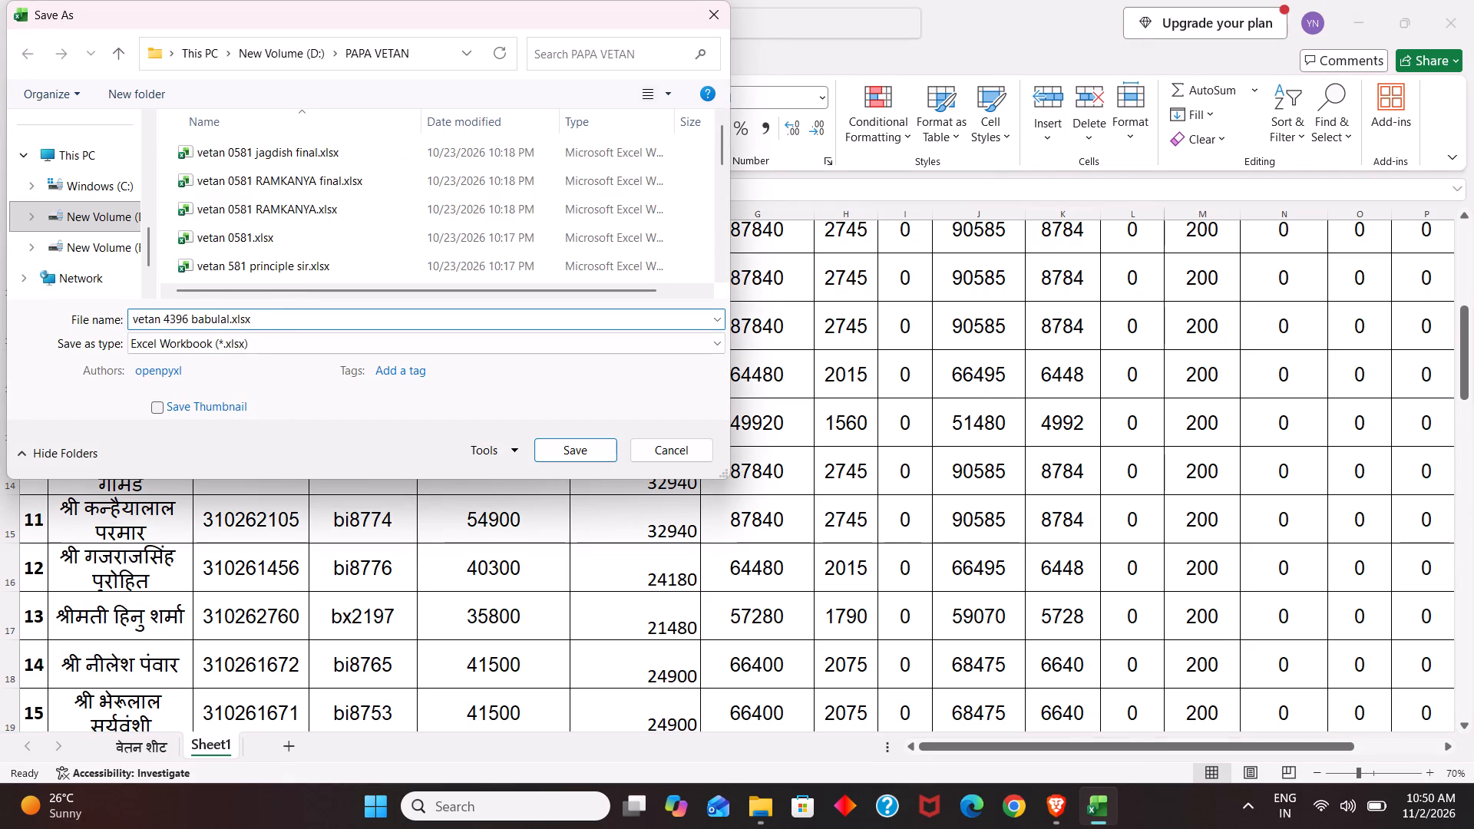
pyautogui.press('6')
pyautogui.press('0')
pyautogui.write('%')
pyautogui.press('space')
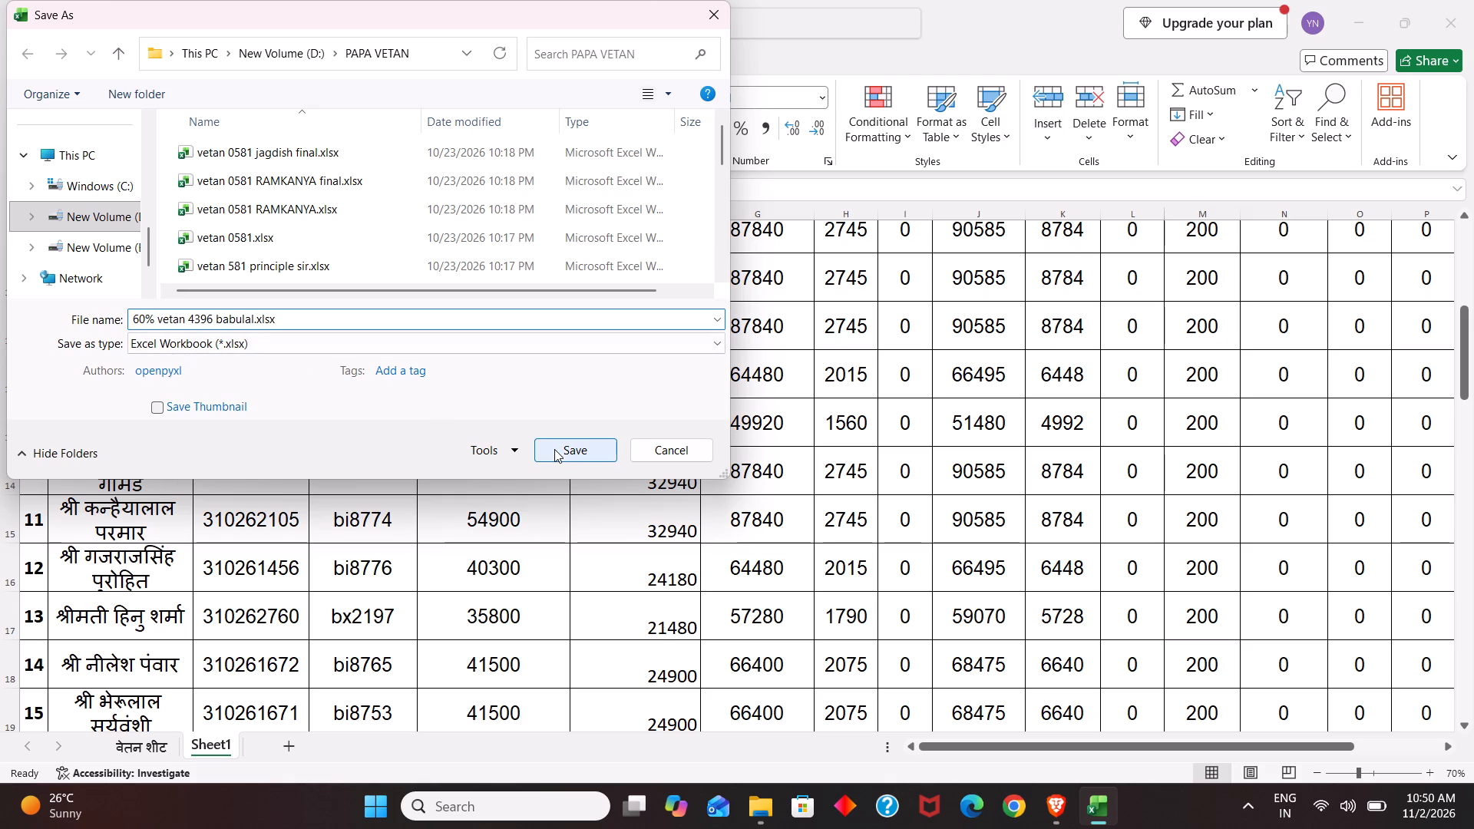
pyautogui.click(590, 446)
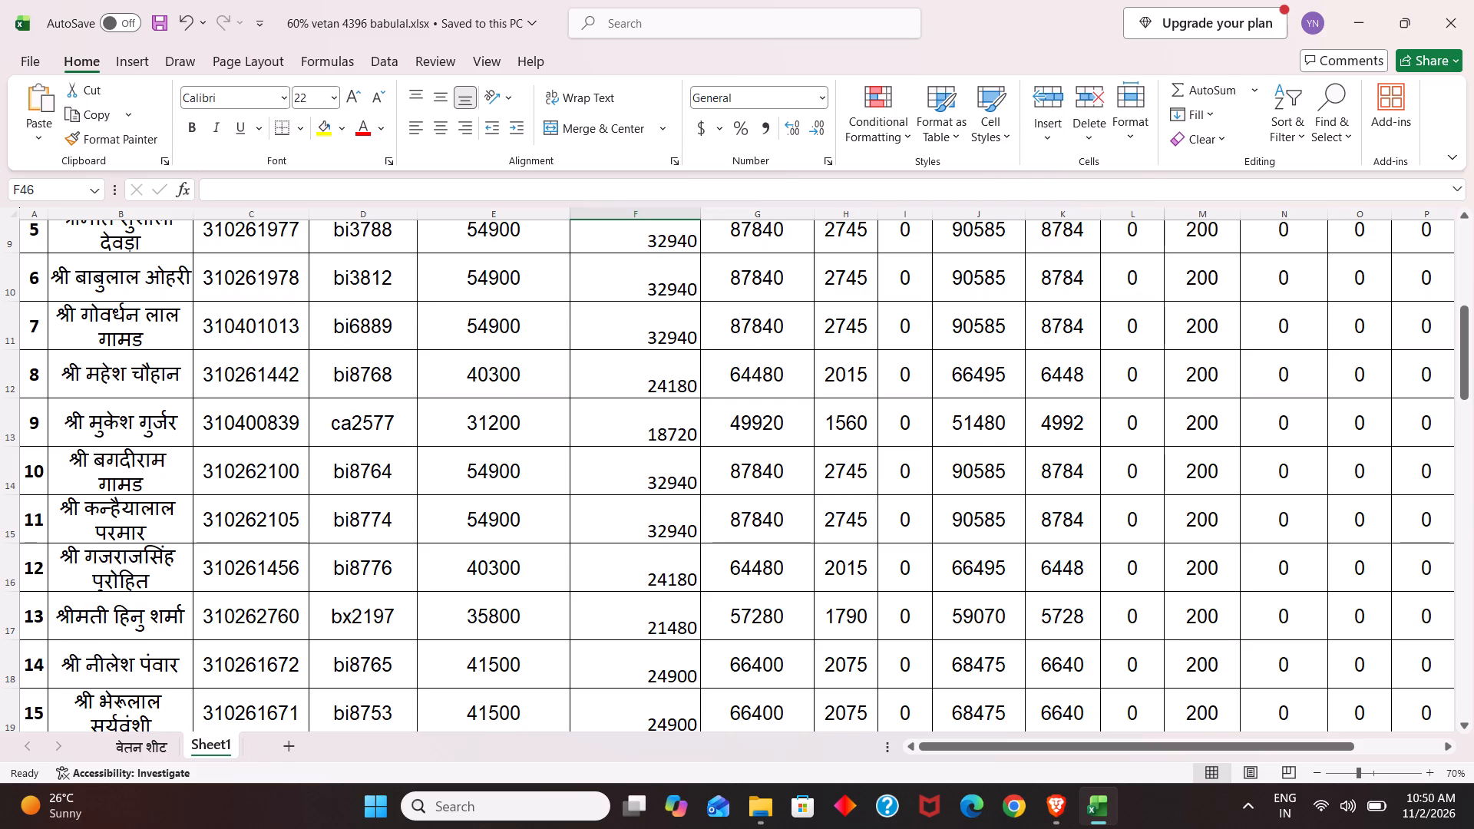
# Look over Sheet1's salary headers and first rows, and examine the वेतन शीट sheet.
pyautogui.scroll(1, 593, 445)
pyautogui.keyDown('ctrl'); pyautogui.scroll(-3, 588, 442); pyautogui.keyUp('ctrl')
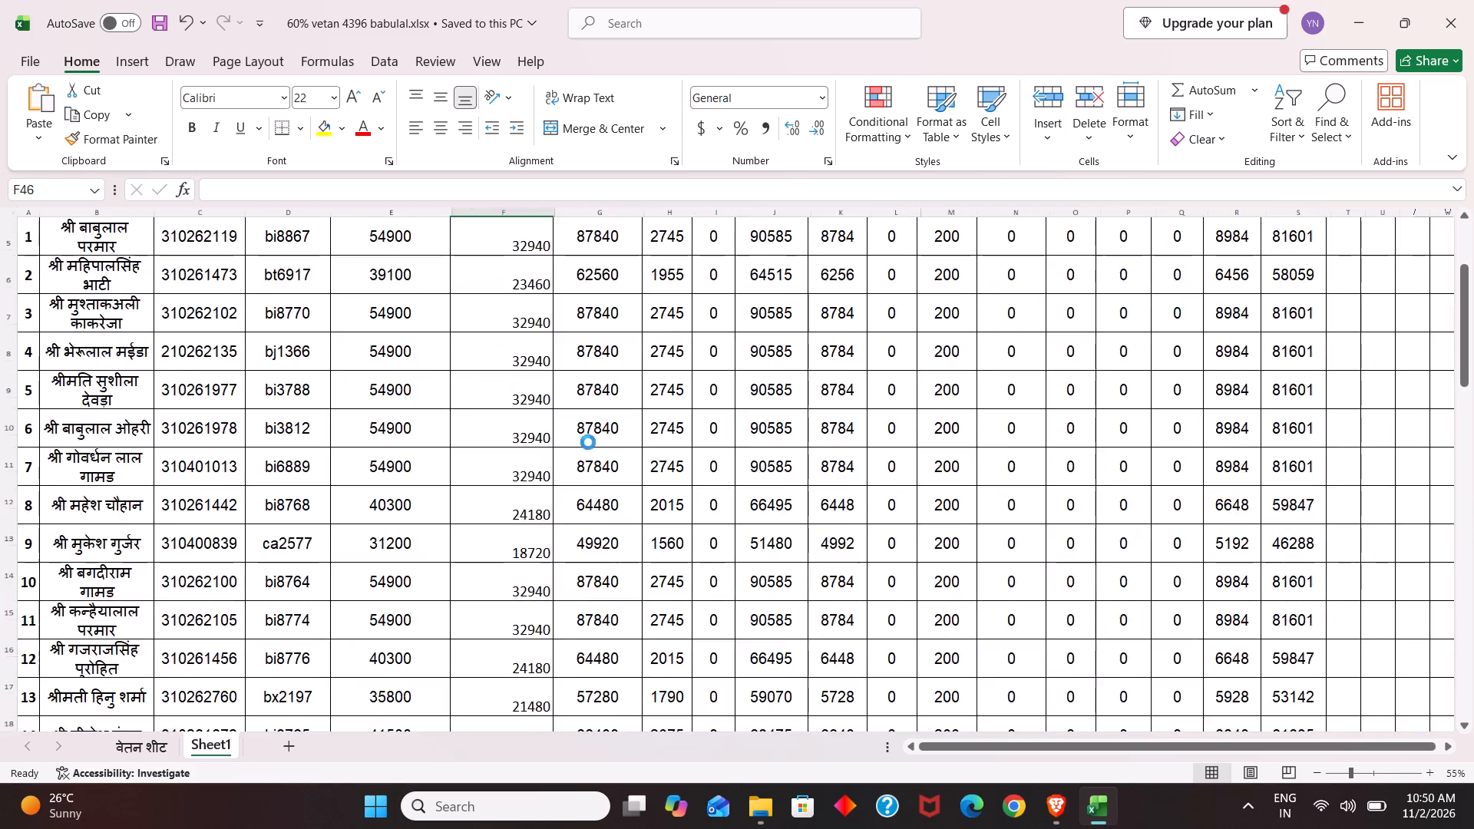
pyautogui.keyDown('ctrl'); pyautogui.scroll(3, 589, 444); pyautogui.keyUp('ctrl')
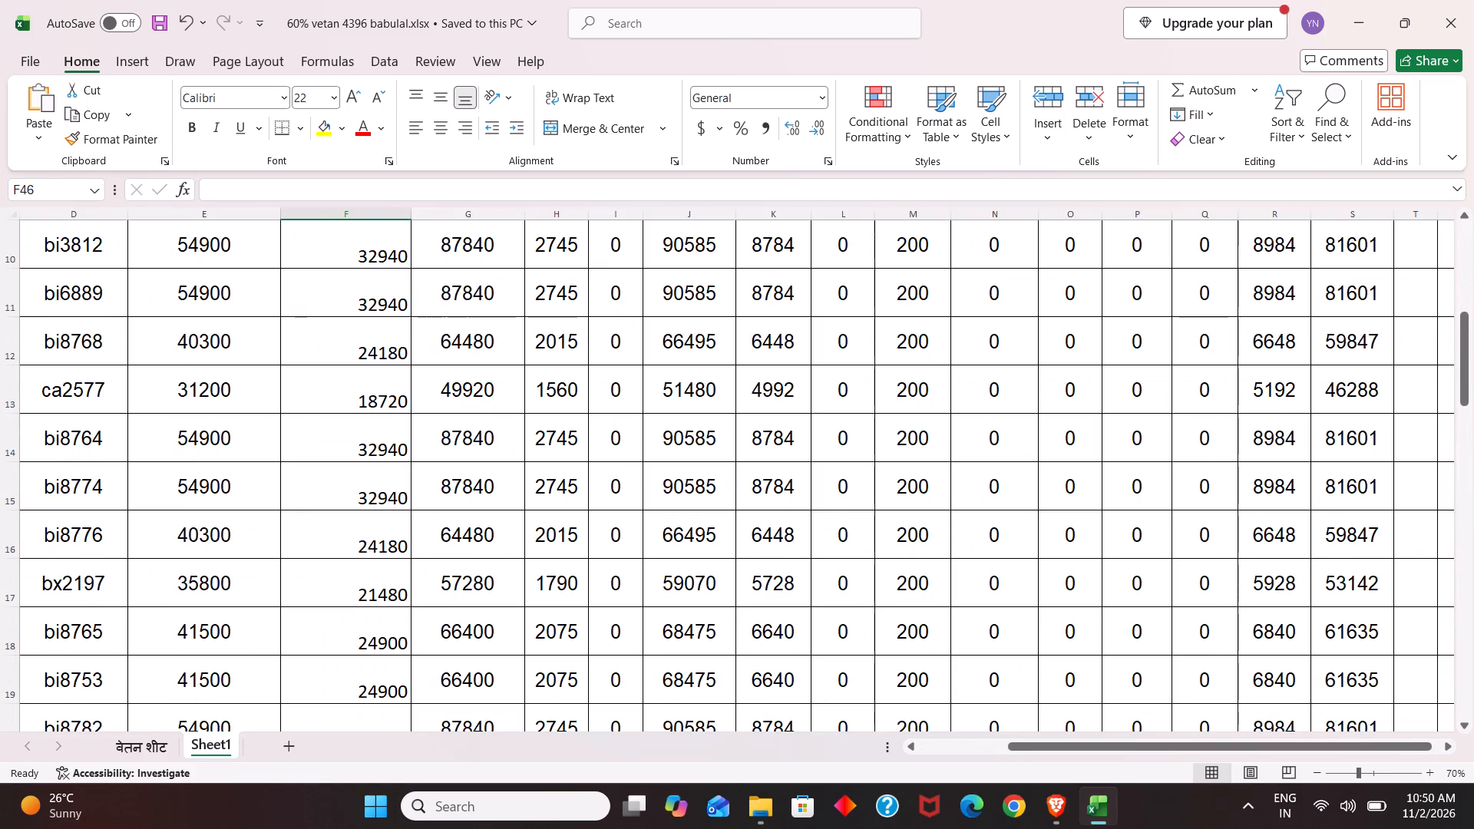
pyautogui.scroll(7, 579, 464)
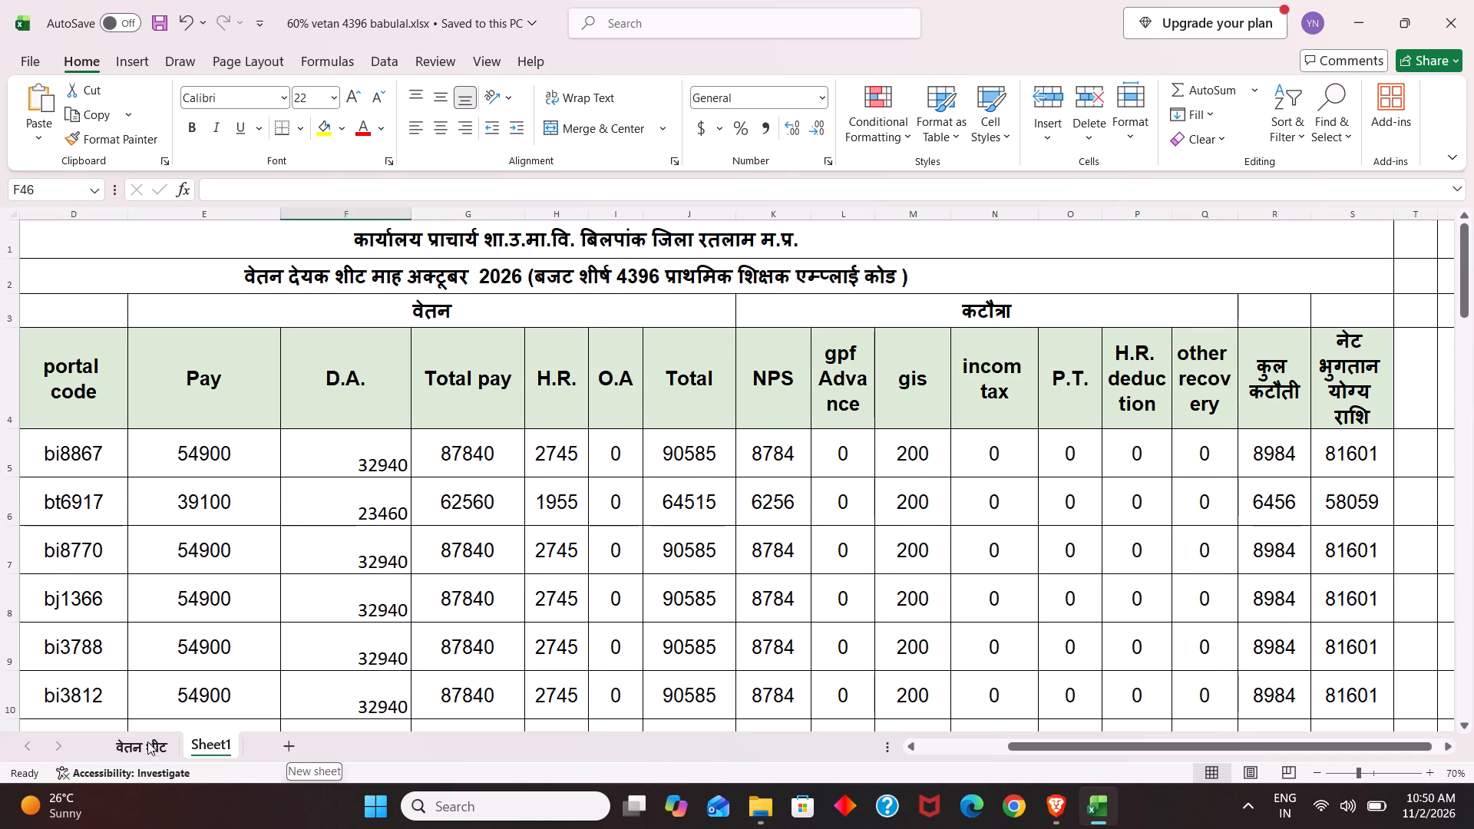
pyautogui.click(115, 738)
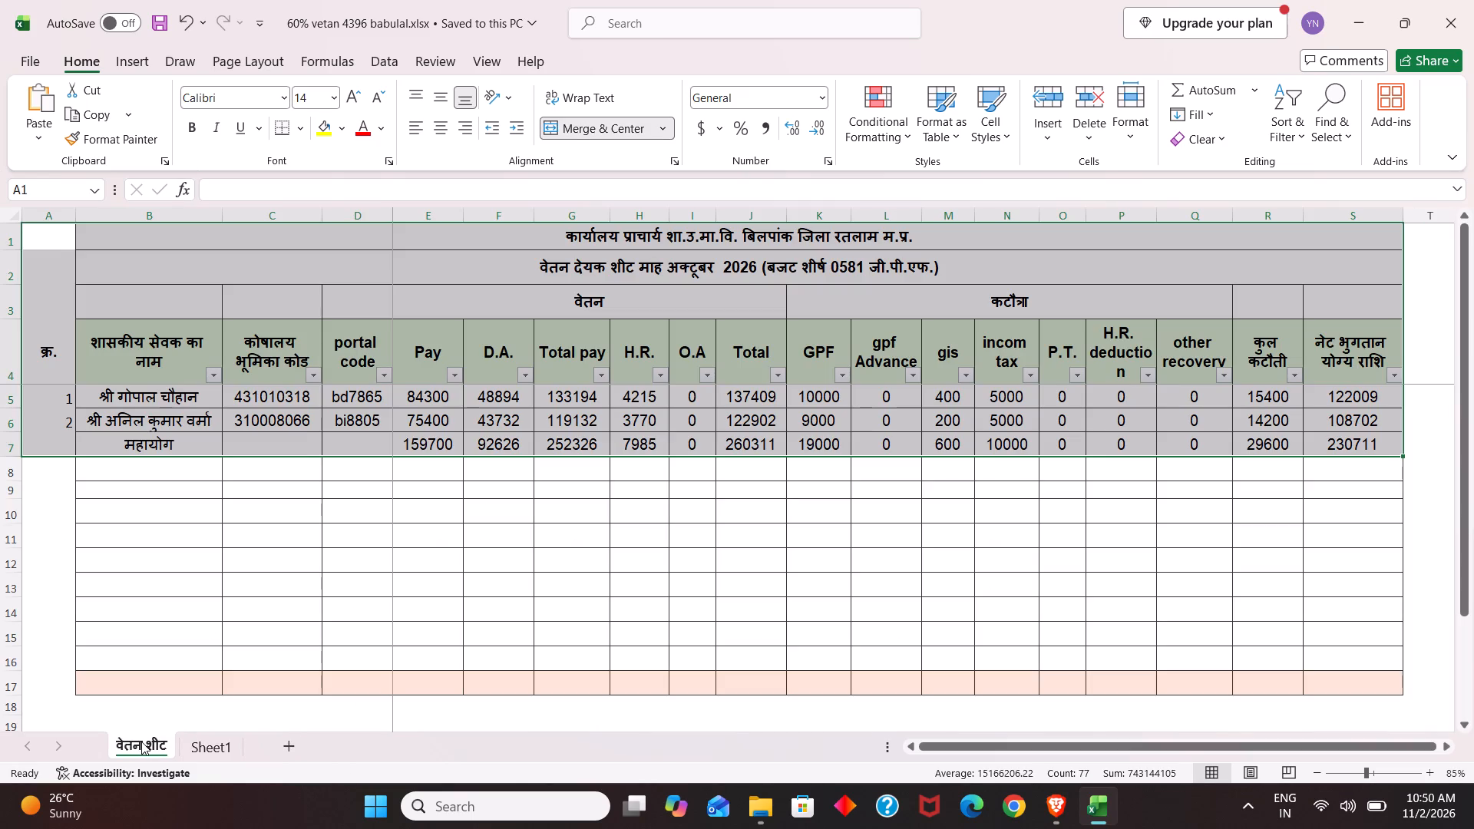
pyautogui.click(216, 748)
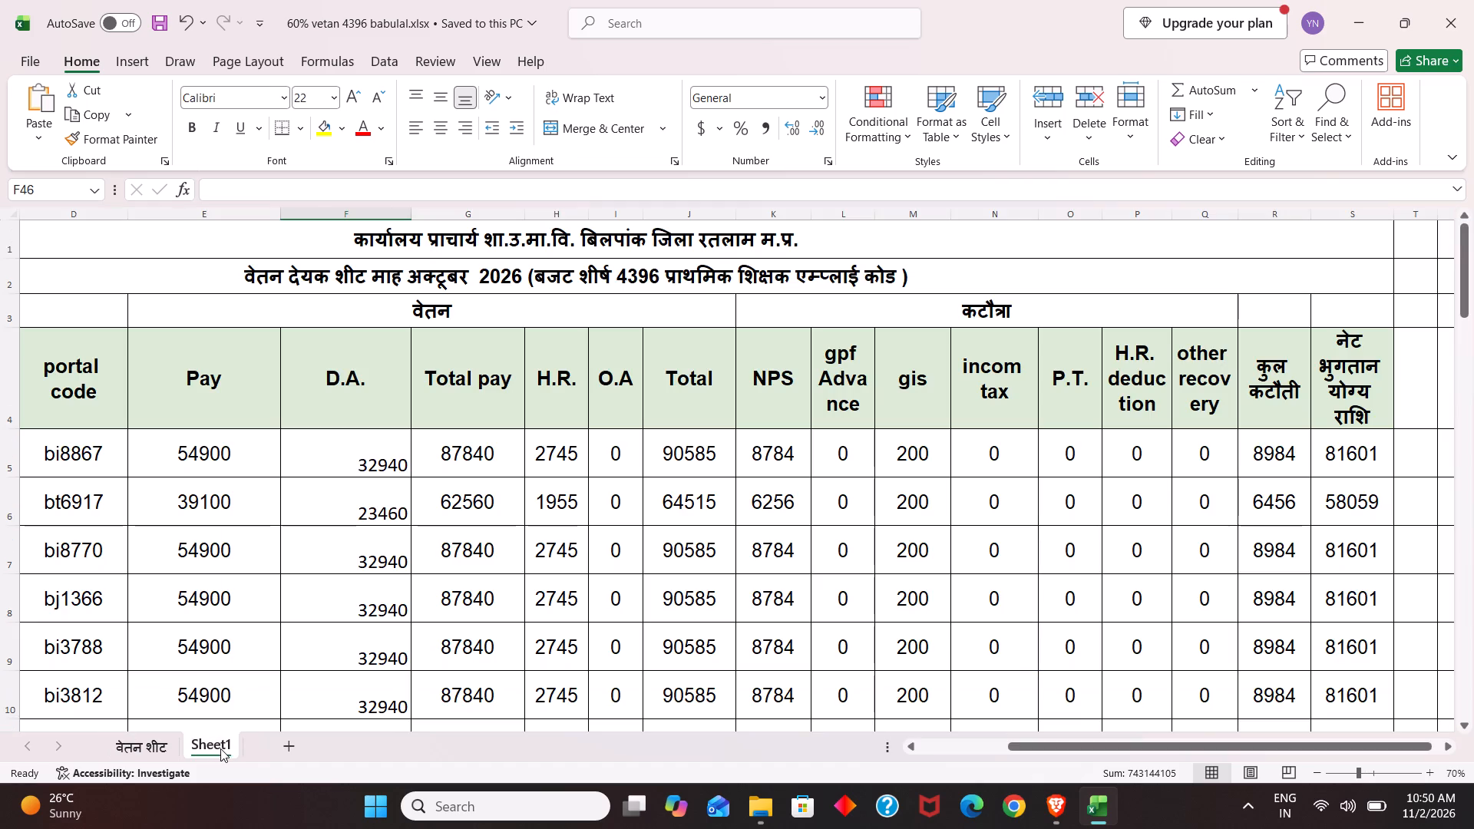
# Add a new blank worksheet after Sheet1.
pyautogui.click(279, 741)
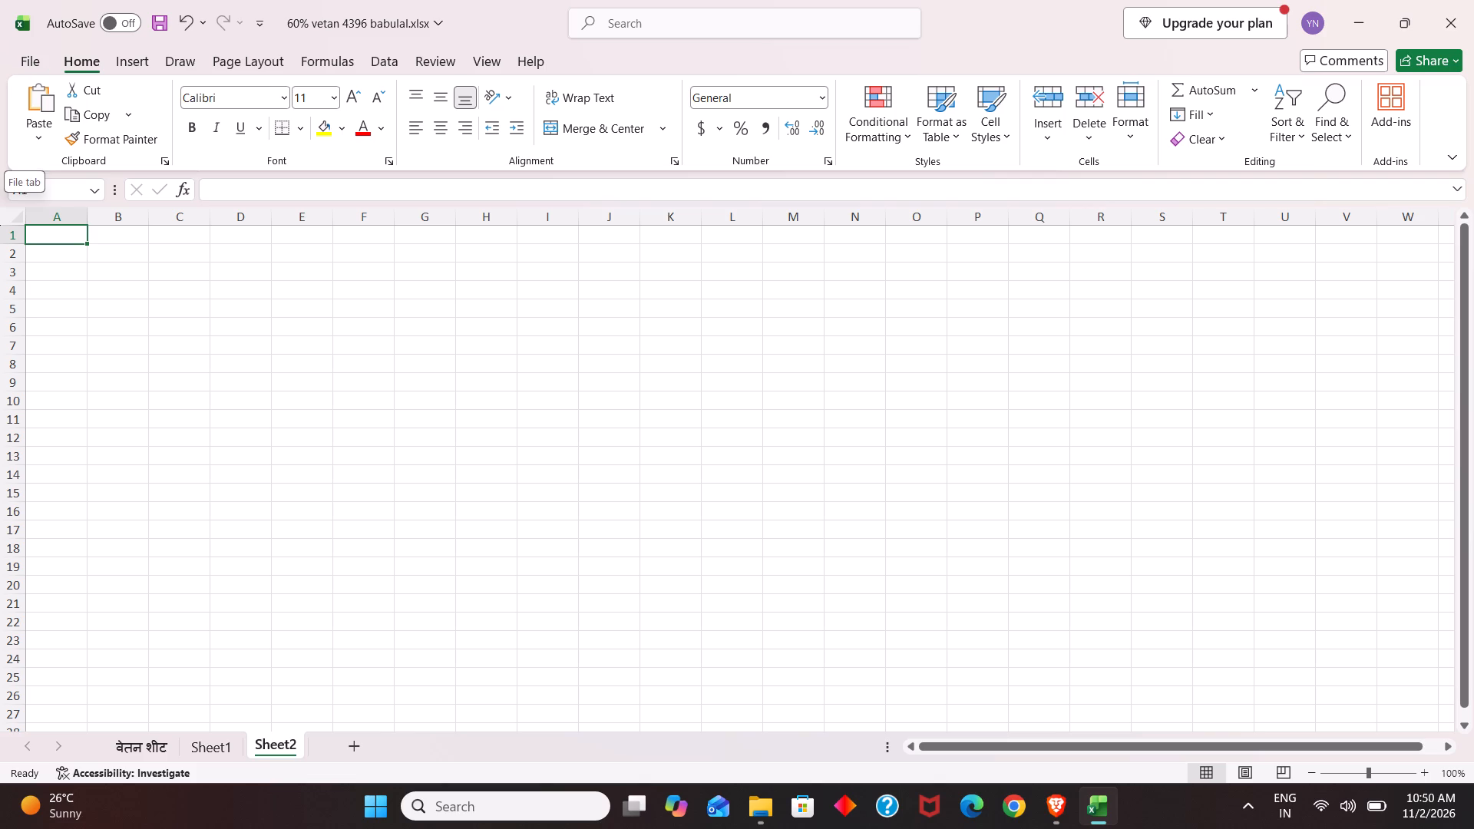
# Rename Sheet1 as babulal.
pyautogui.click(210, 756)
pyautogui.rightClick(210, 754)
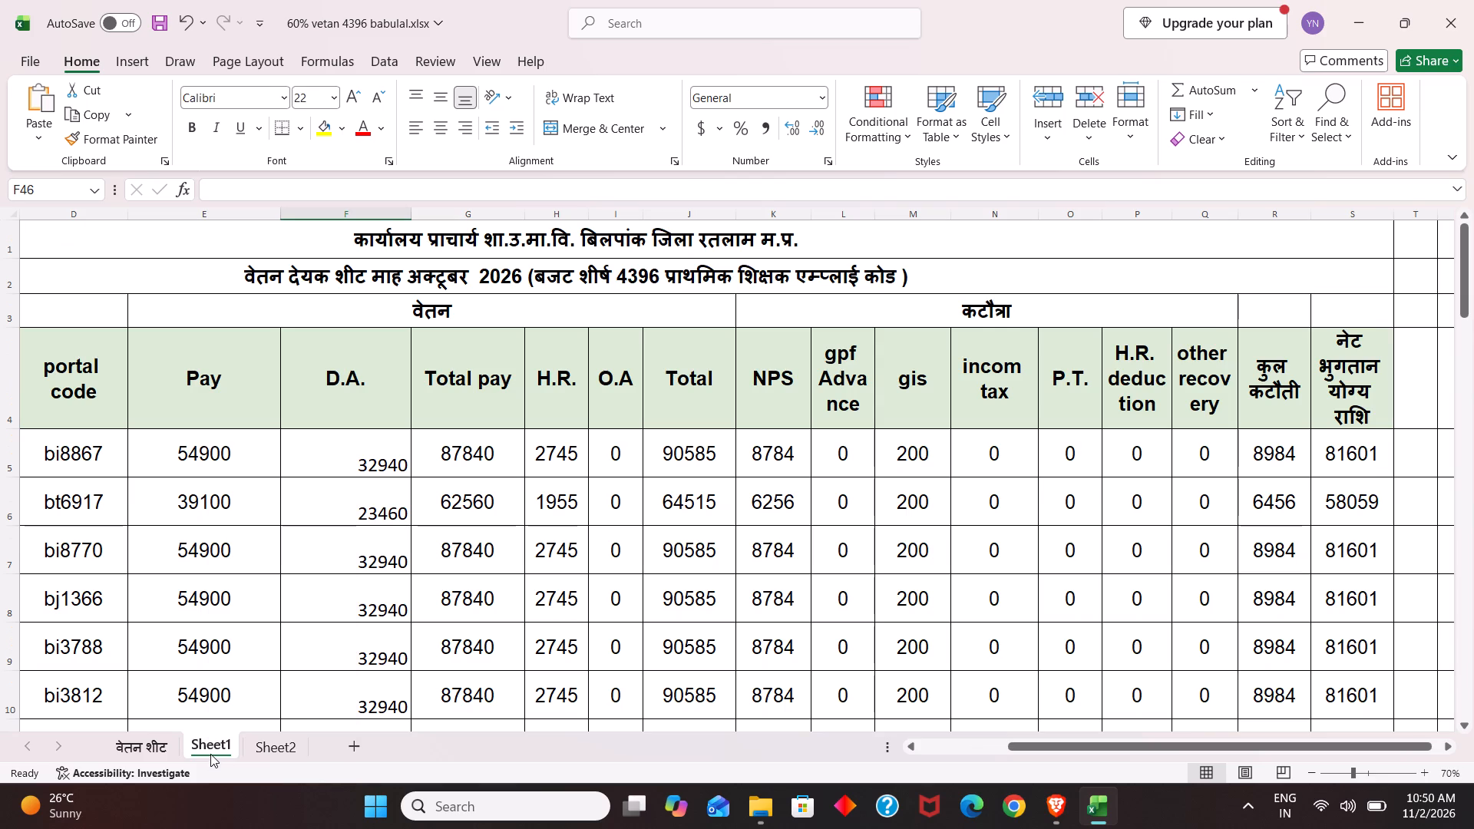
pyautogui.click(266, 538)
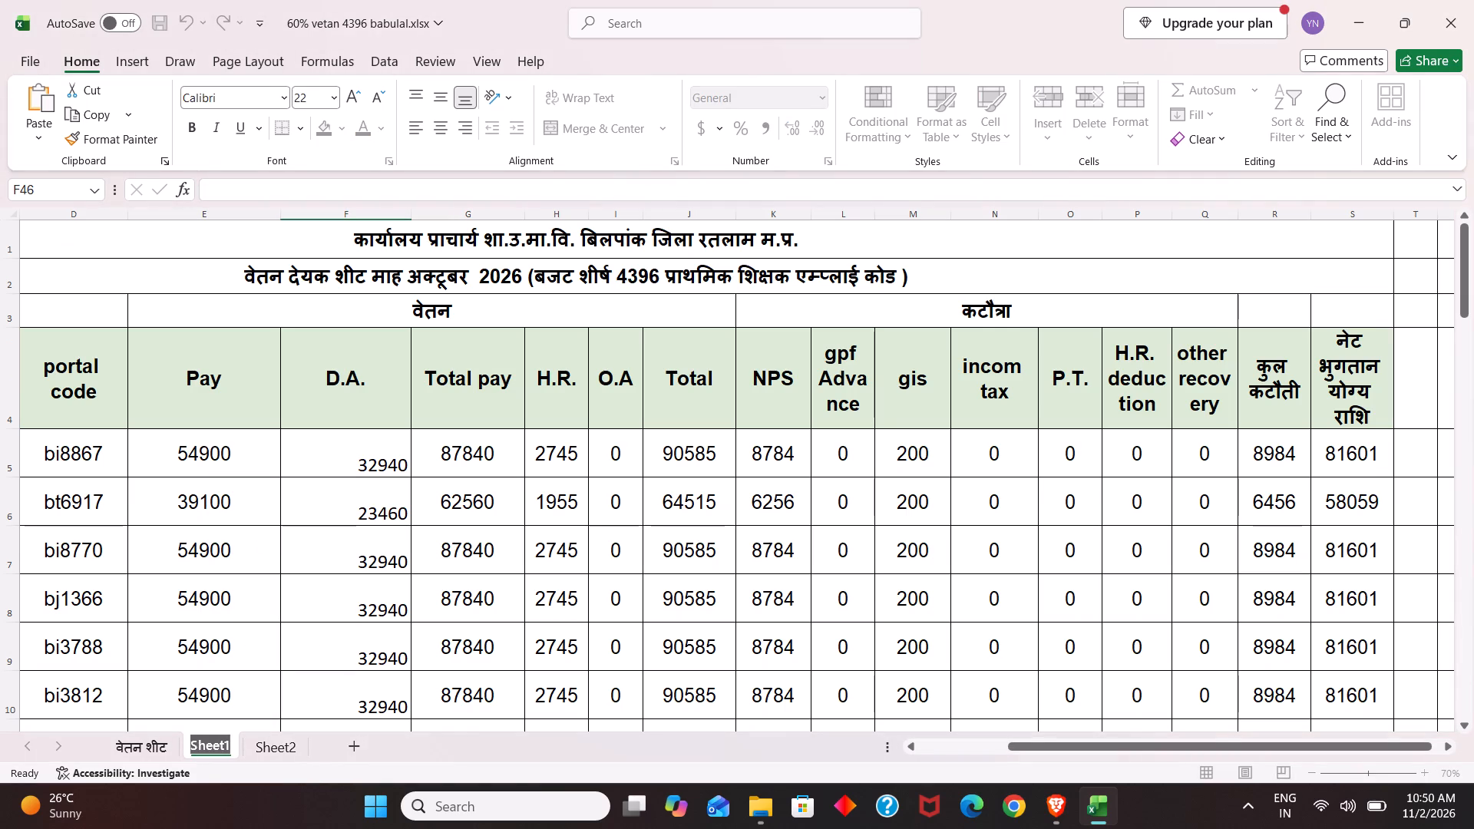
pyautogui.write('babulal')
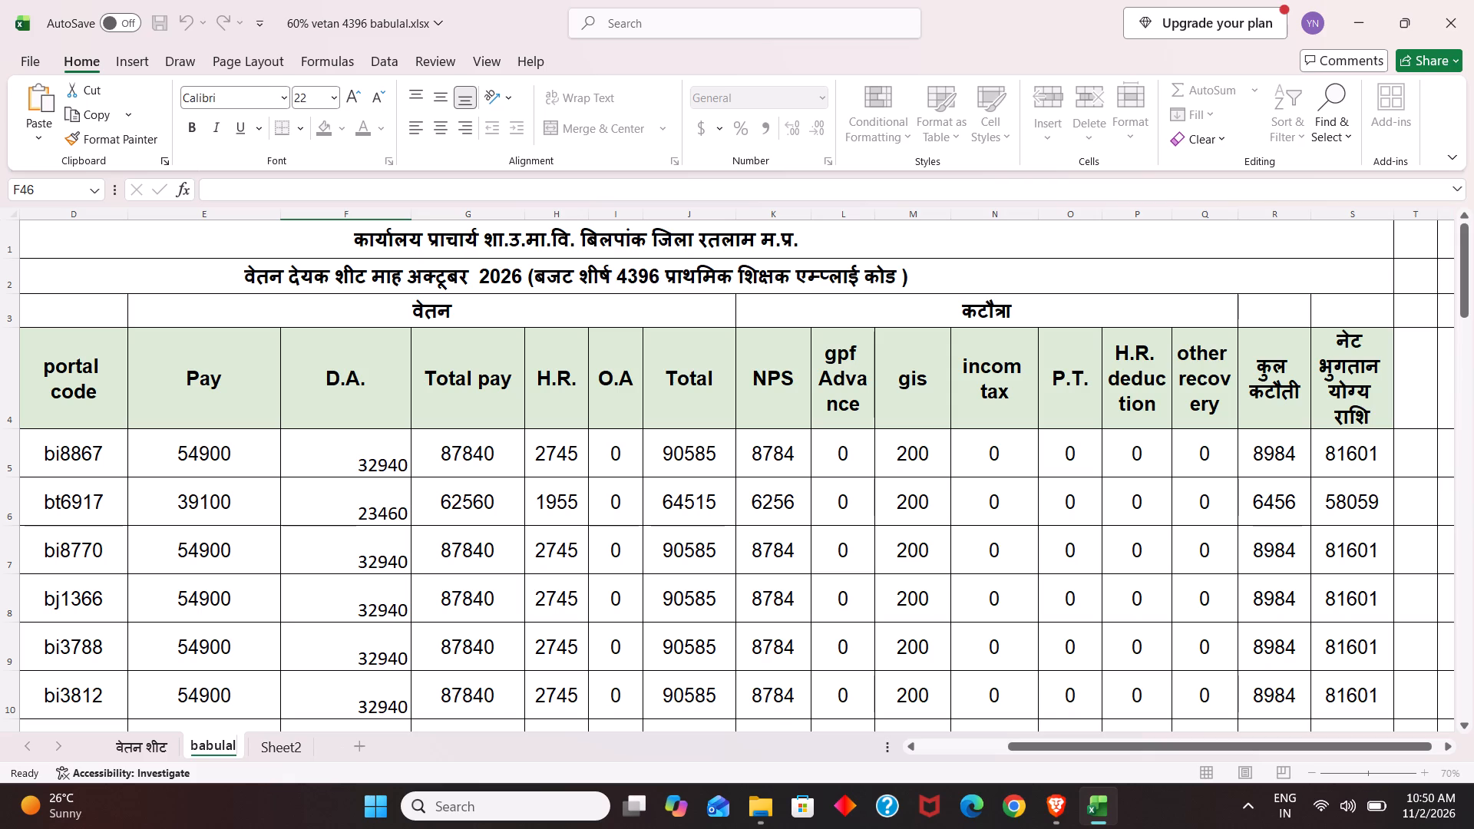
pyautogui.click(292, 742)
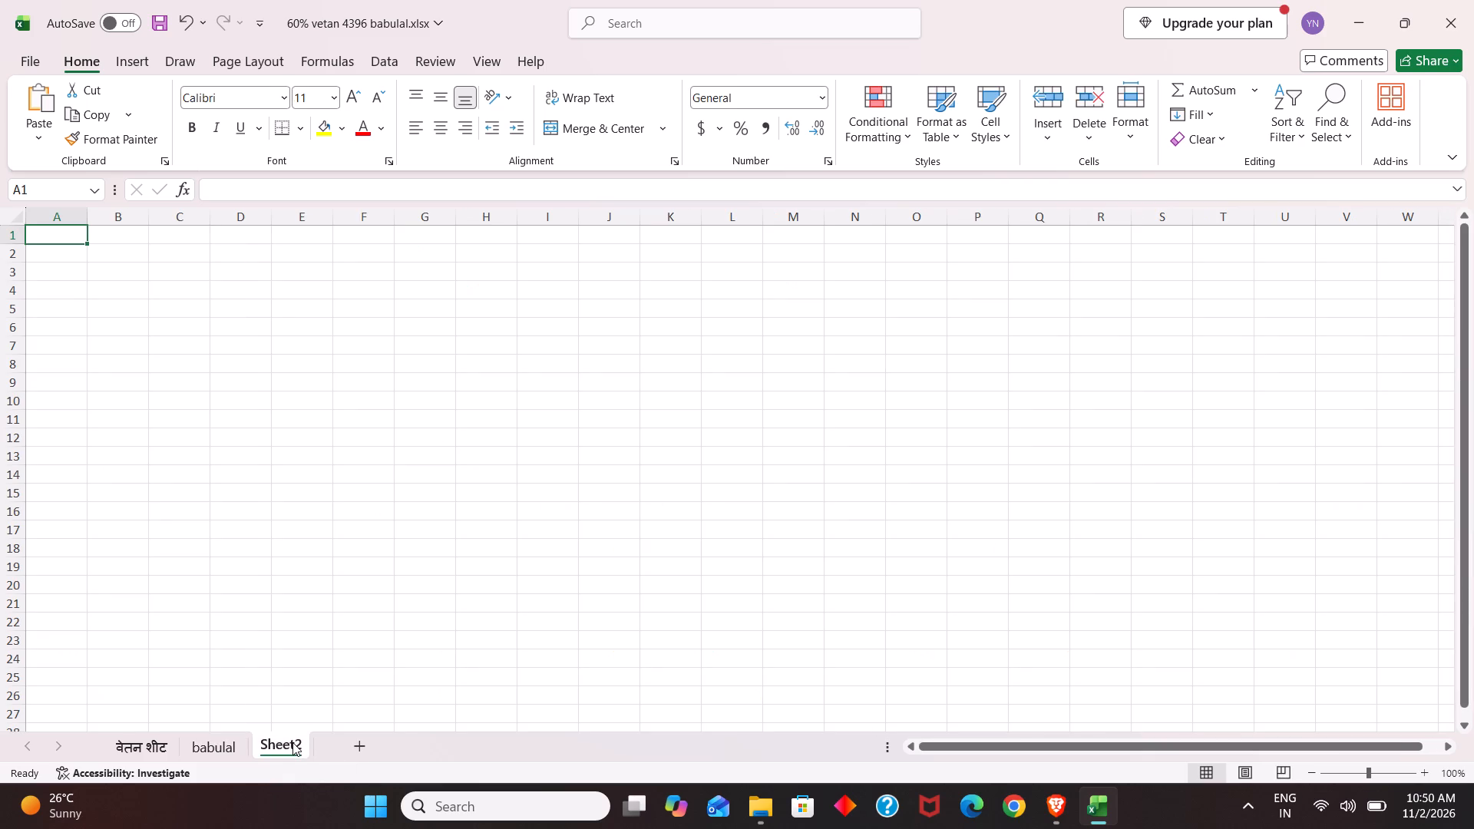
pyautogui.click(41, 58)
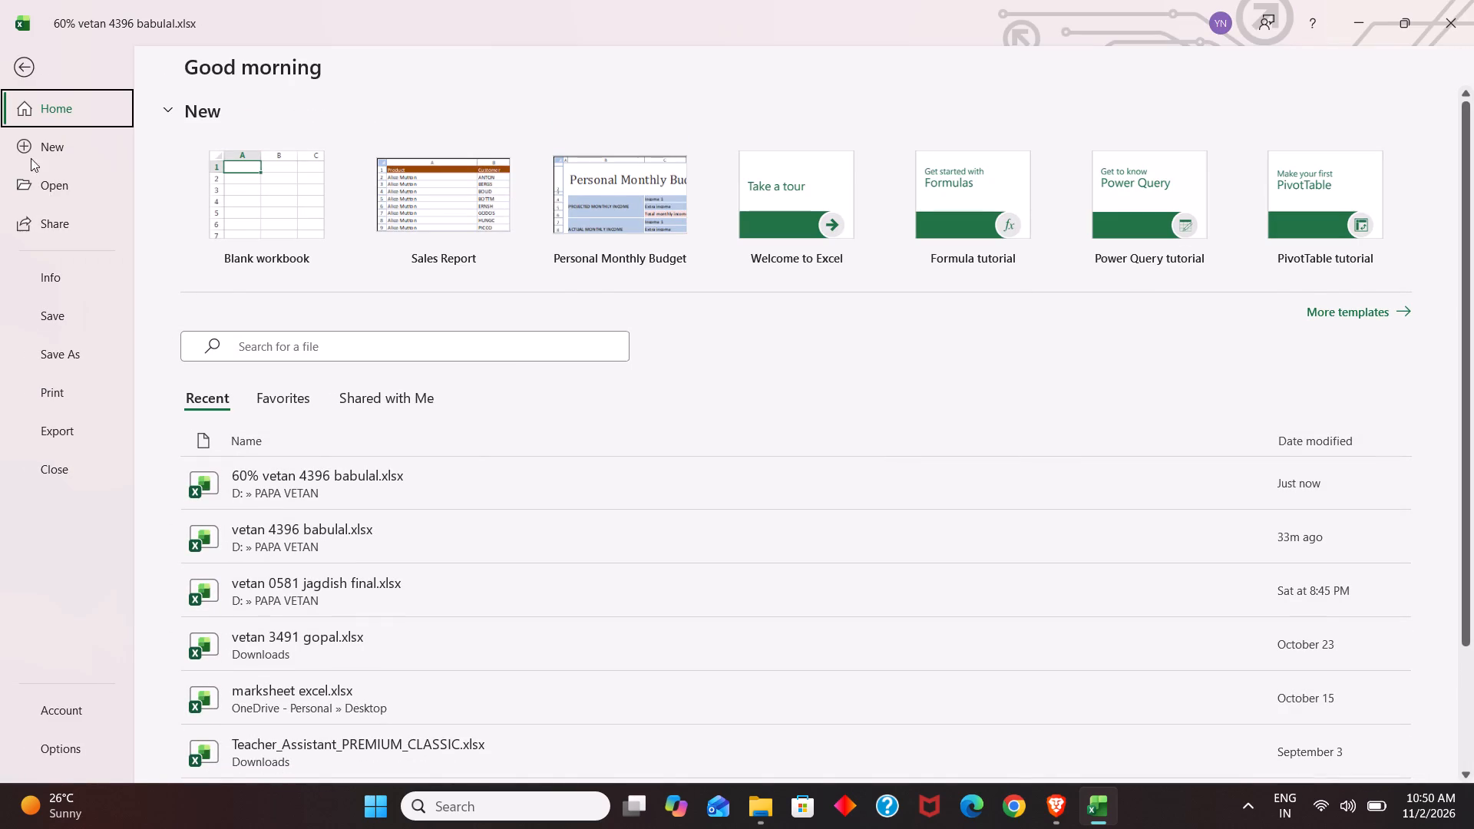
pyautogui.click(39, 187)
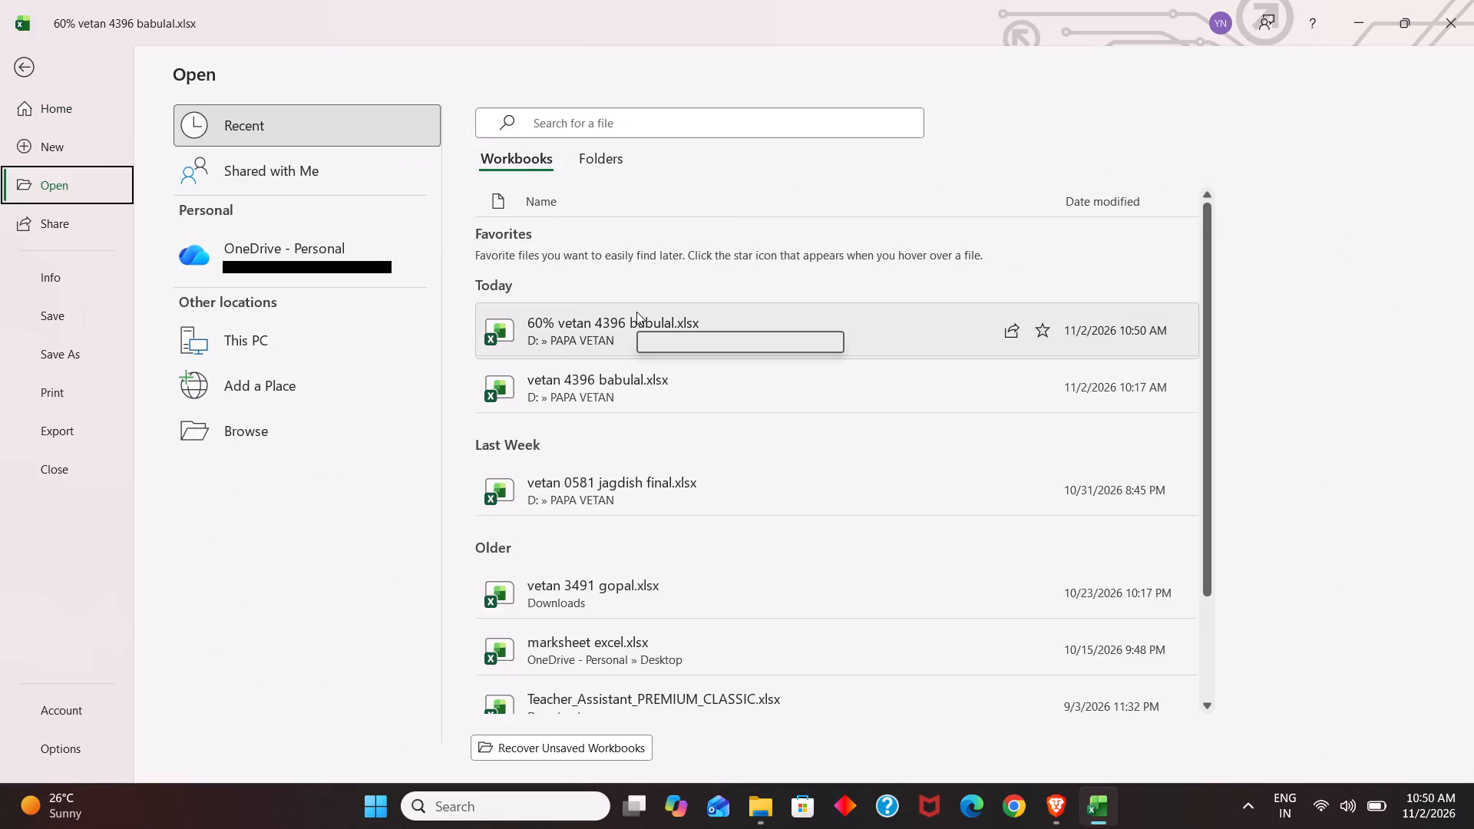
pyautogui.click(259, 414)
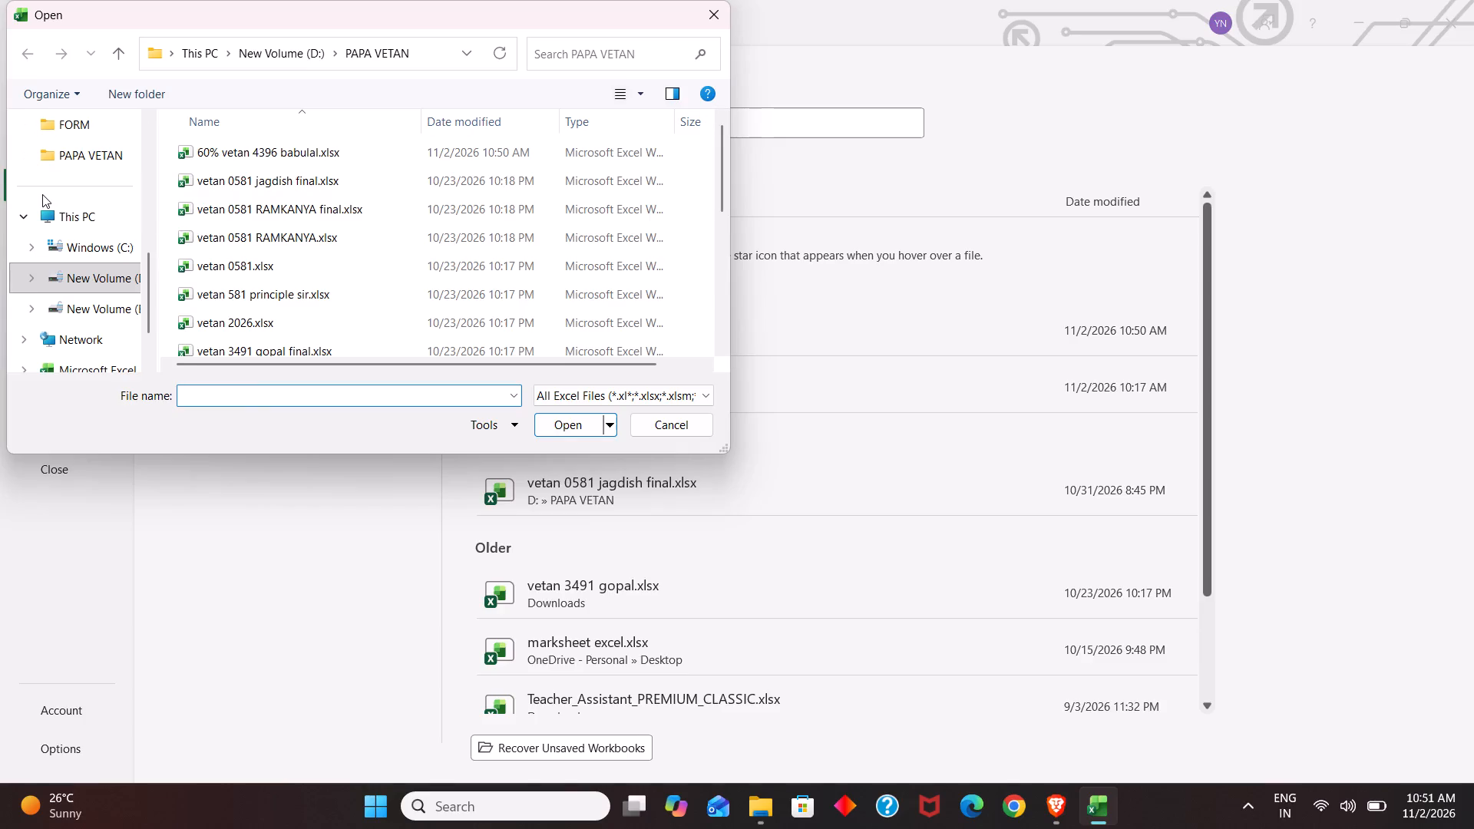
pyautogui.click(292, 187)
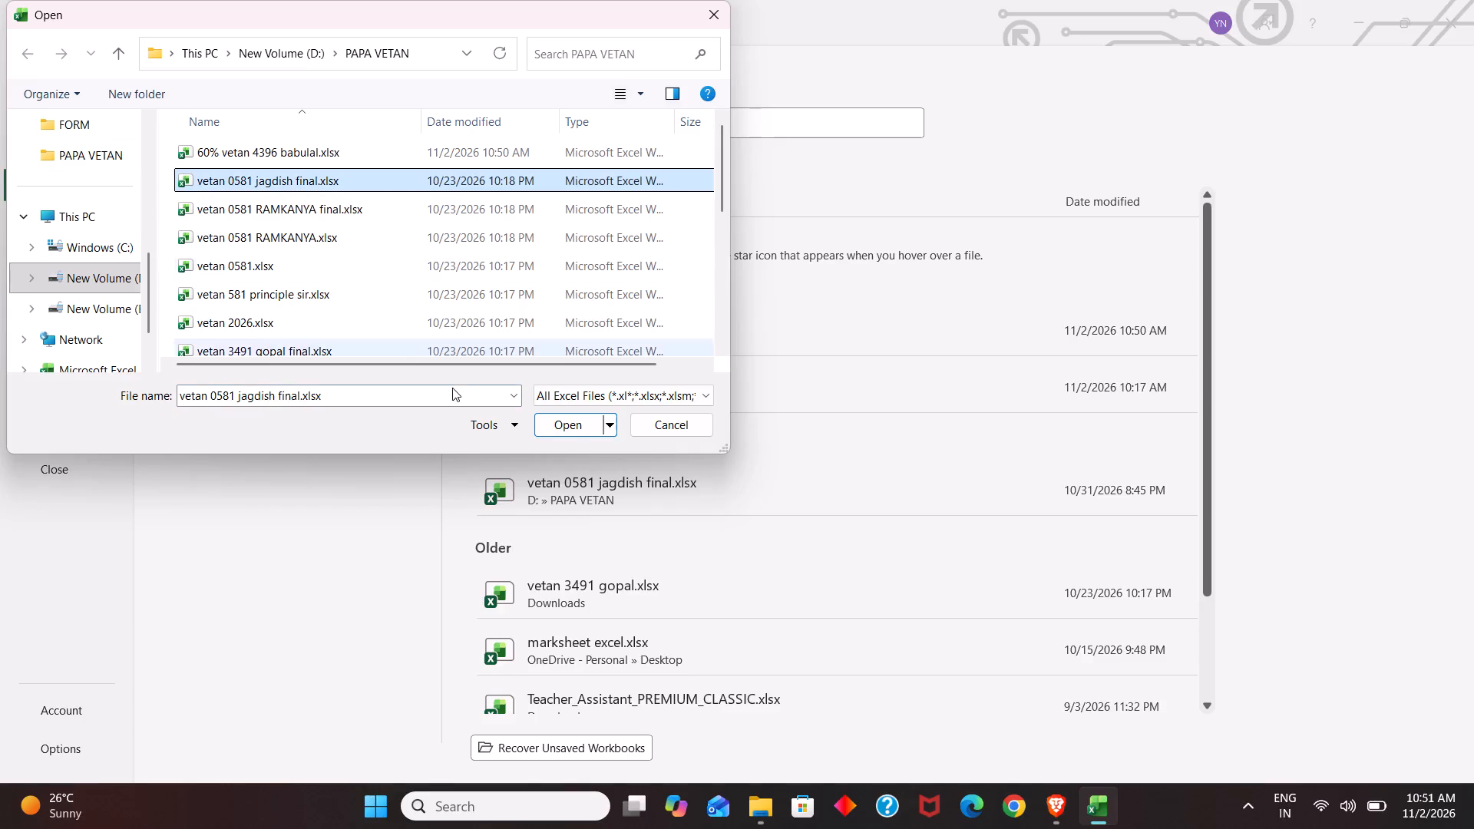
pyautogui.click(569, 425)
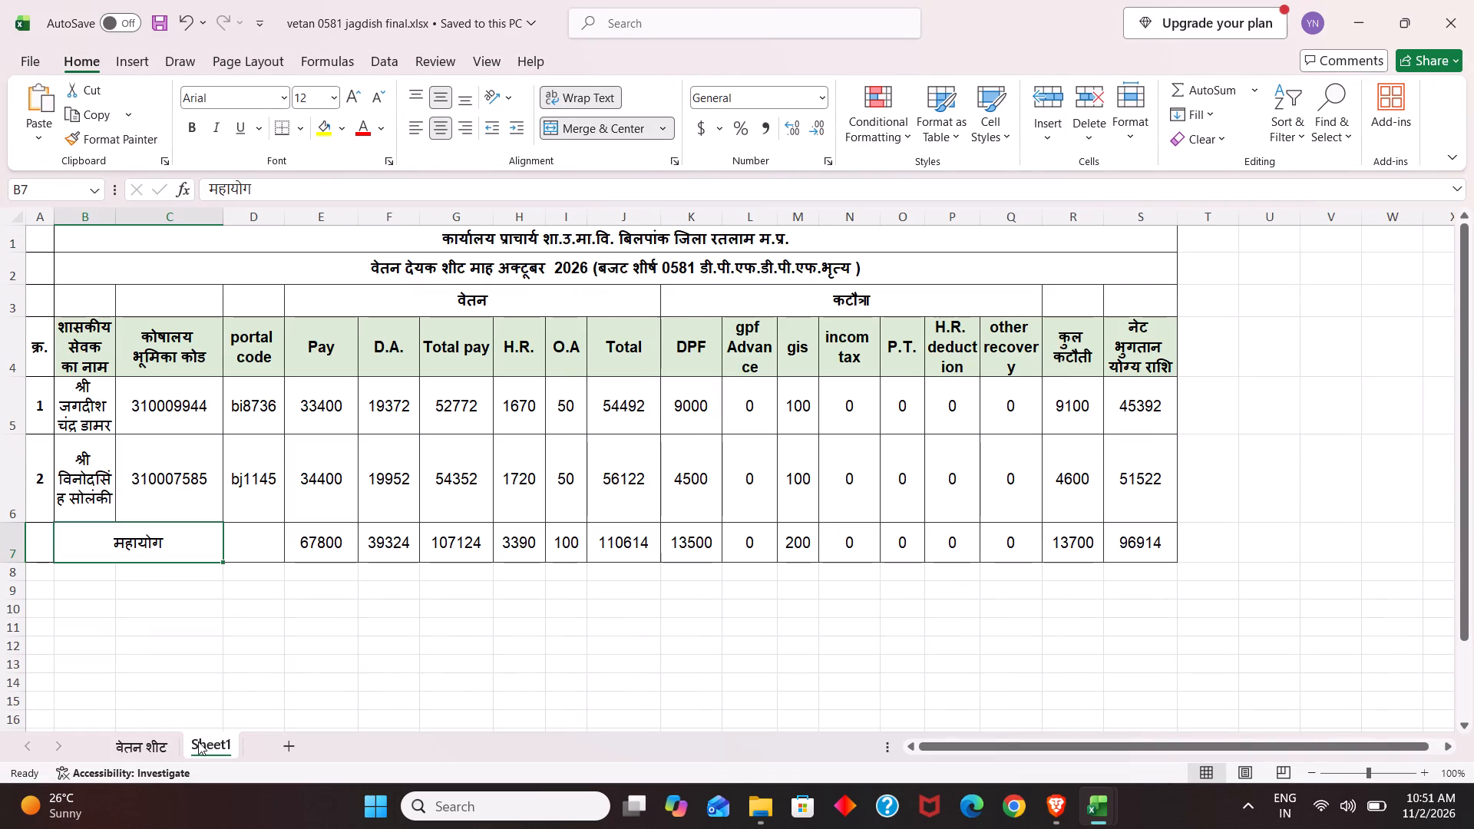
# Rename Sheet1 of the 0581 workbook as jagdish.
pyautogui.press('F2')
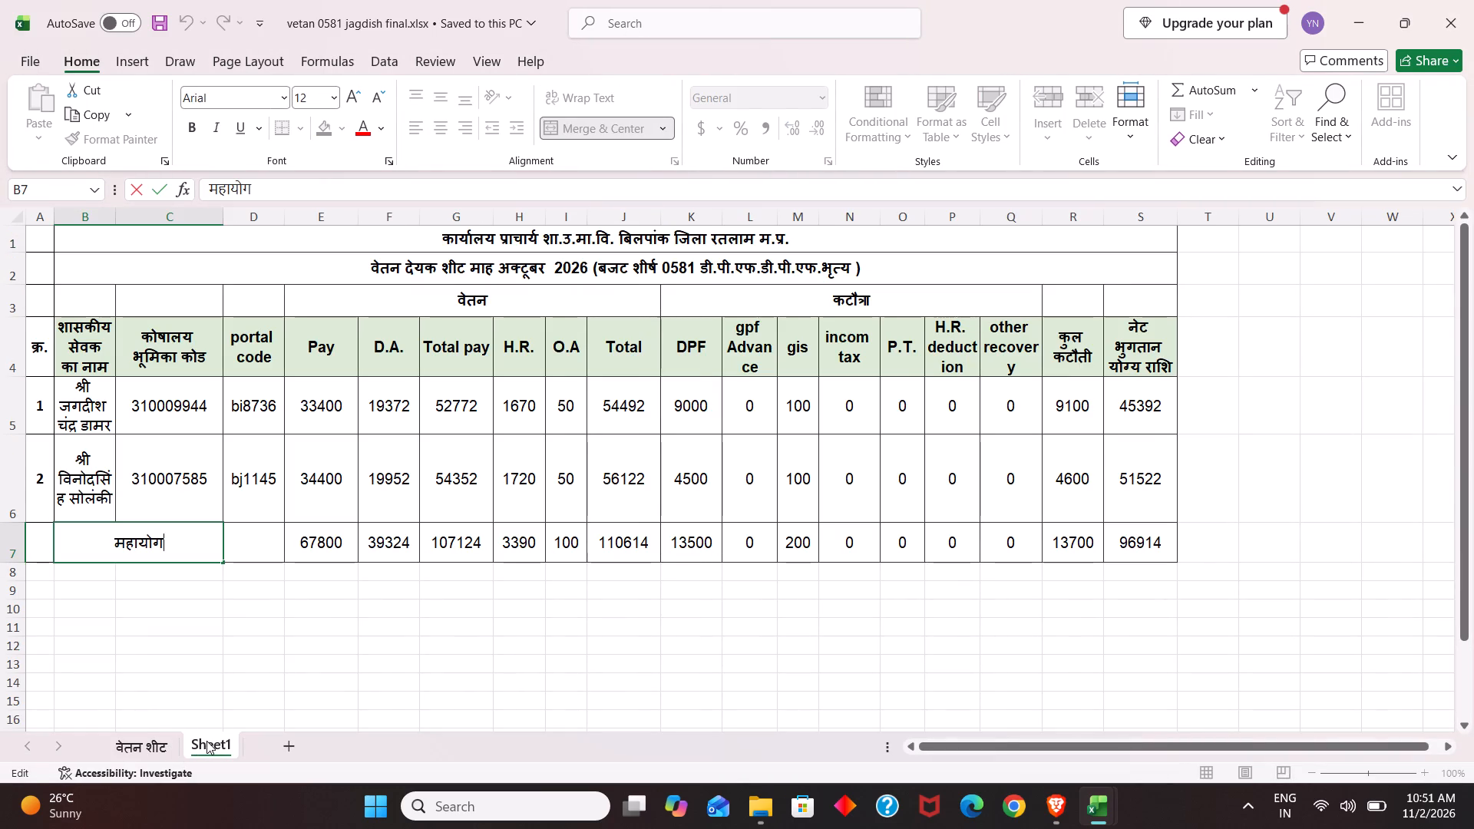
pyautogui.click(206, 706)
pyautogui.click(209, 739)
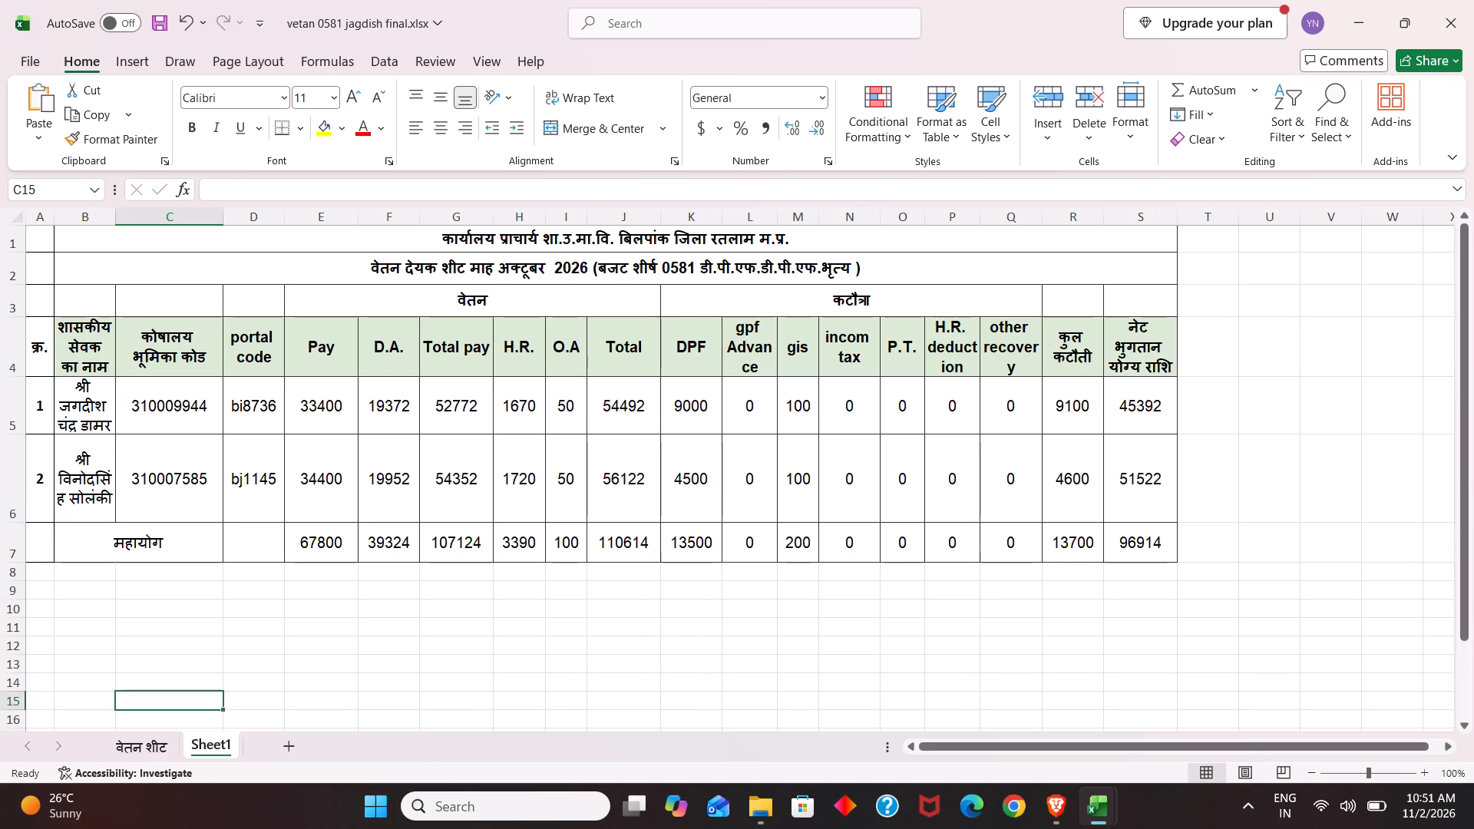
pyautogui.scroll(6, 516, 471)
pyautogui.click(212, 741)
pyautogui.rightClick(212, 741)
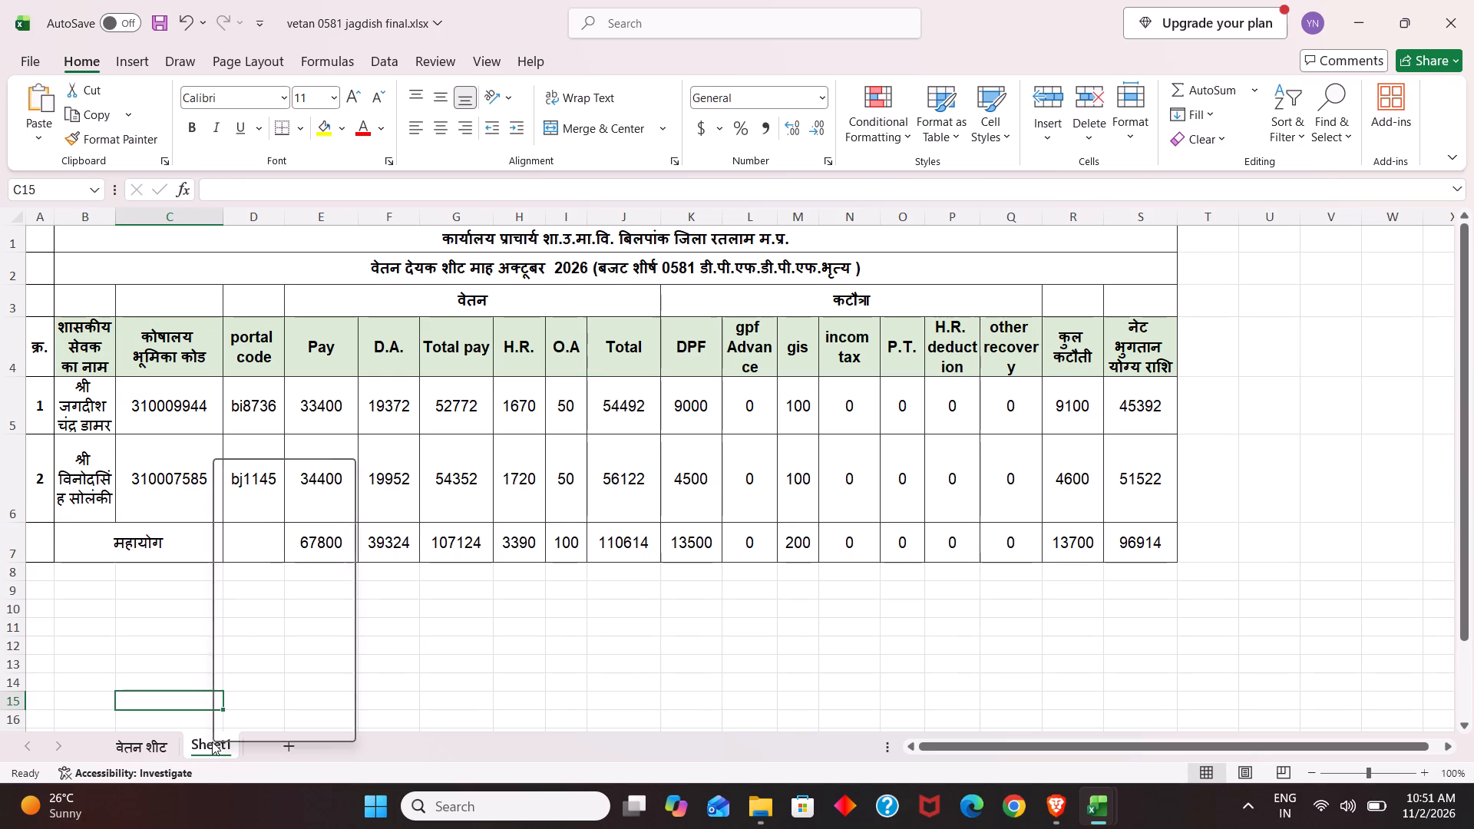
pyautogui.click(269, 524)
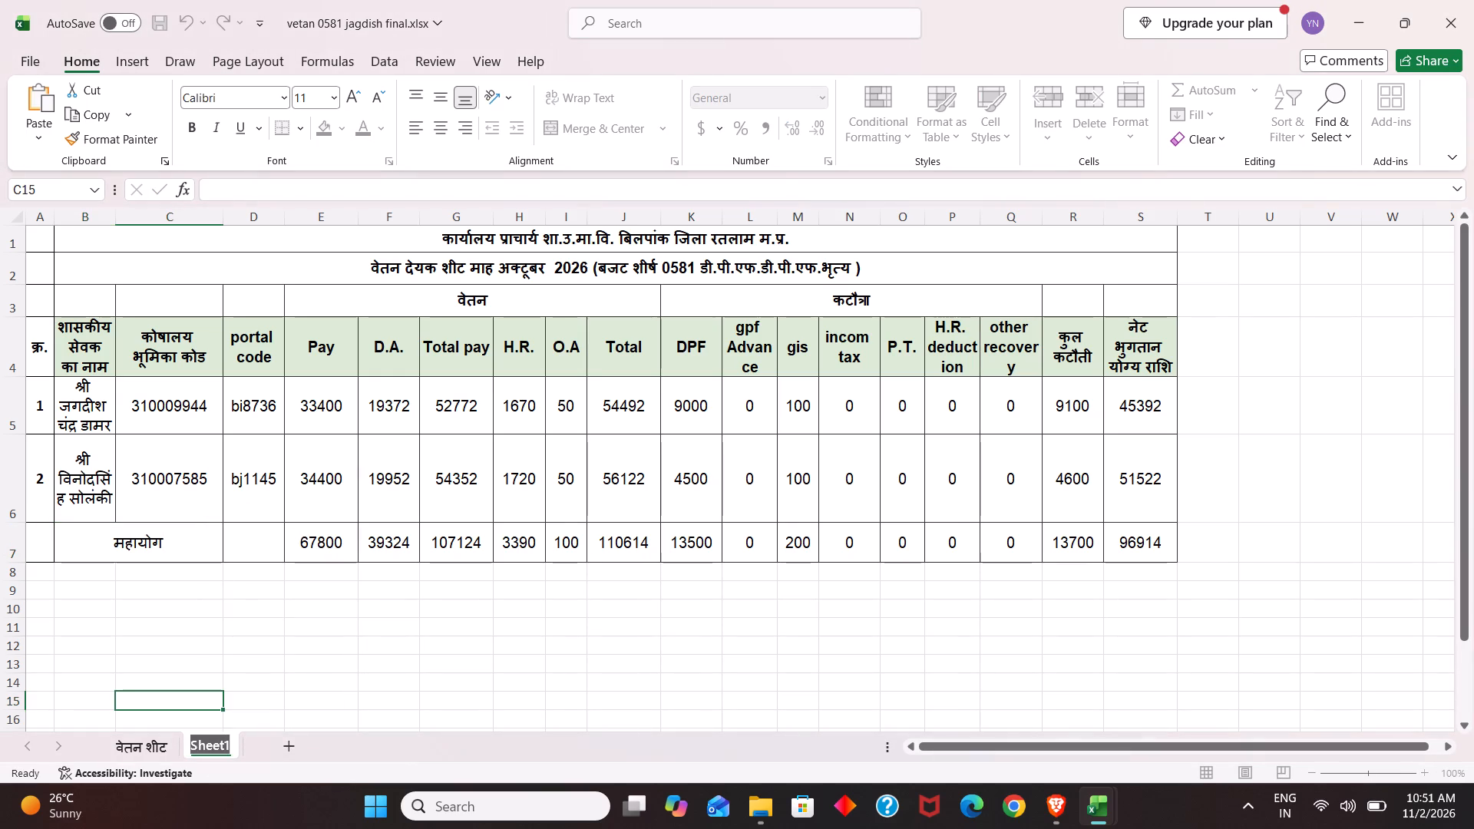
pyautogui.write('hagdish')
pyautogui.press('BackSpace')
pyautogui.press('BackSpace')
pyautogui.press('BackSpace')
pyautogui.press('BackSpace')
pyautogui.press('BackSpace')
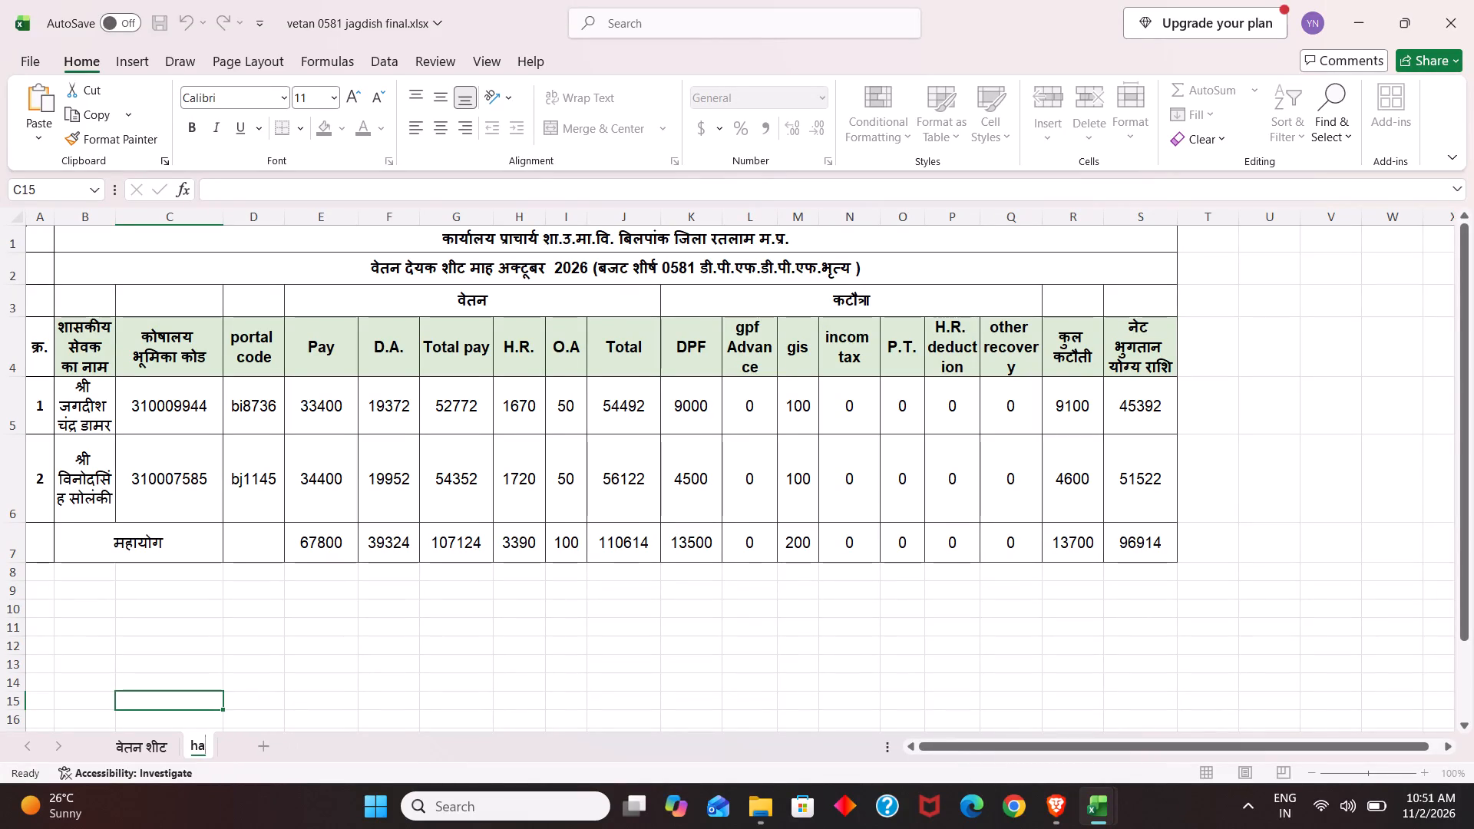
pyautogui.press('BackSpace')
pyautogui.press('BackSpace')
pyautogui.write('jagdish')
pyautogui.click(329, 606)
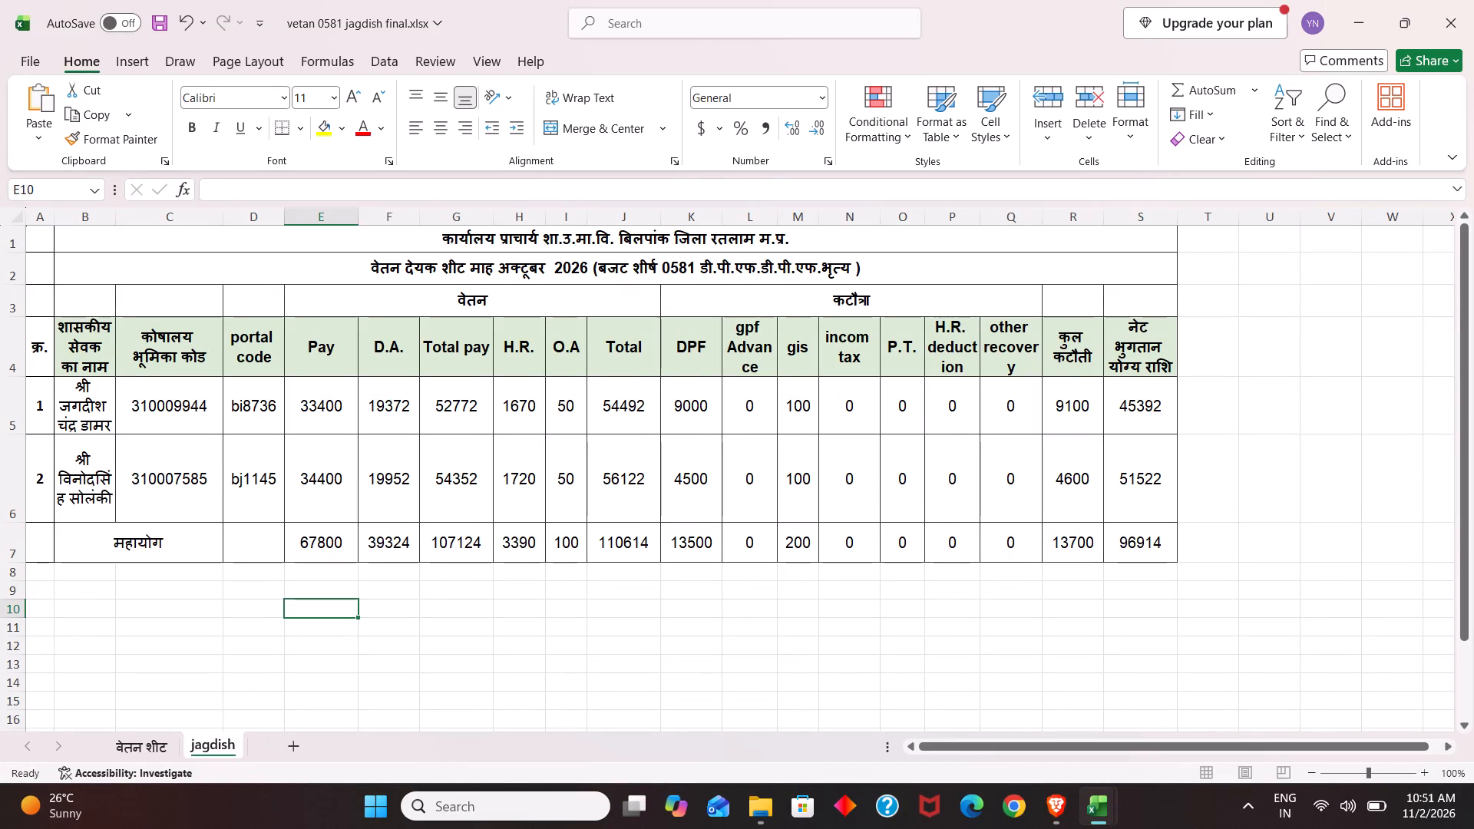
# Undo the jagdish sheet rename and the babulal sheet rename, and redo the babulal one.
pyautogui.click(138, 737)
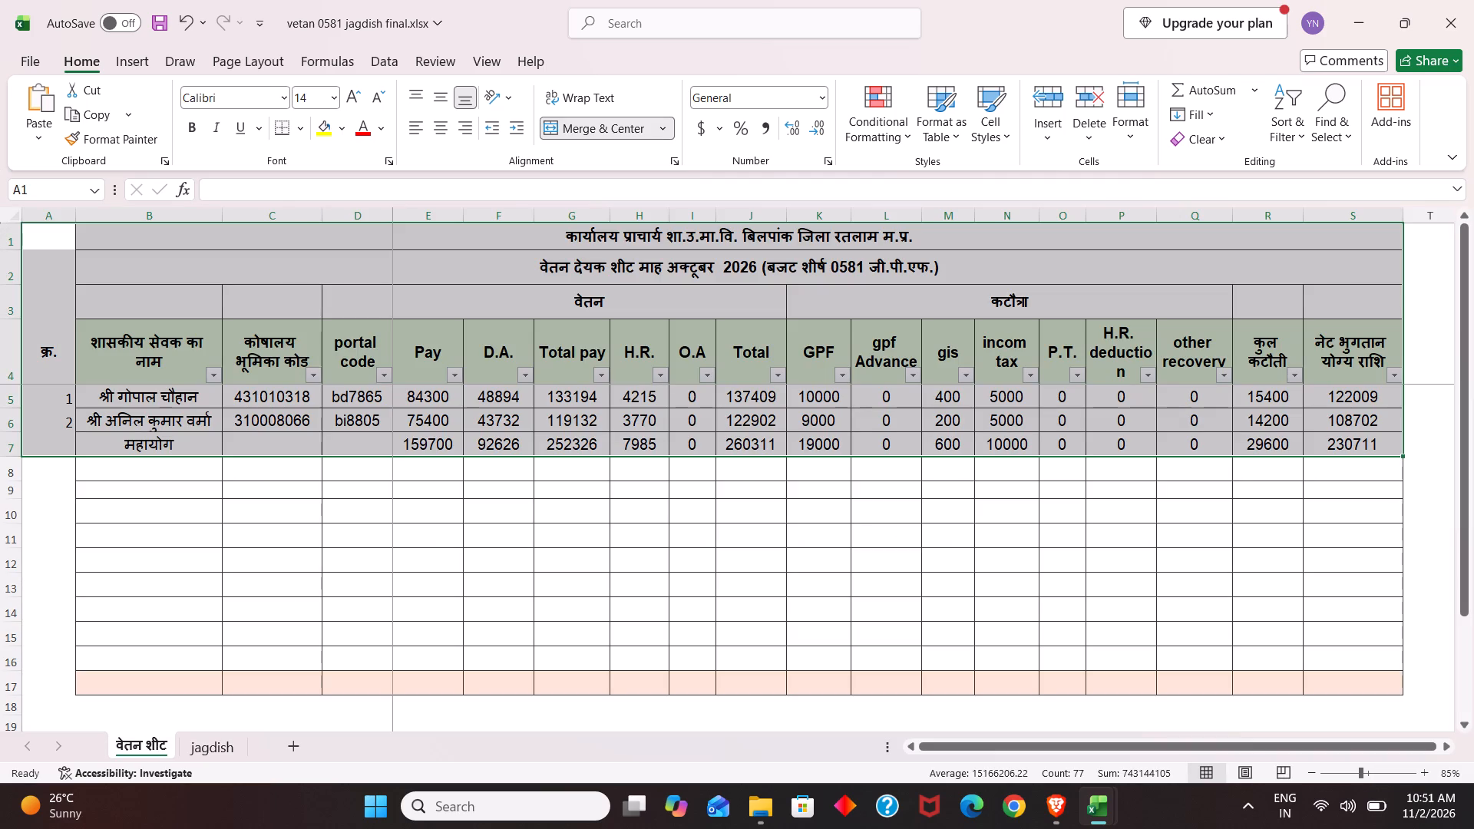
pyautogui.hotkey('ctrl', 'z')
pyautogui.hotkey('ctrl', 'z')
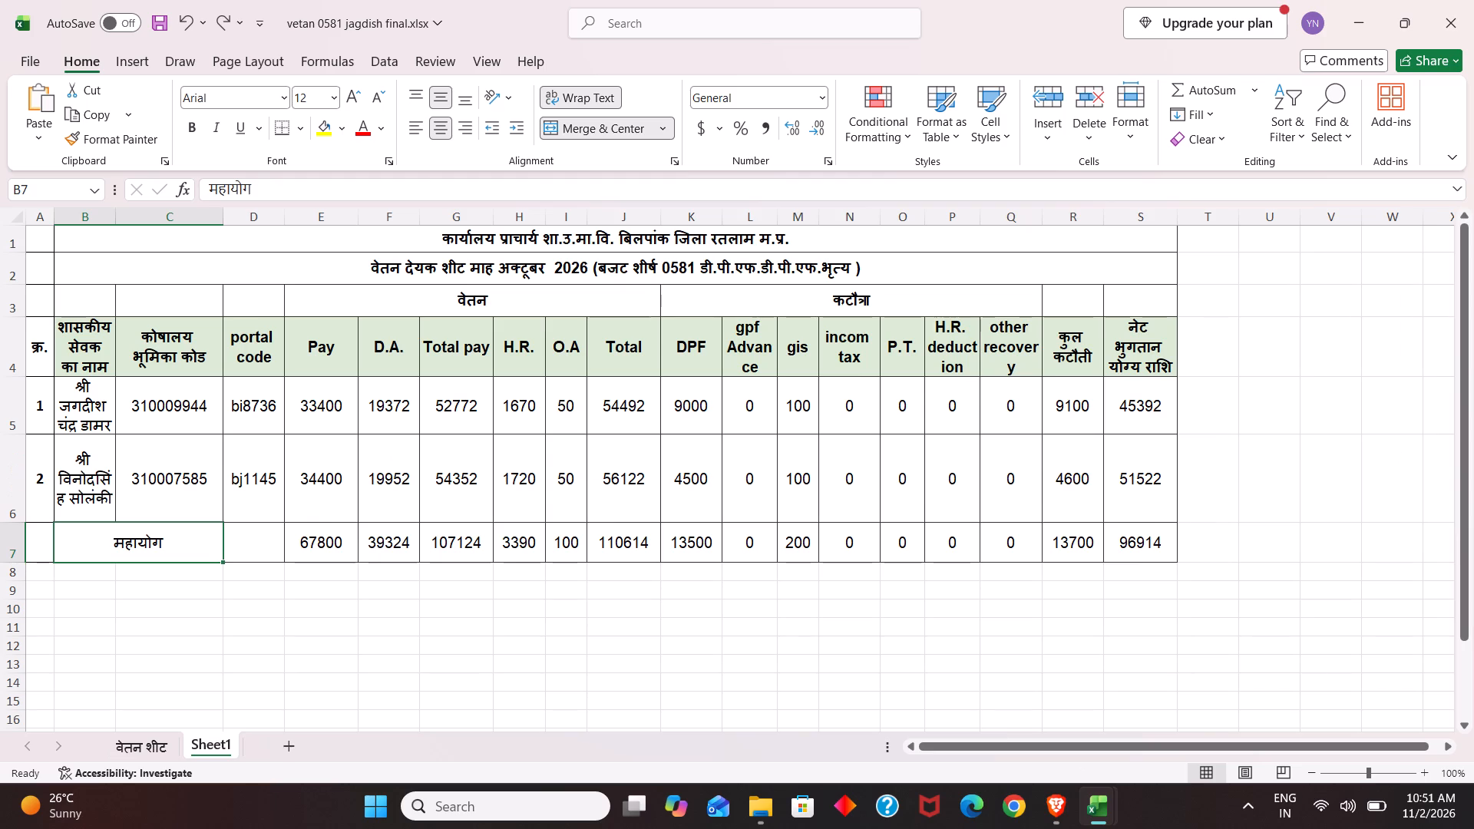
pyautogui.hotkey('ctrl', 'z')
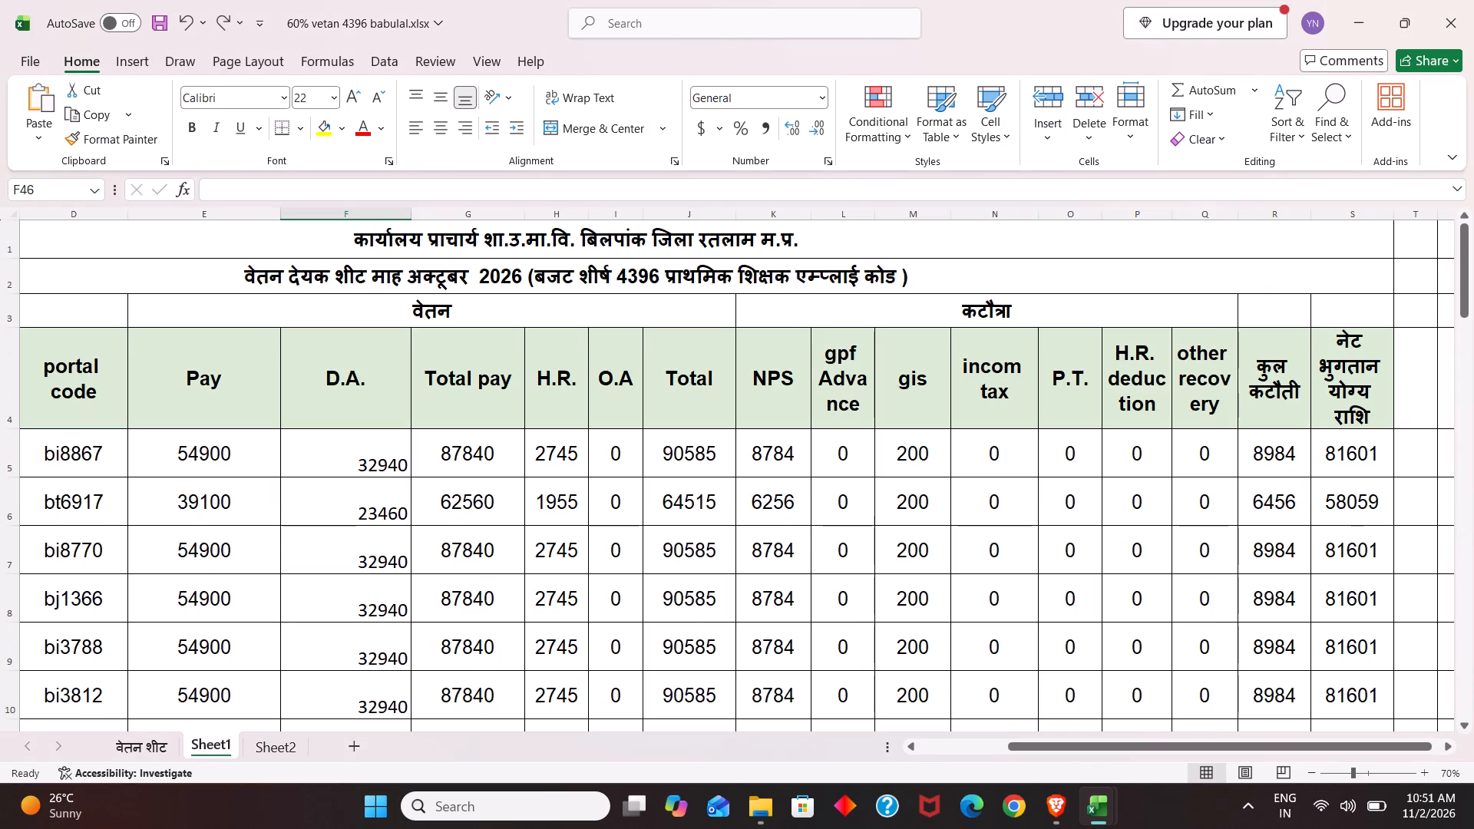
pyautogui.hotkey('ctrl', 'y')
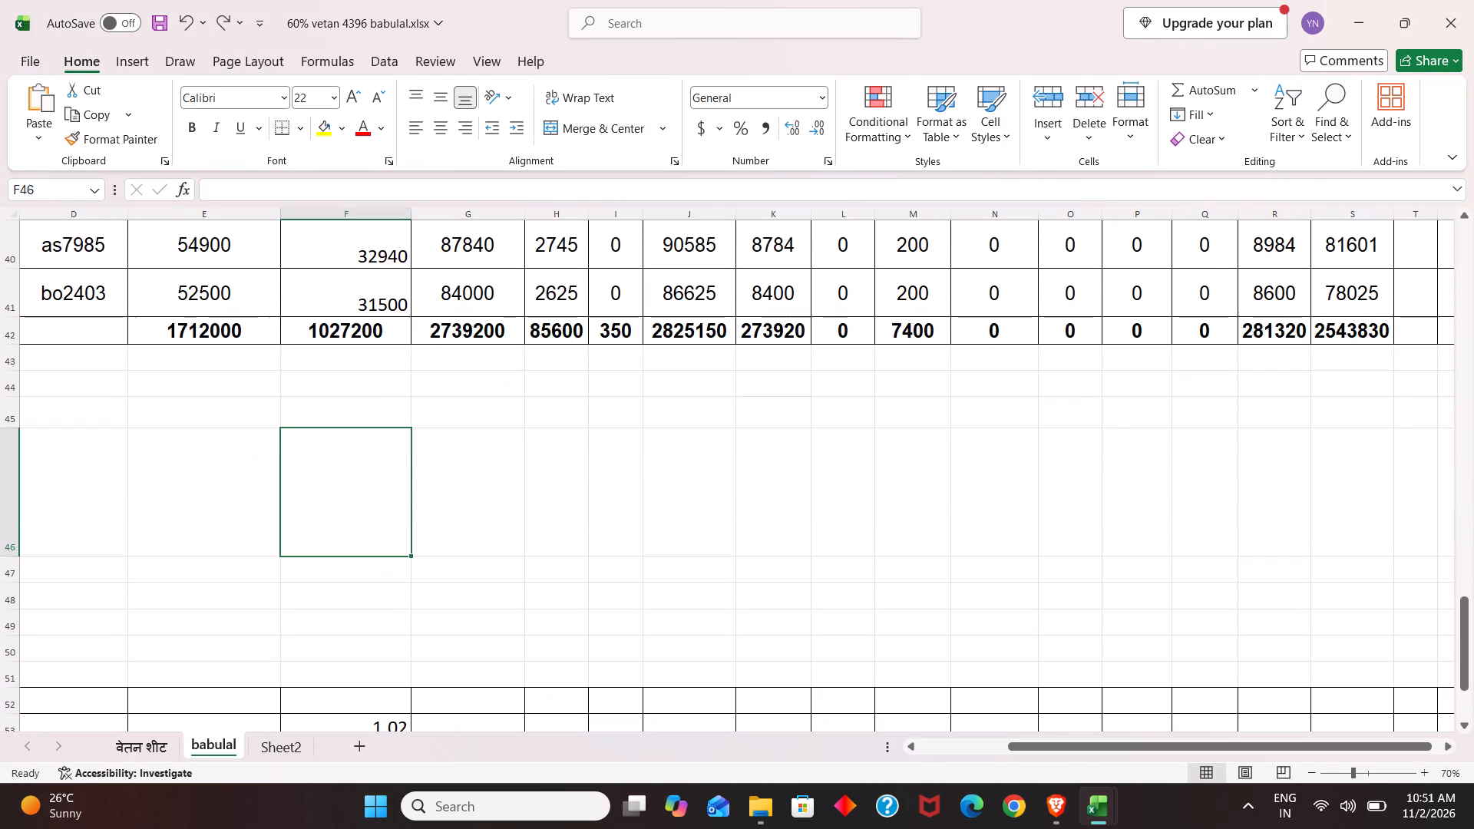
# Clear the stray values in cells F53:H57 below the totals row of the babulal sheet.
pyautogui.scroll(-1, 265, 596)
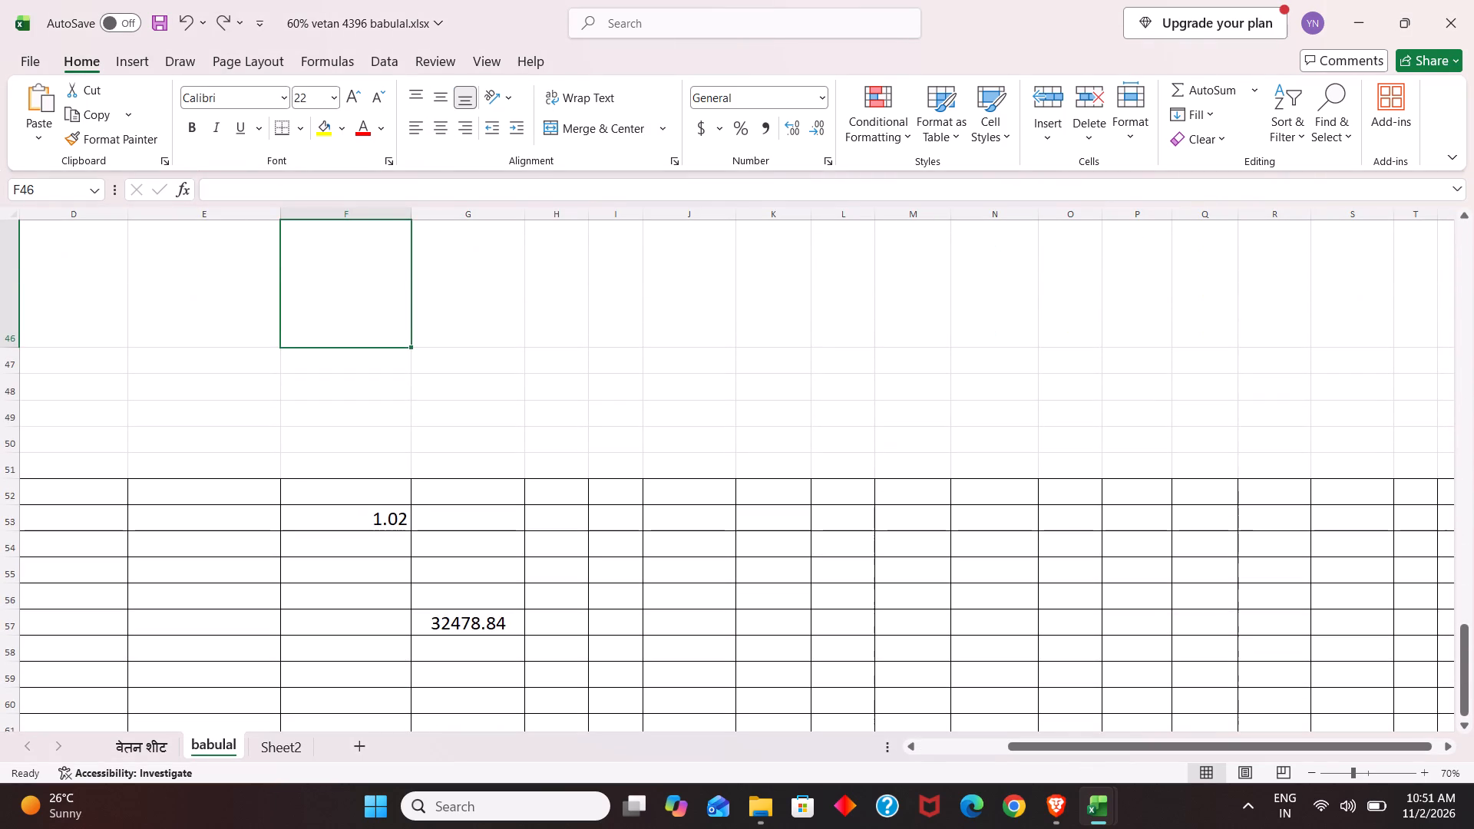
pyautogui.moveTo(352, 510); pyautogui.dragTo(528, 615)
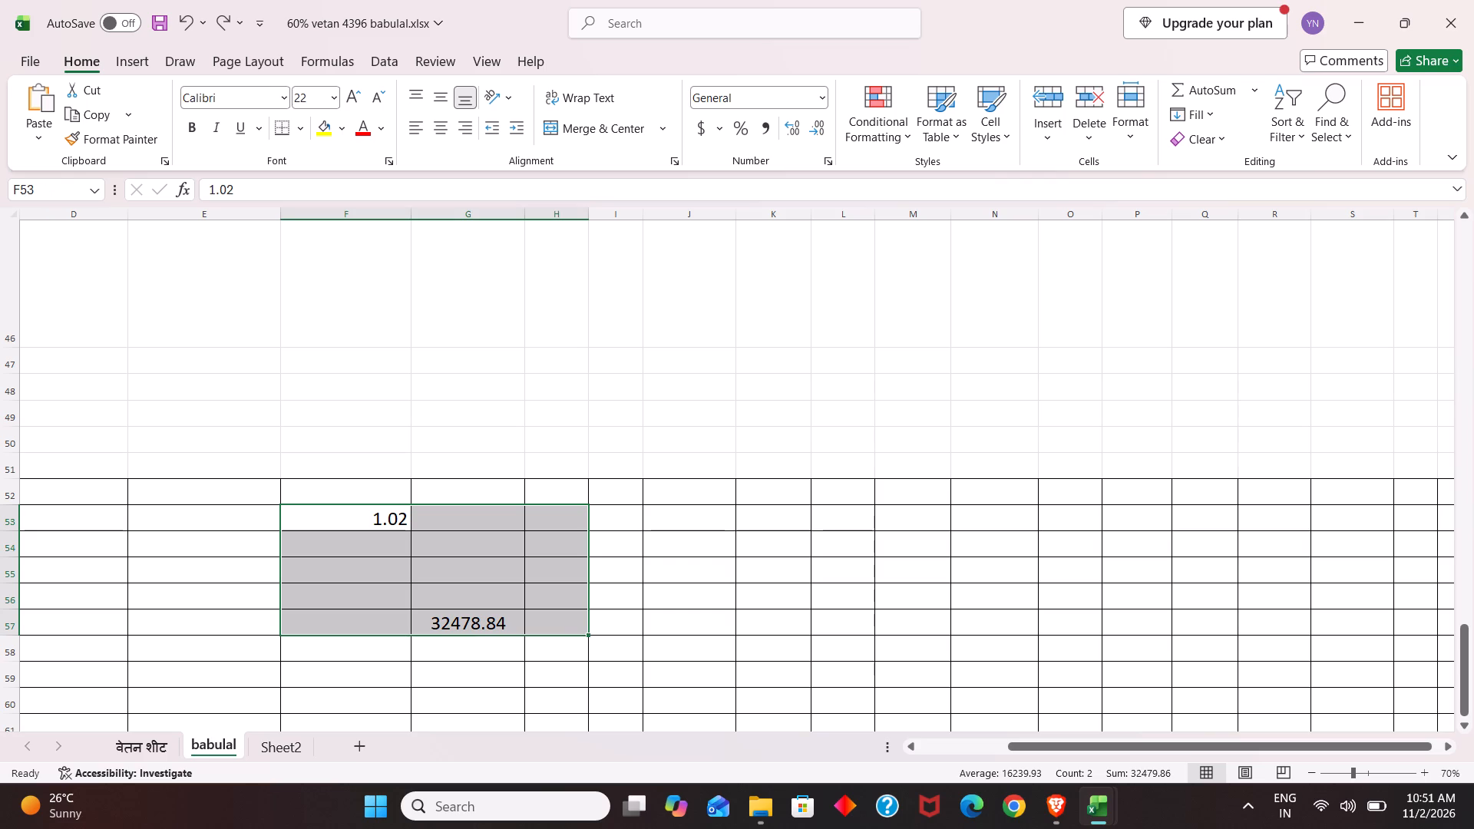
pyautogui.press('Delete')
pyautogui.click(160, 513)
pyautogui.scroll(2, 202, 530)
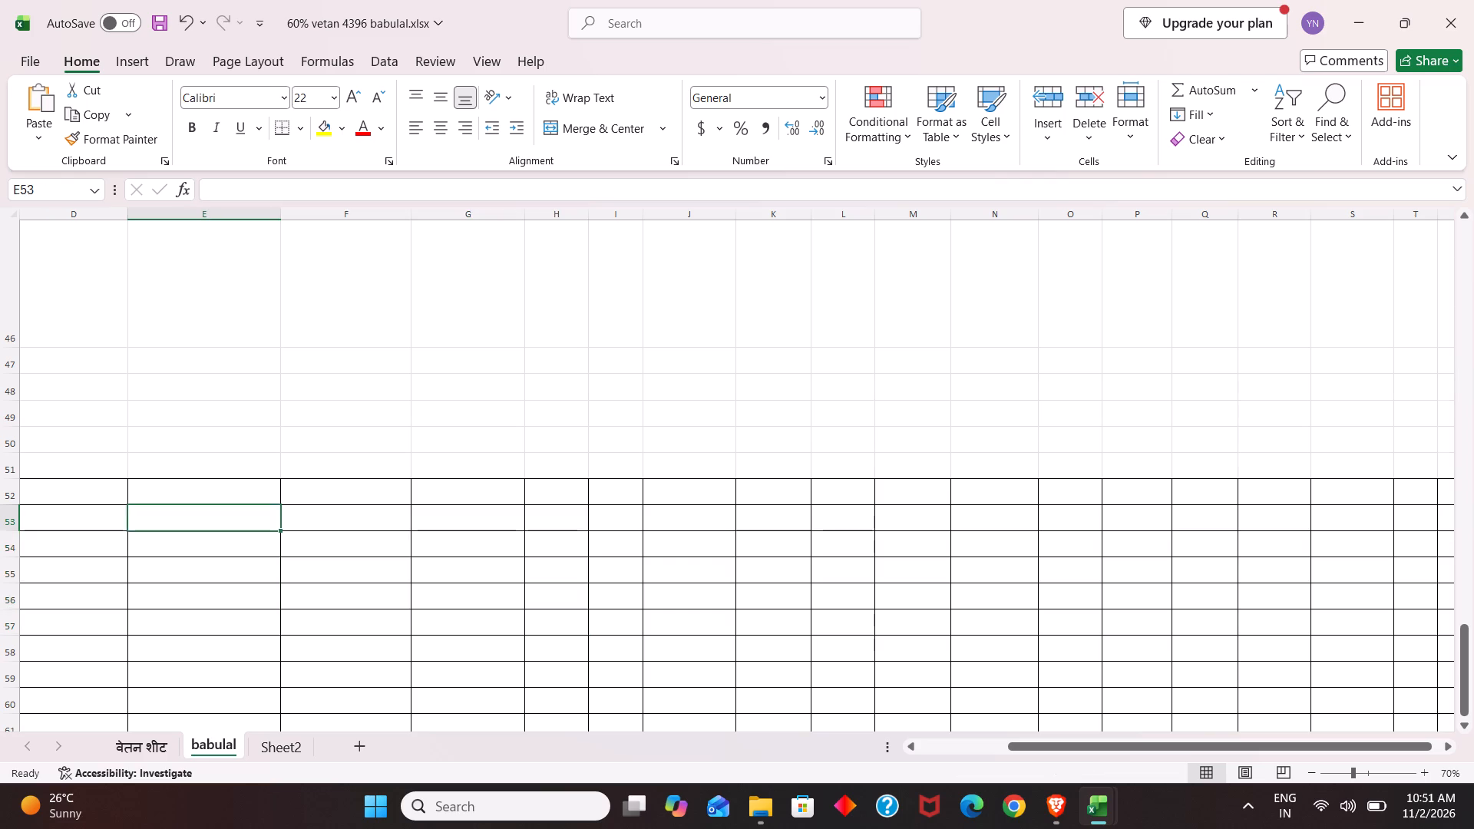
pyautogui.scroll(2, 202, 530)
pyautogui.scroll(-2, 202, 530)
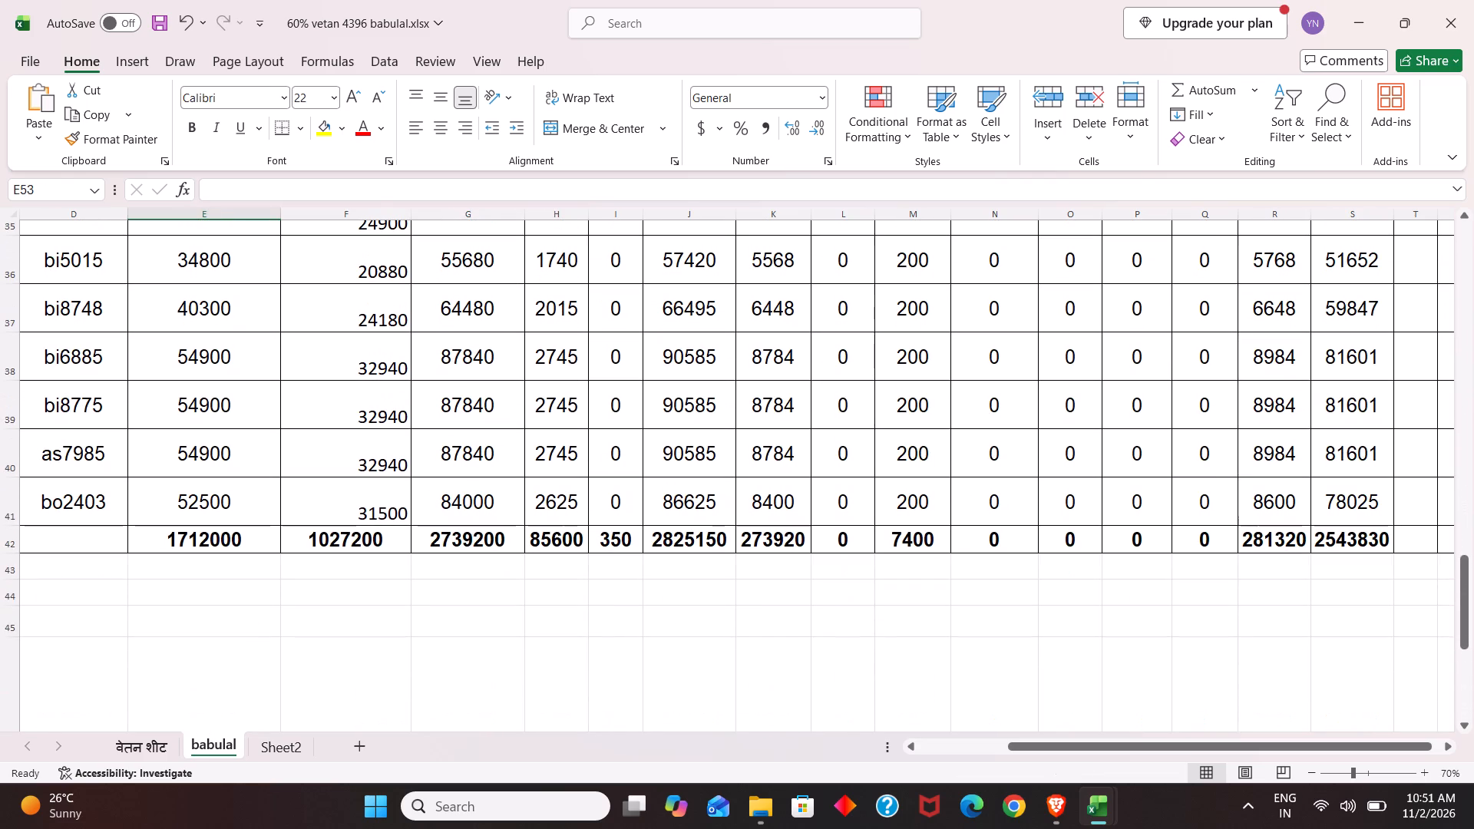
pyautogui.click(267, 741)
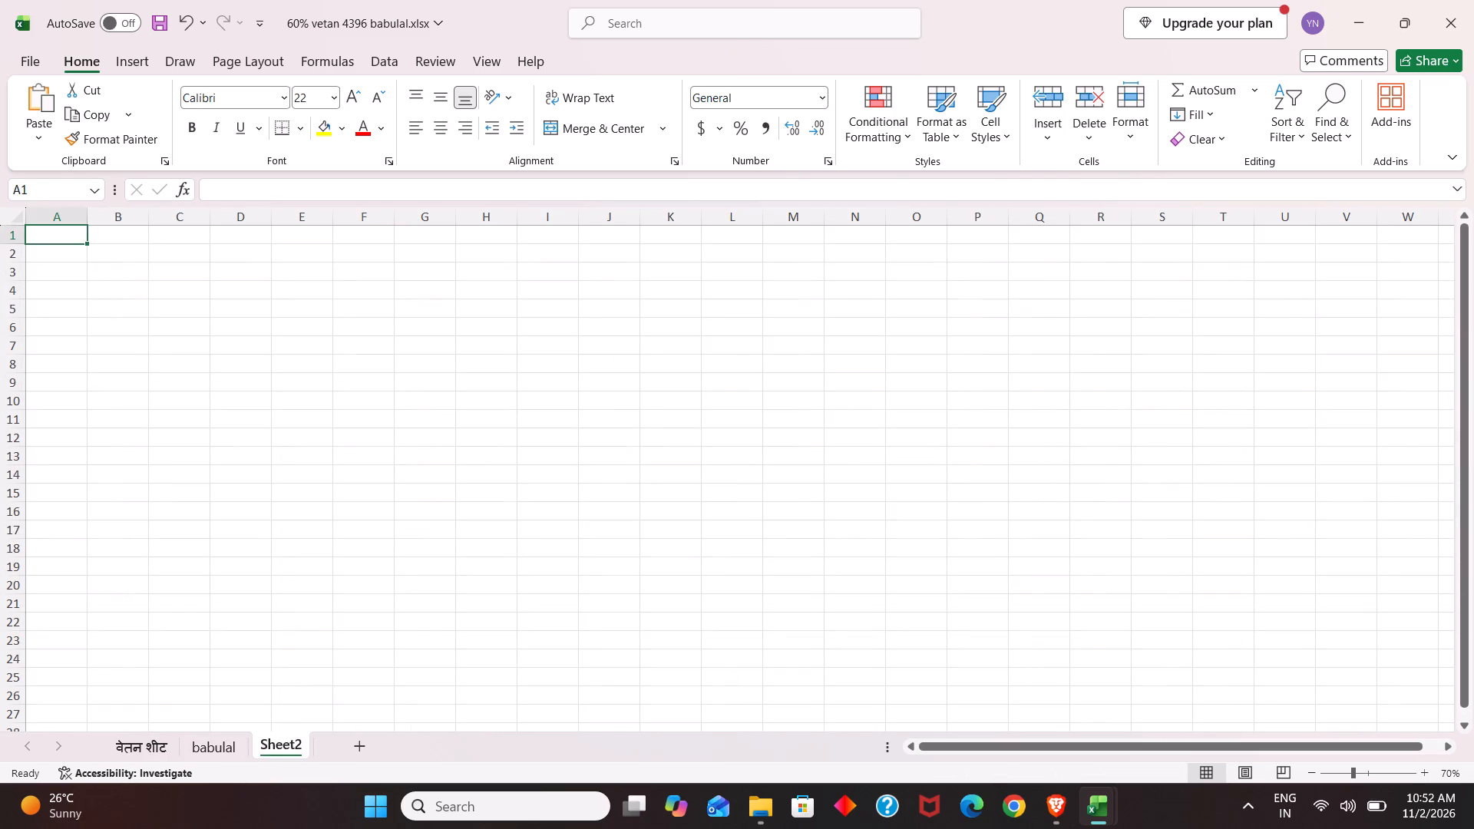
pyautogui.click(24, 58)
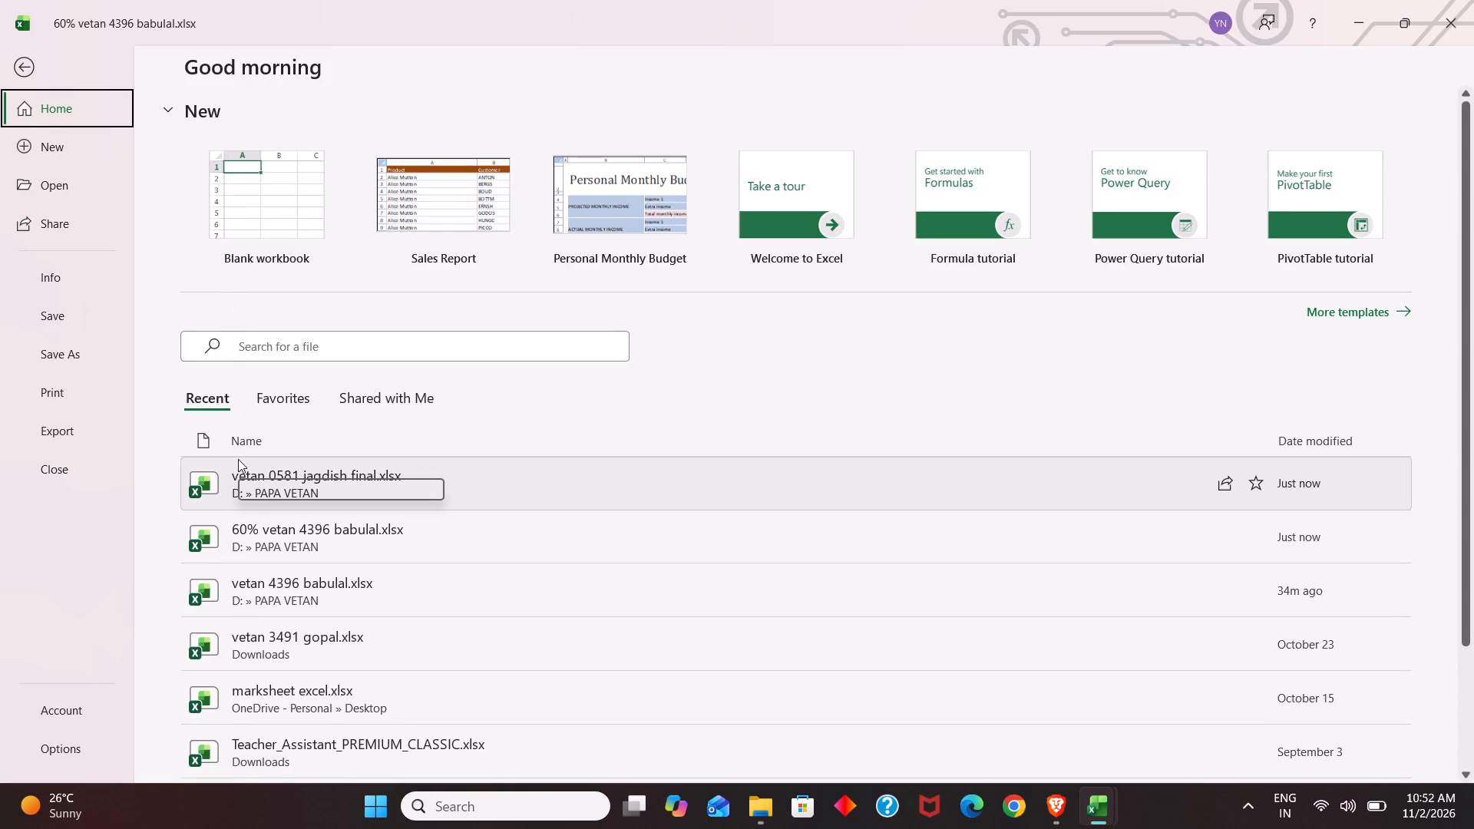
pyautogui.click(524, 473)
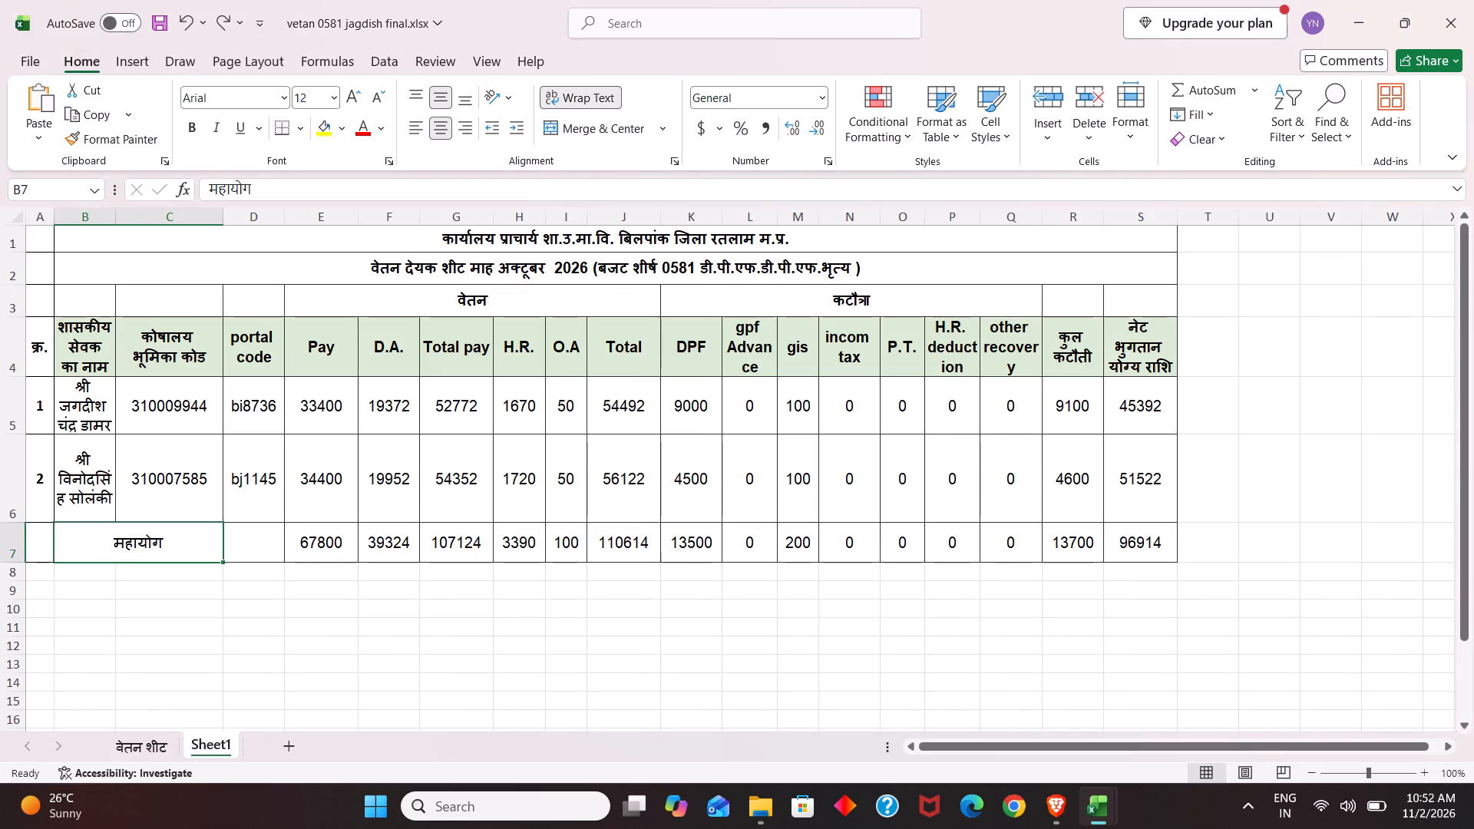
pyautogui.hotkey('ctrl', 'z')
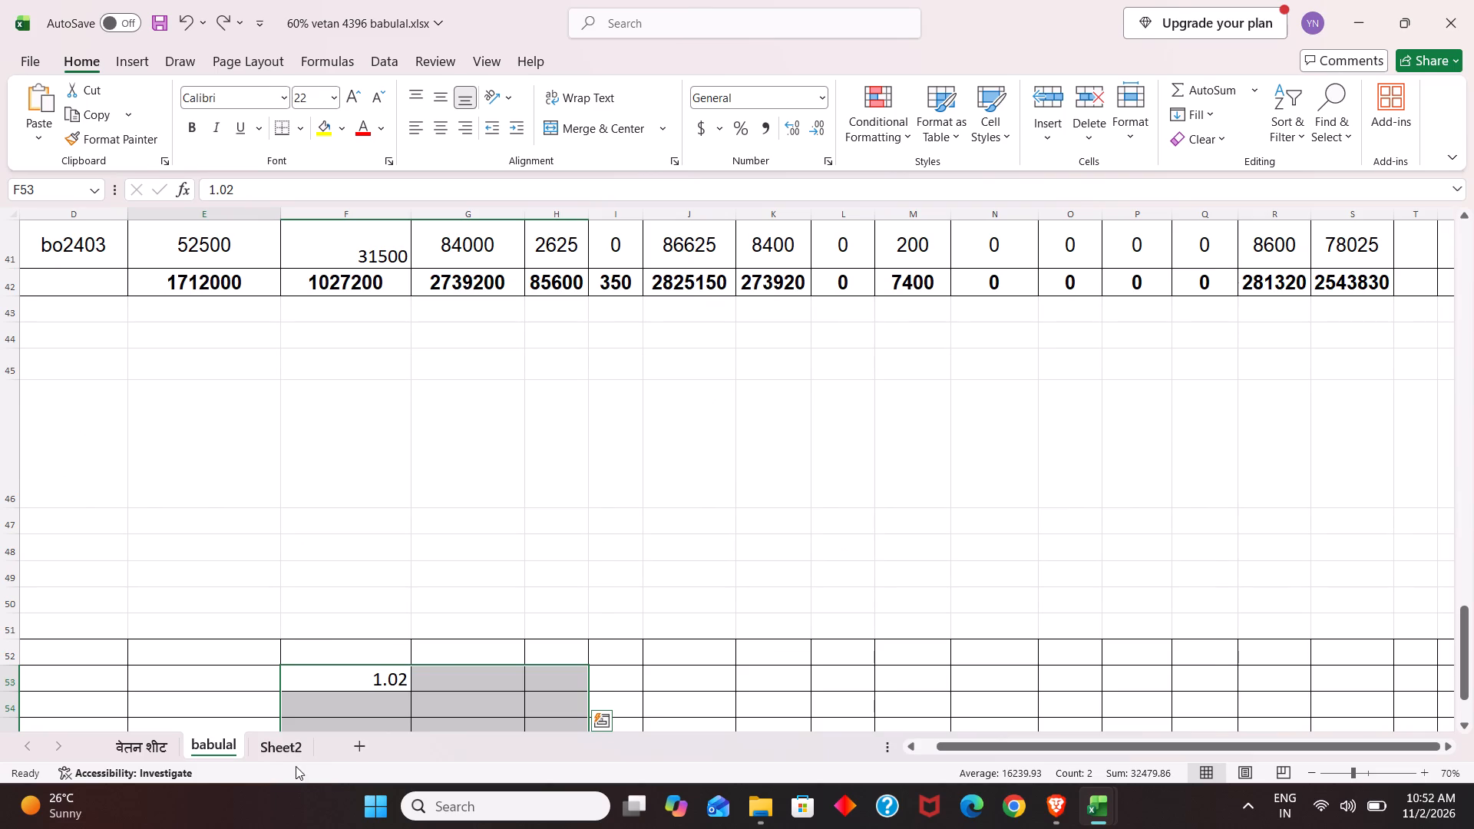
pyautogui.click(286, 748)
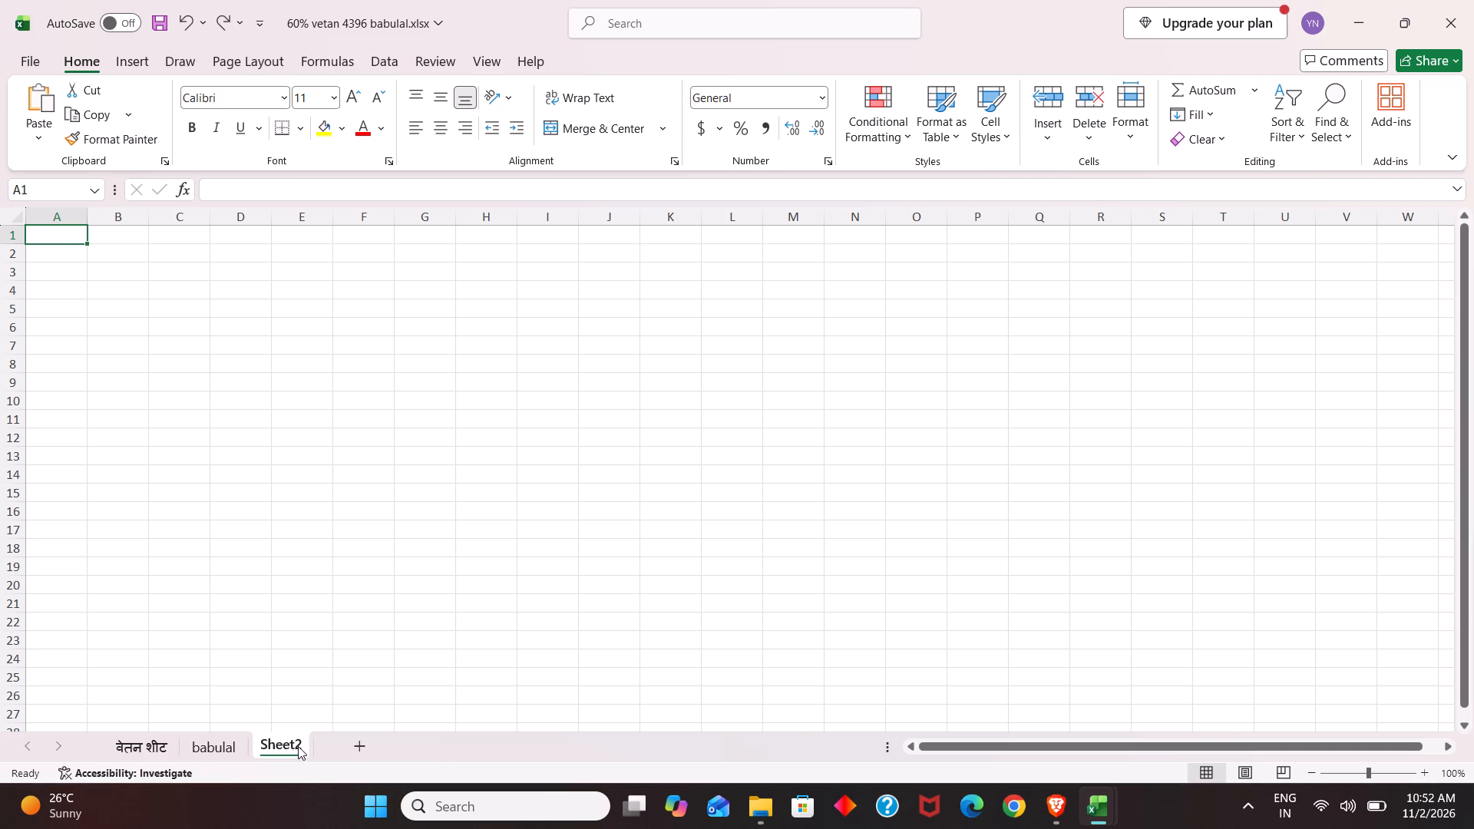
pyautogui.click(200, 737)
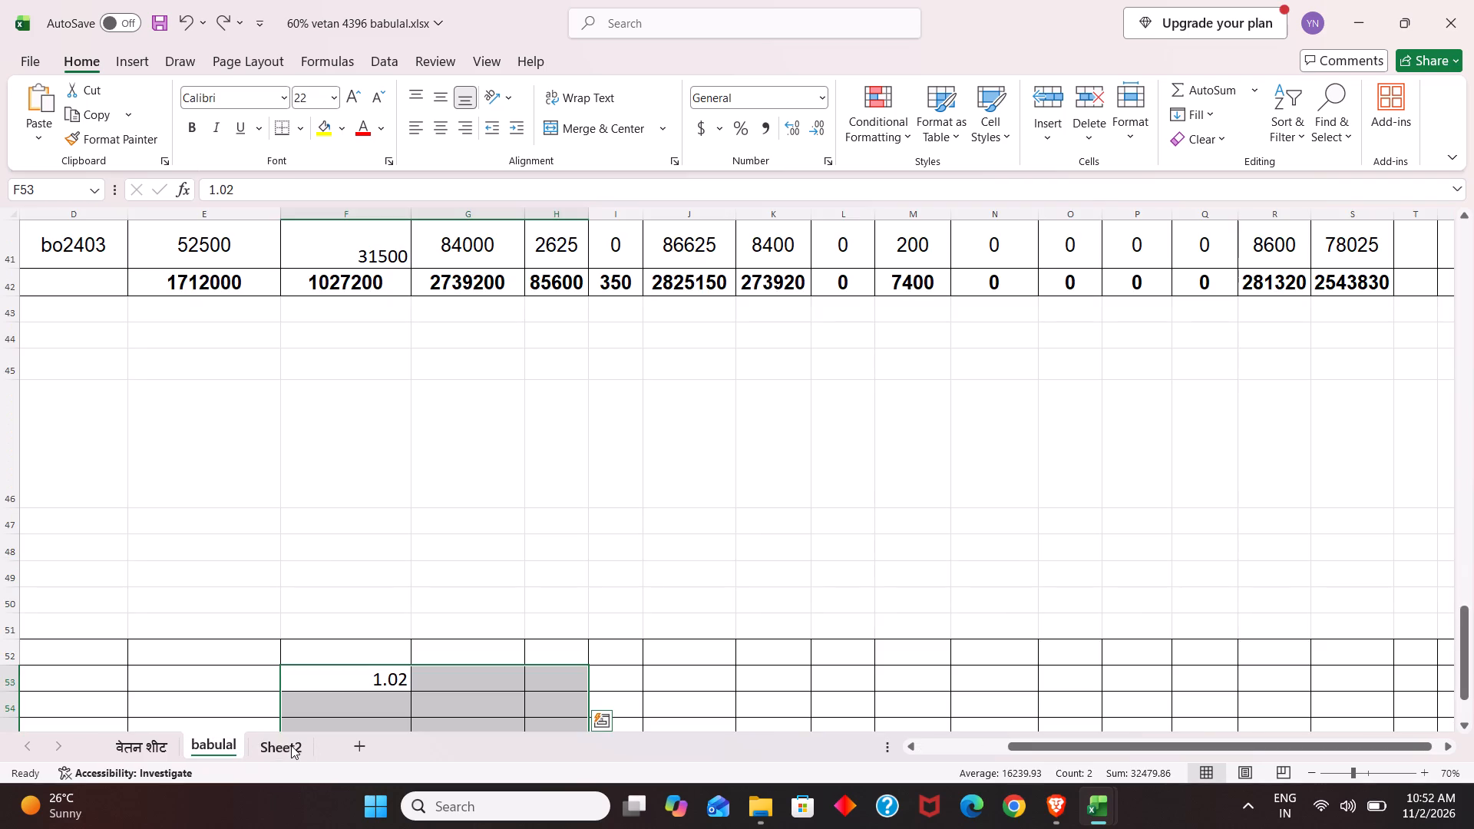
pyautogui.click(291, 745)
pyautogui.click(308, 745)
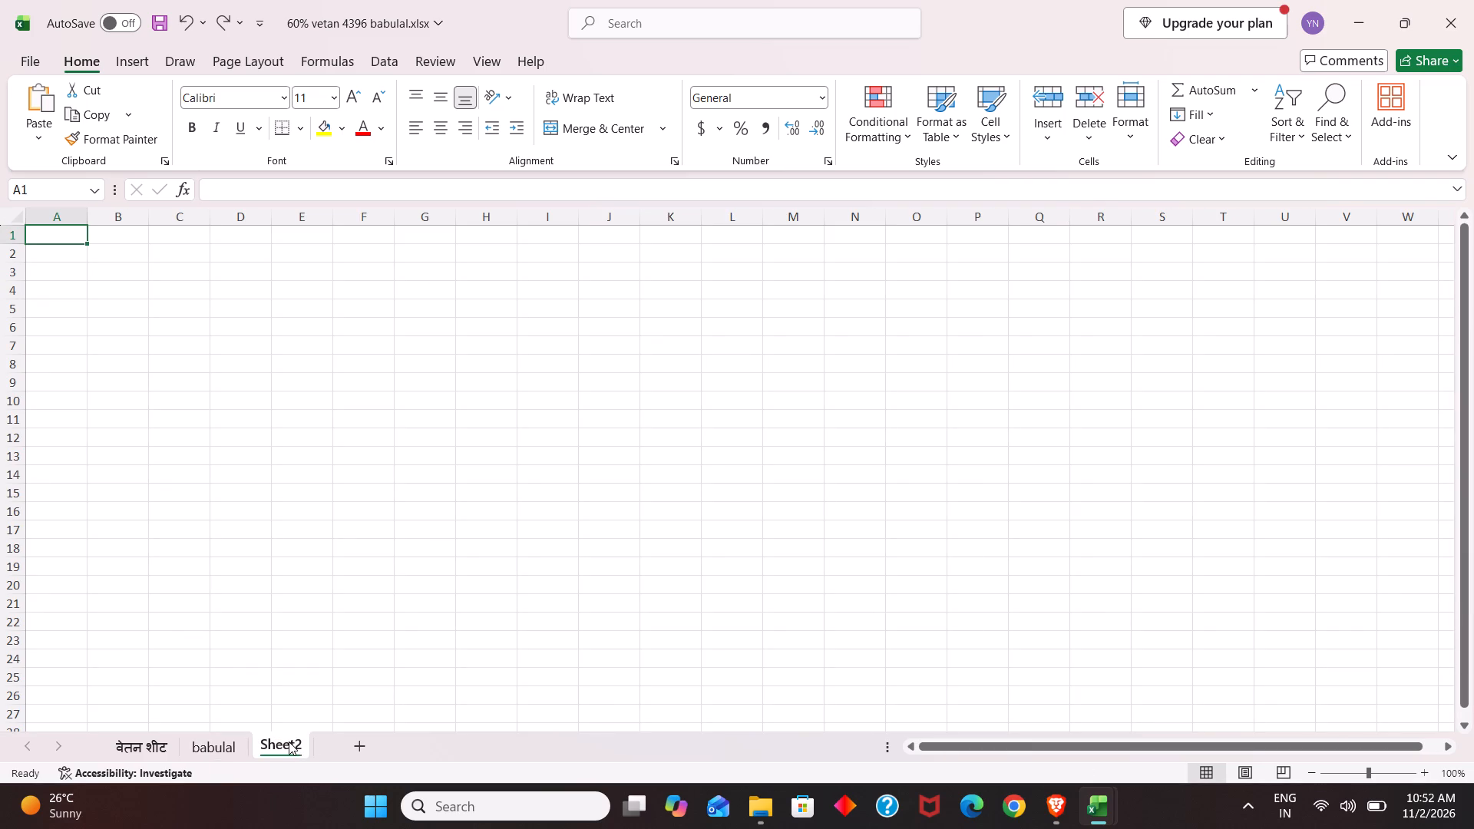
pyautogui.moveTo(289, 741); pyautogui.dragTo(317, 705)
pyautogui.click(280, 760)
pyautogui.click(280, 745)
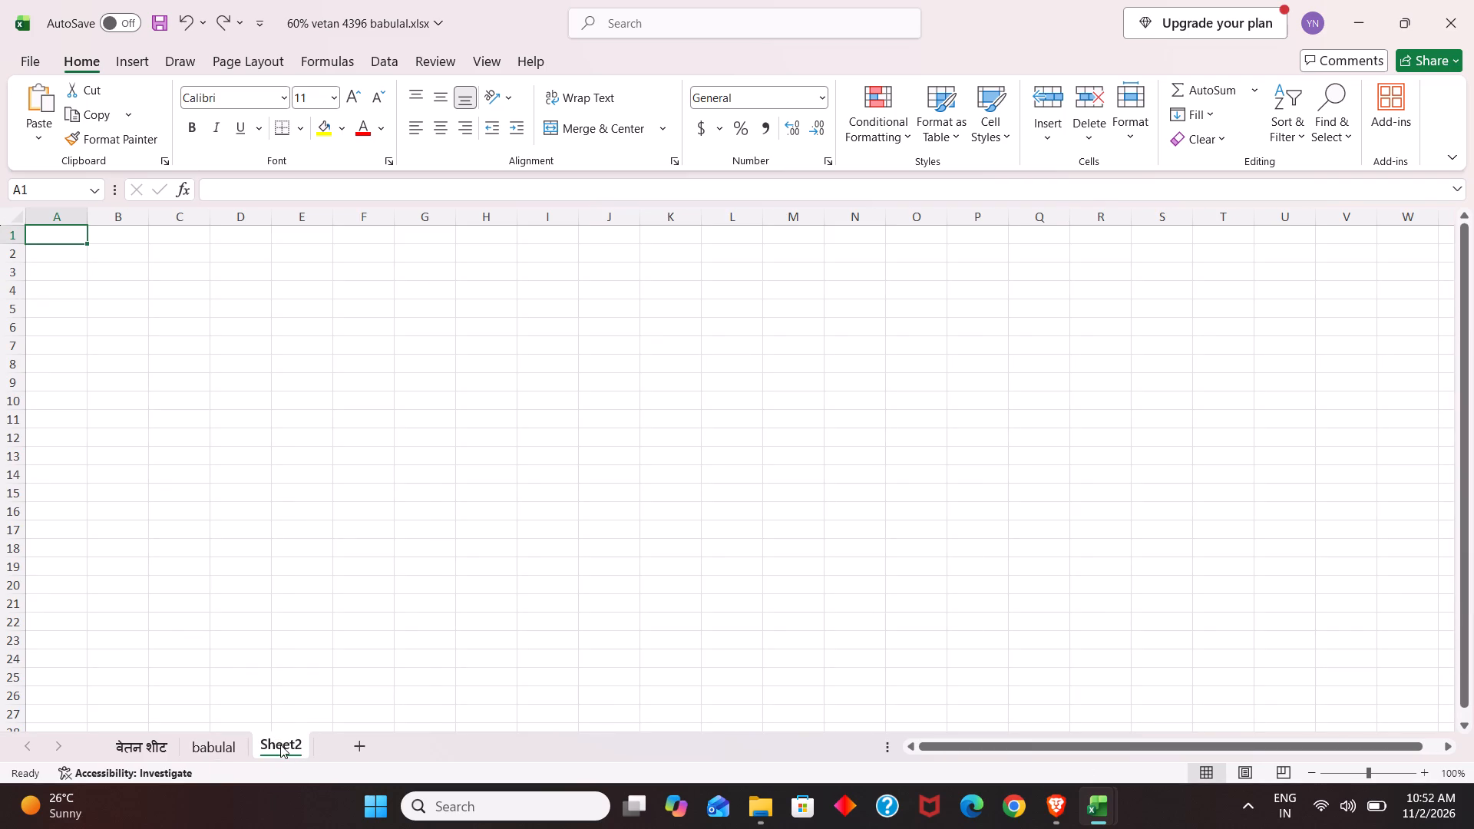
pyautogui.rightClick(280, 745)
pyautogui.click(325, 507)
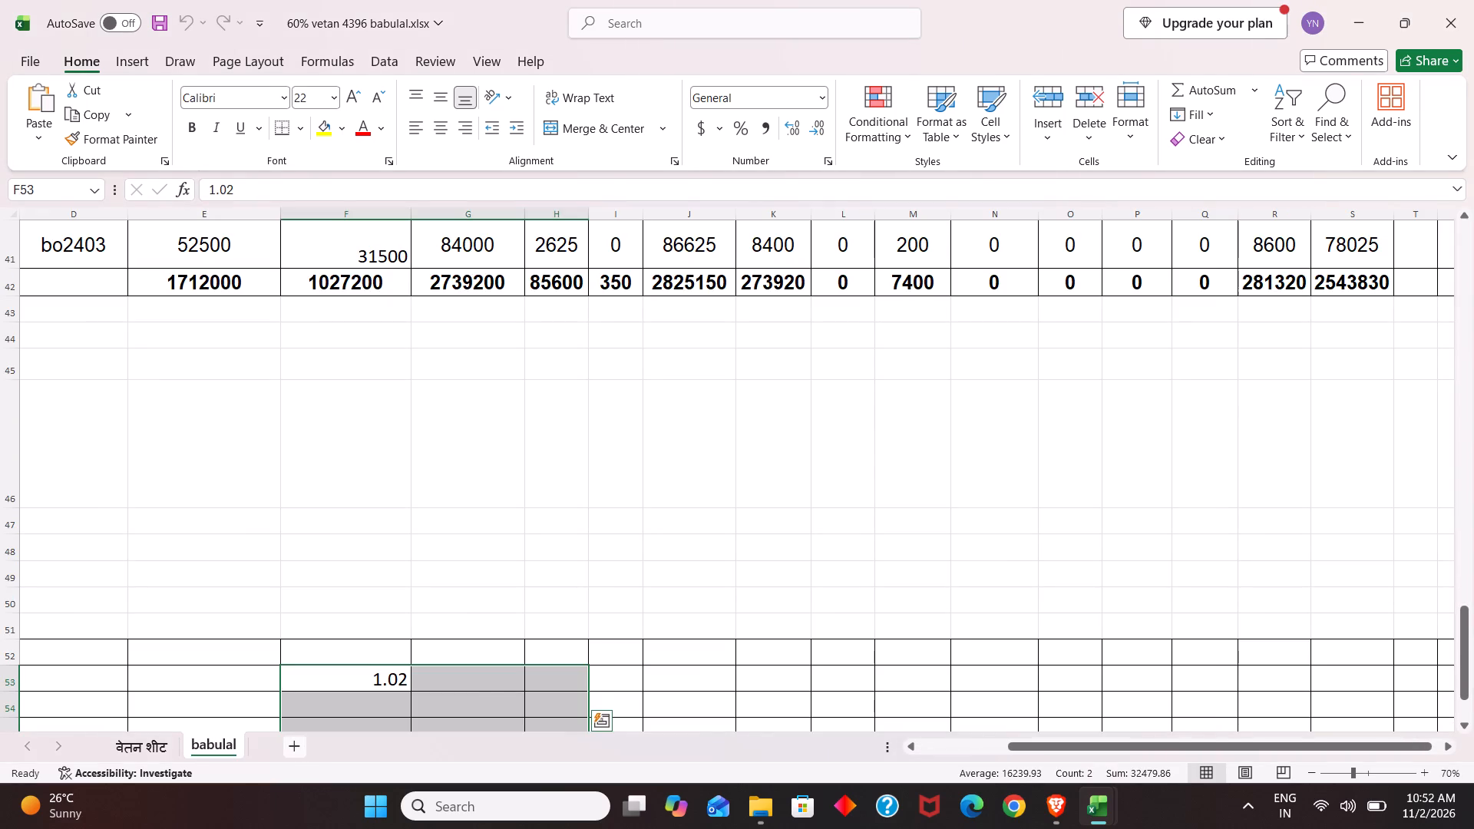
# Clear the stray values in cells F53:H57 below the babulal salary table.
pyautogui.scroll(-2, 336, 678)
pyautogui.press('Delete')
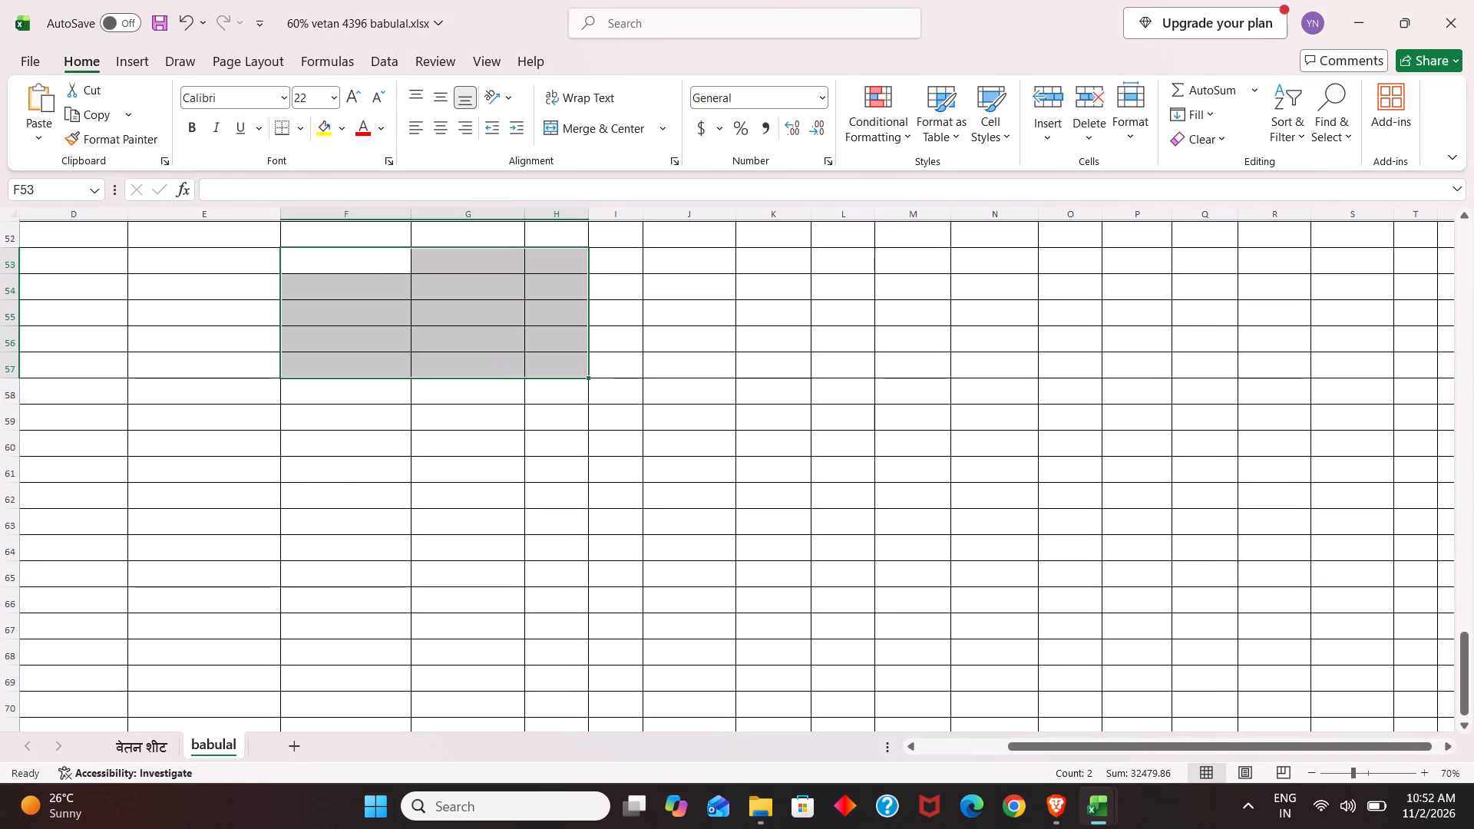
pyautogui.scroll(6, 303, 570)
pyautogui.scroll(-2, 303, 569)
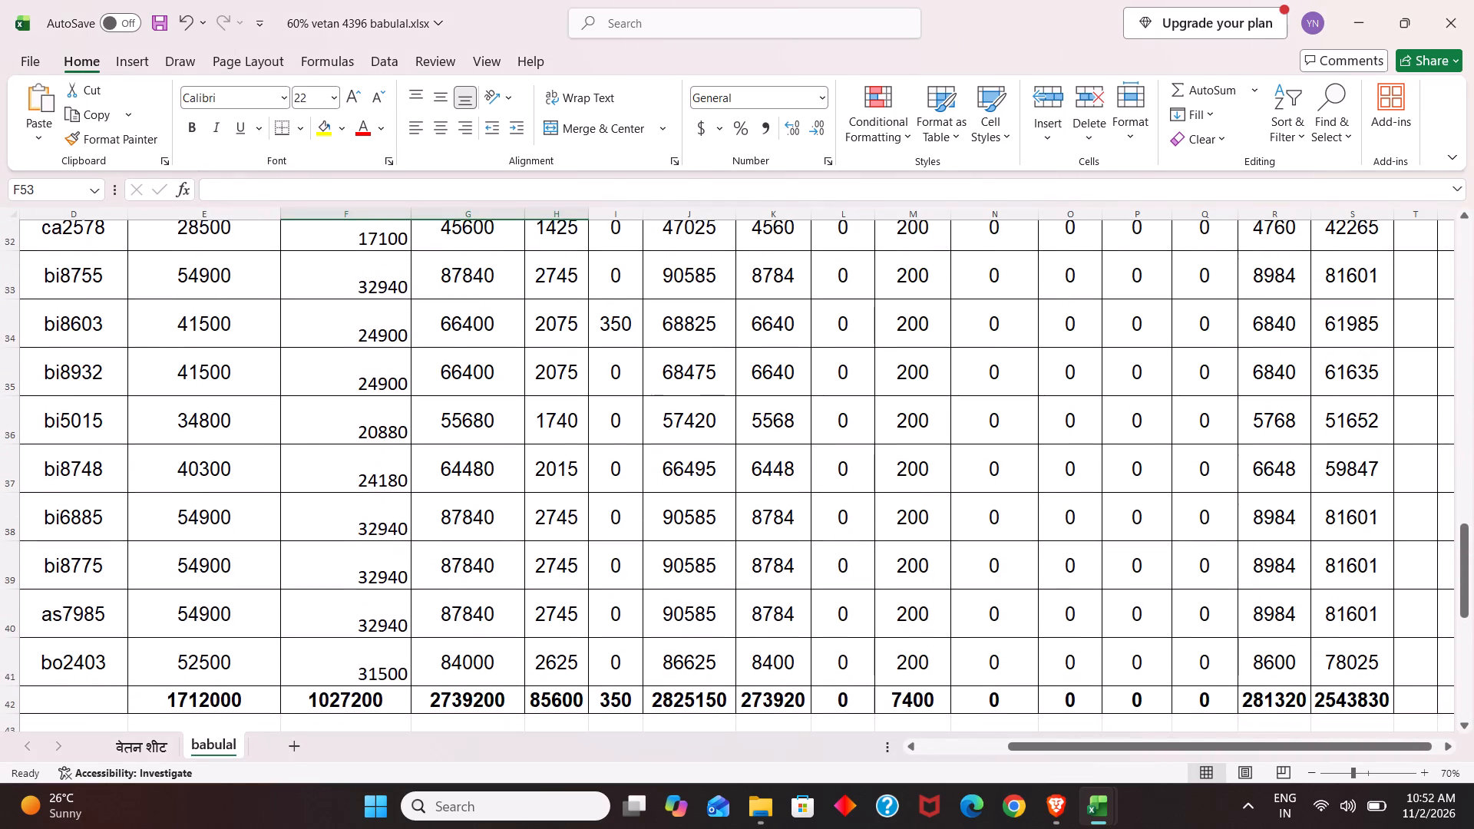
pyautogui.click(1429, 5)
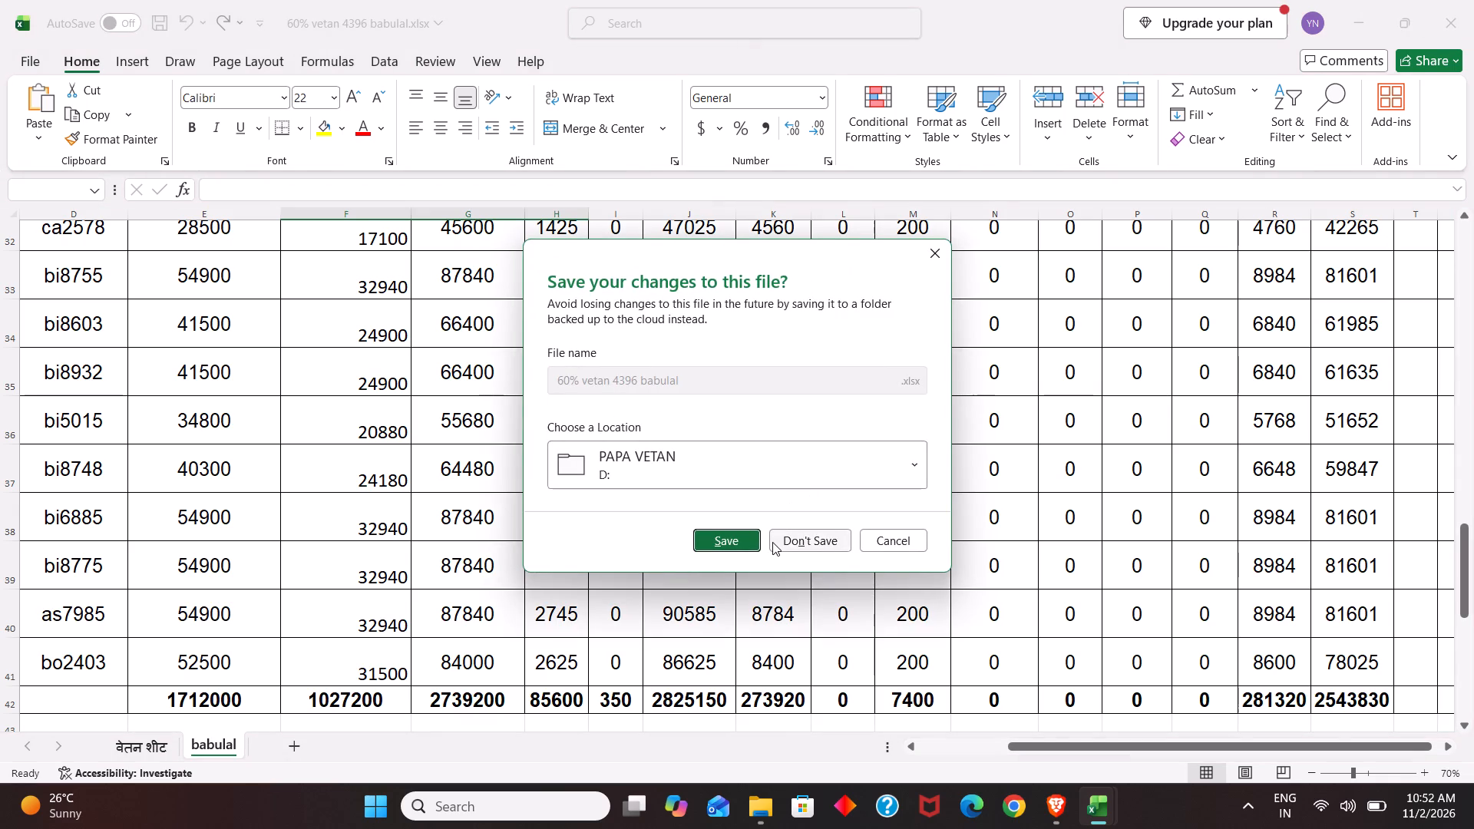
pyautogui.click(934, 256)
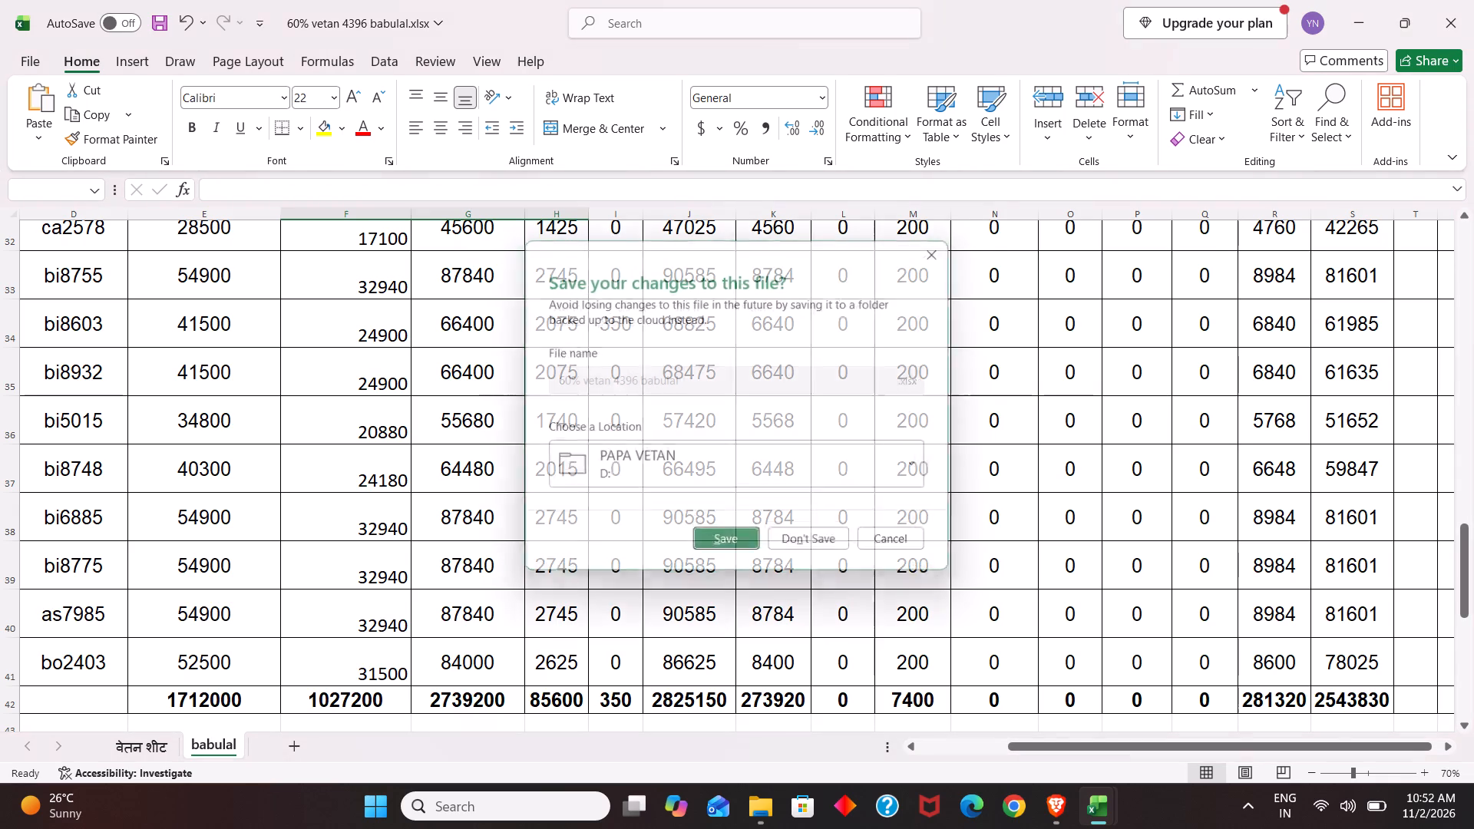
# Centre the contents of the whole babulal salary table both vertically and horizontally, including the D.A. column.
pyautogui.scroll(-2, 368, 544)
pyautogui.scroll(6, 368, 544)
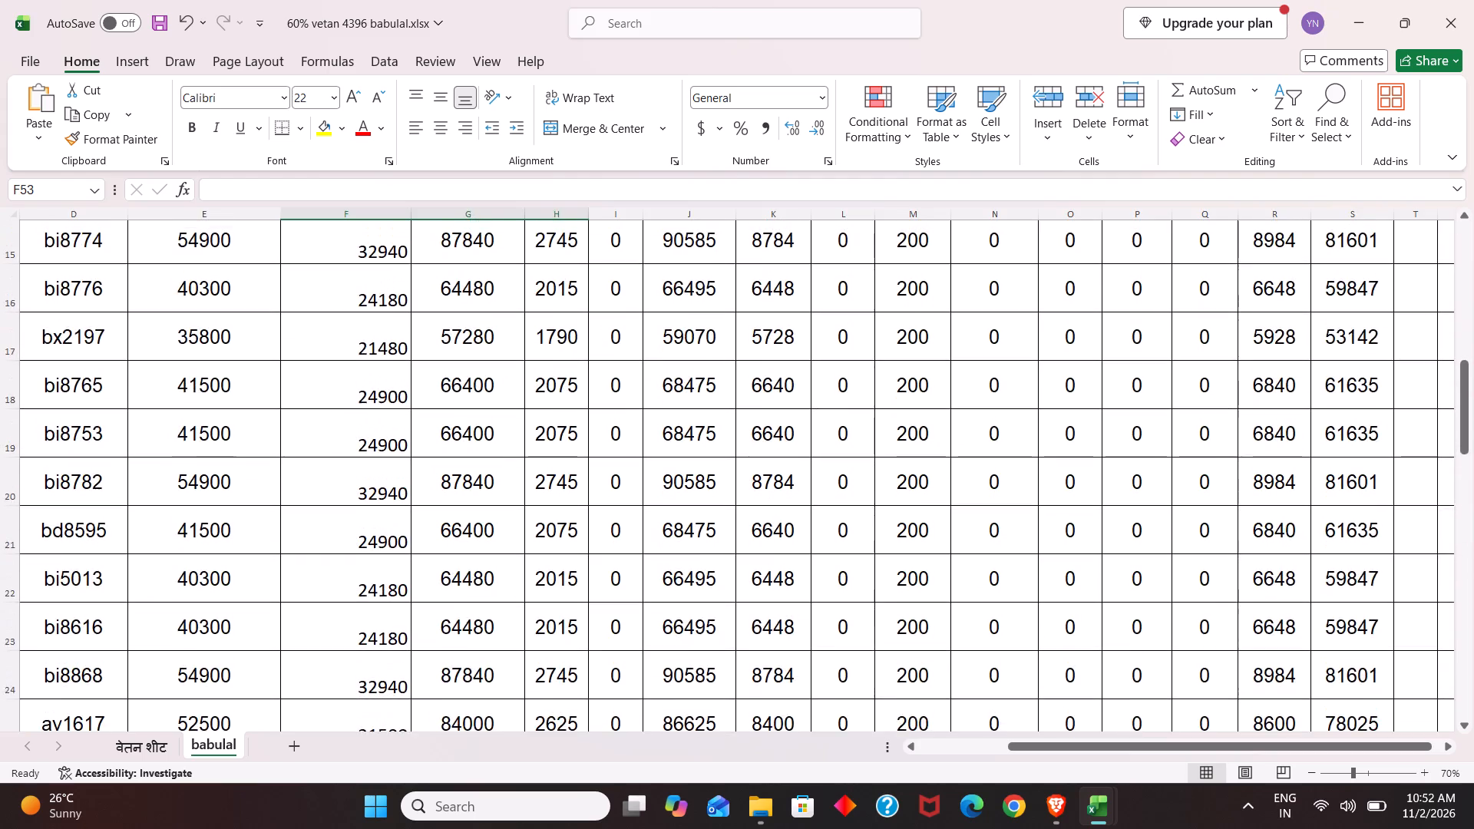
pyautogui.scroll(5, 314, 498)
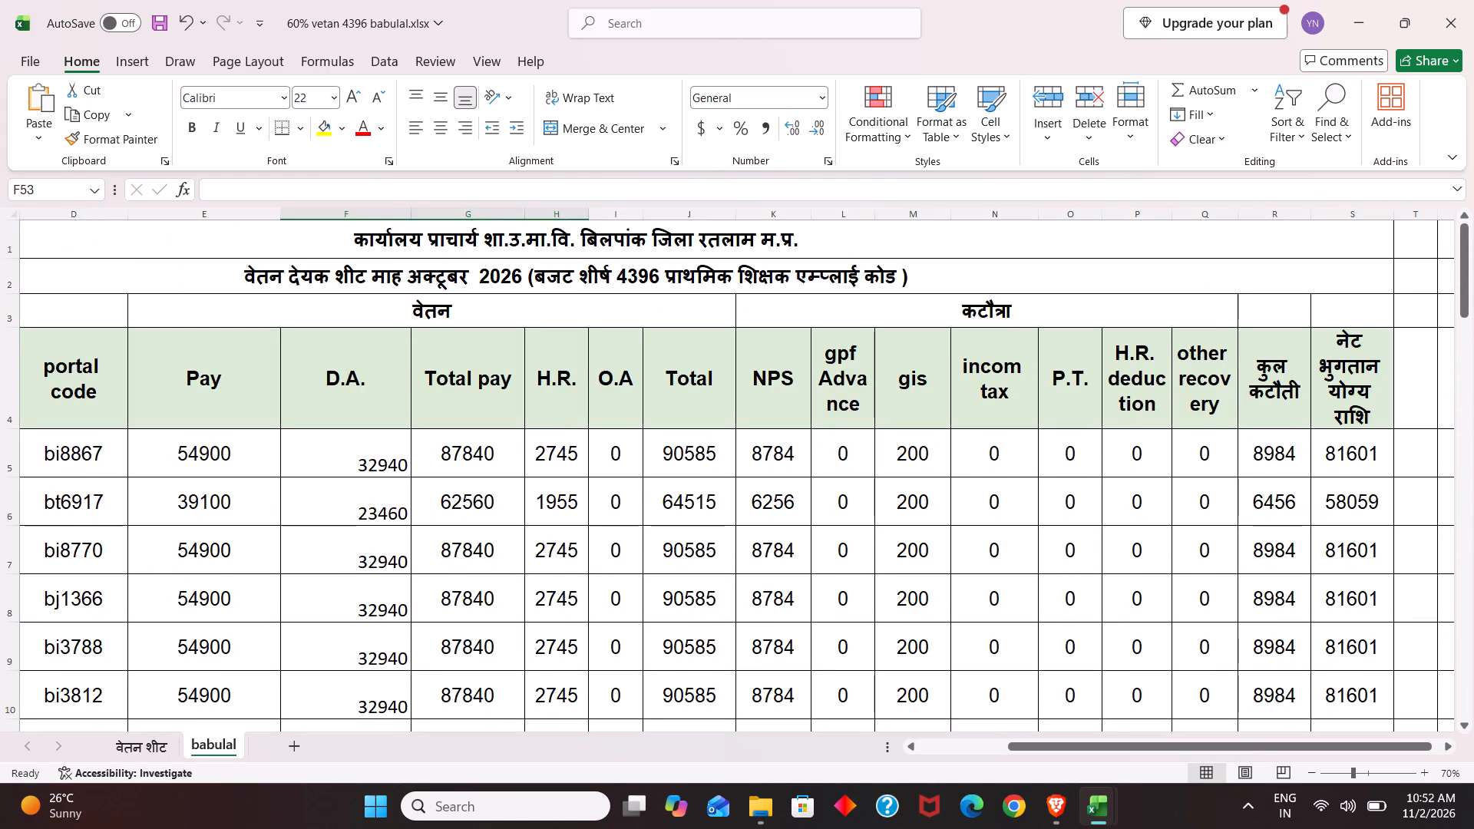
pyautogui.click(223, 454)
pyautogui.click(409, 463)
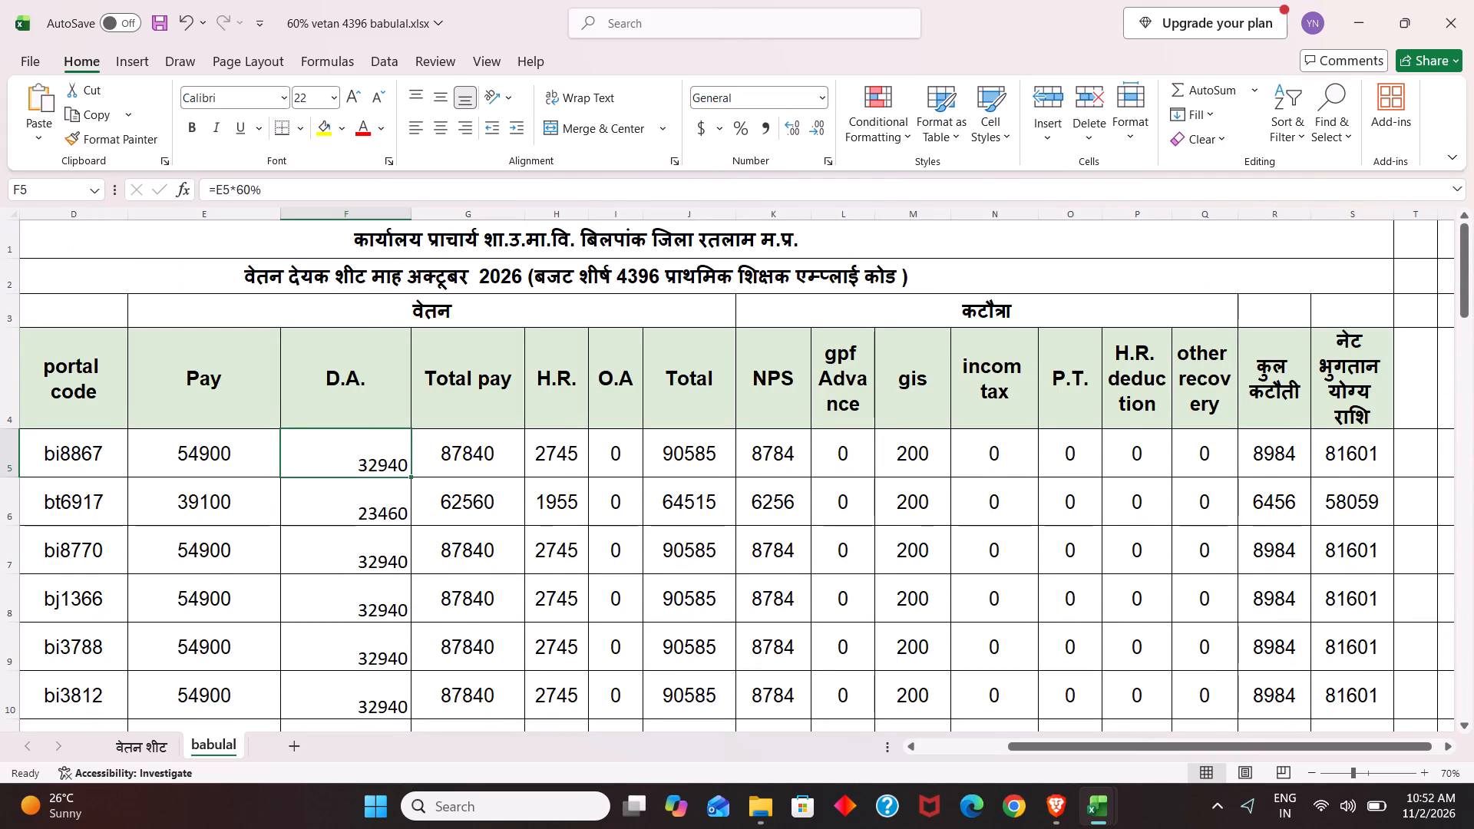
pyautogui.hotkey('ctrl', 'a')
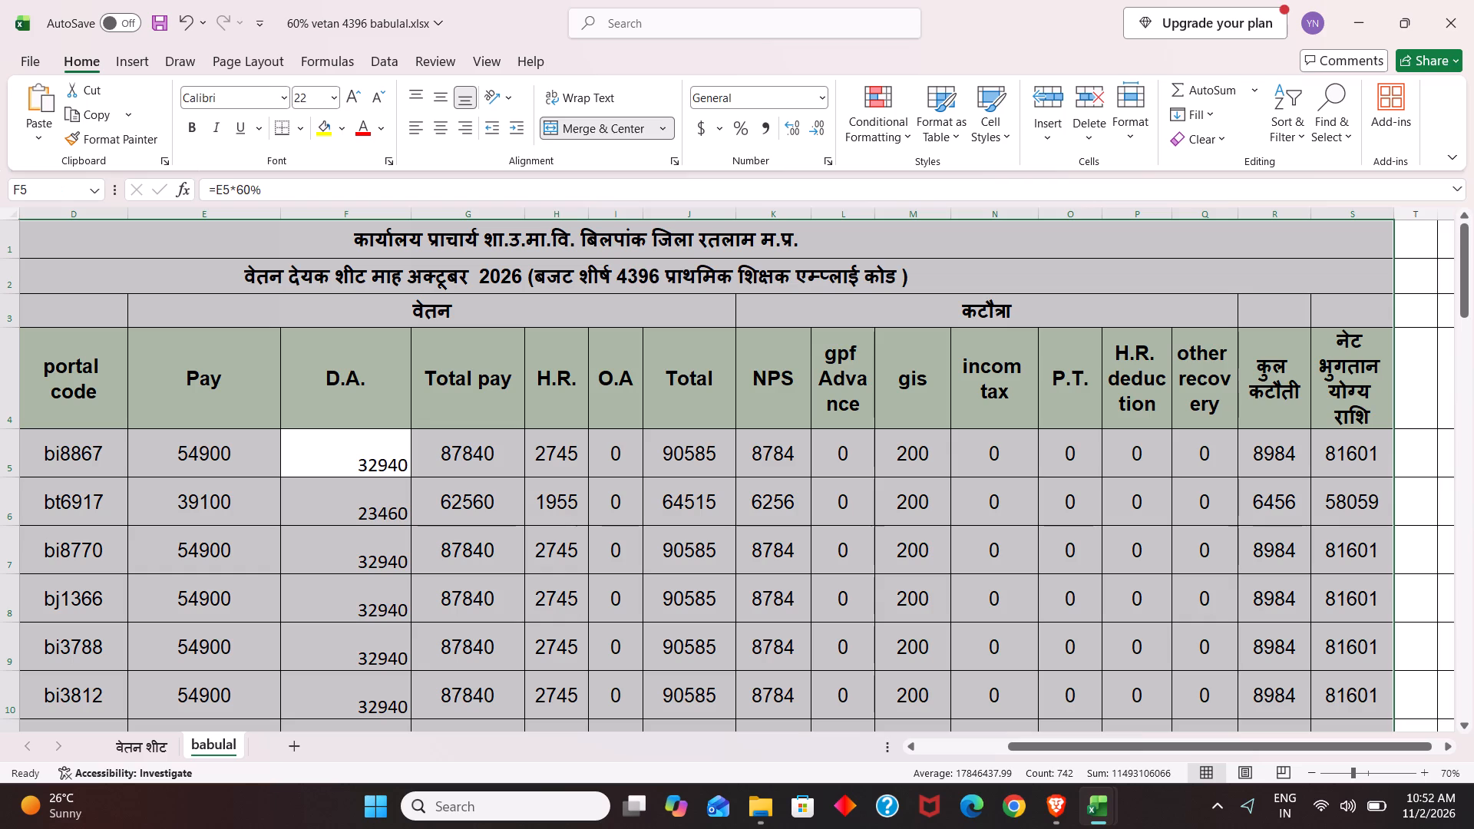
pyautogui.click(440, 94)
pyautogui.click(442, 132)
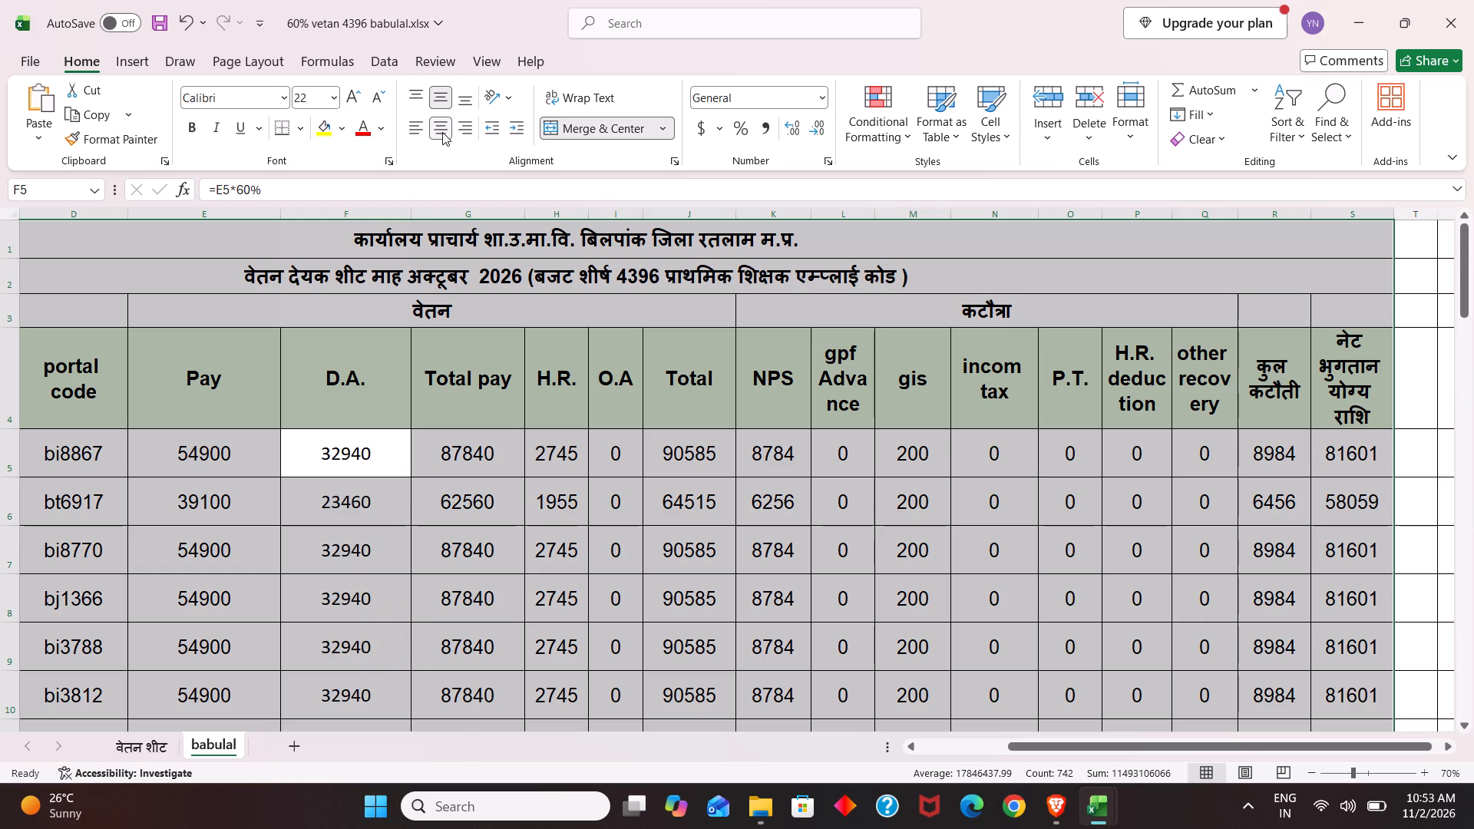
pyautogui.click(515, 477)
pyautogui.scroll(-5, 555, 481)
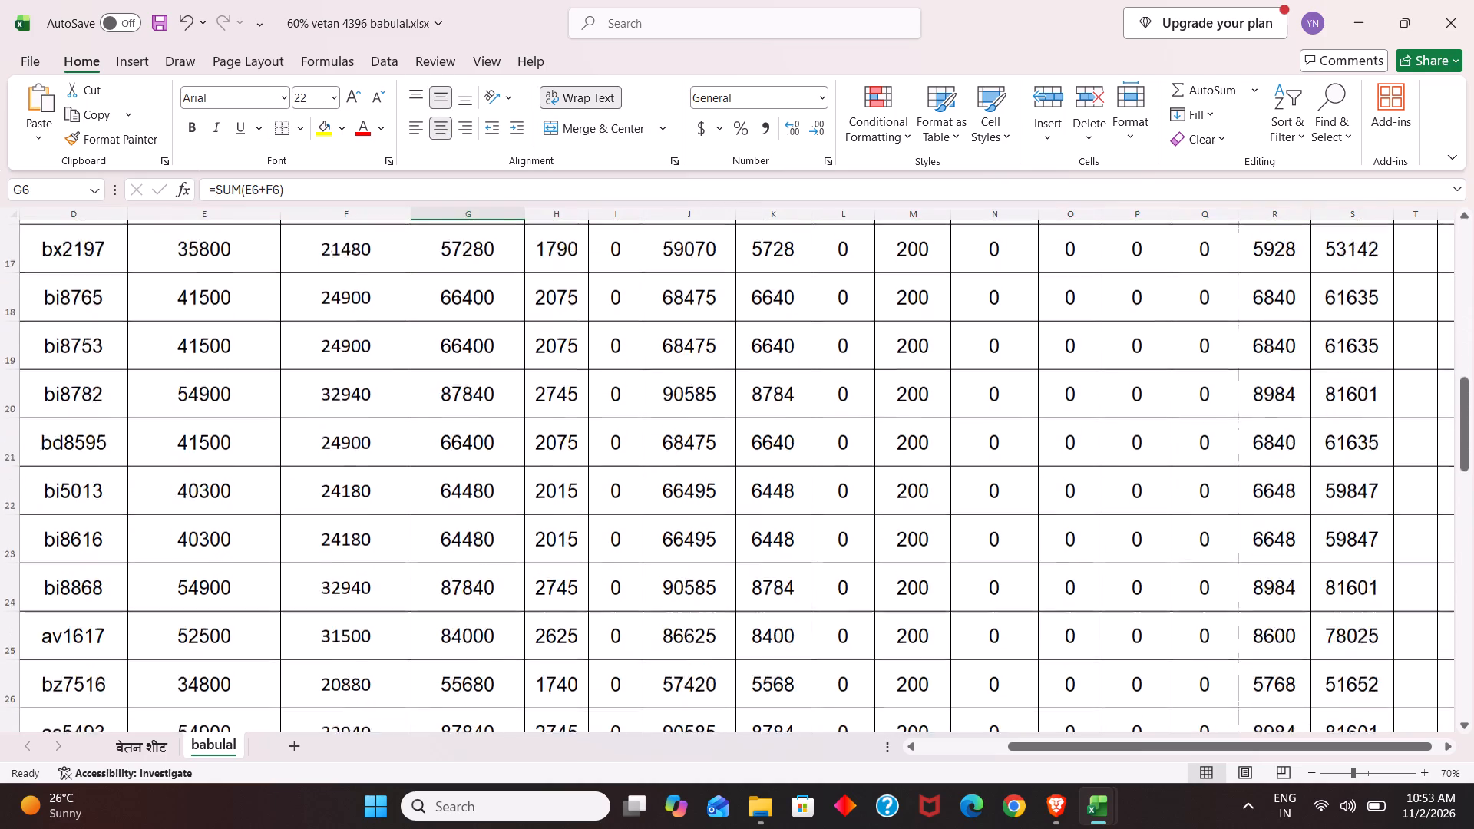
# Look over the babulal salary table, save the 60% vetan 4396 babulal workbook and close it.
pyautogui.scroll(-7, 555, 481)
pyautogui.scroll(3, 555, 481)
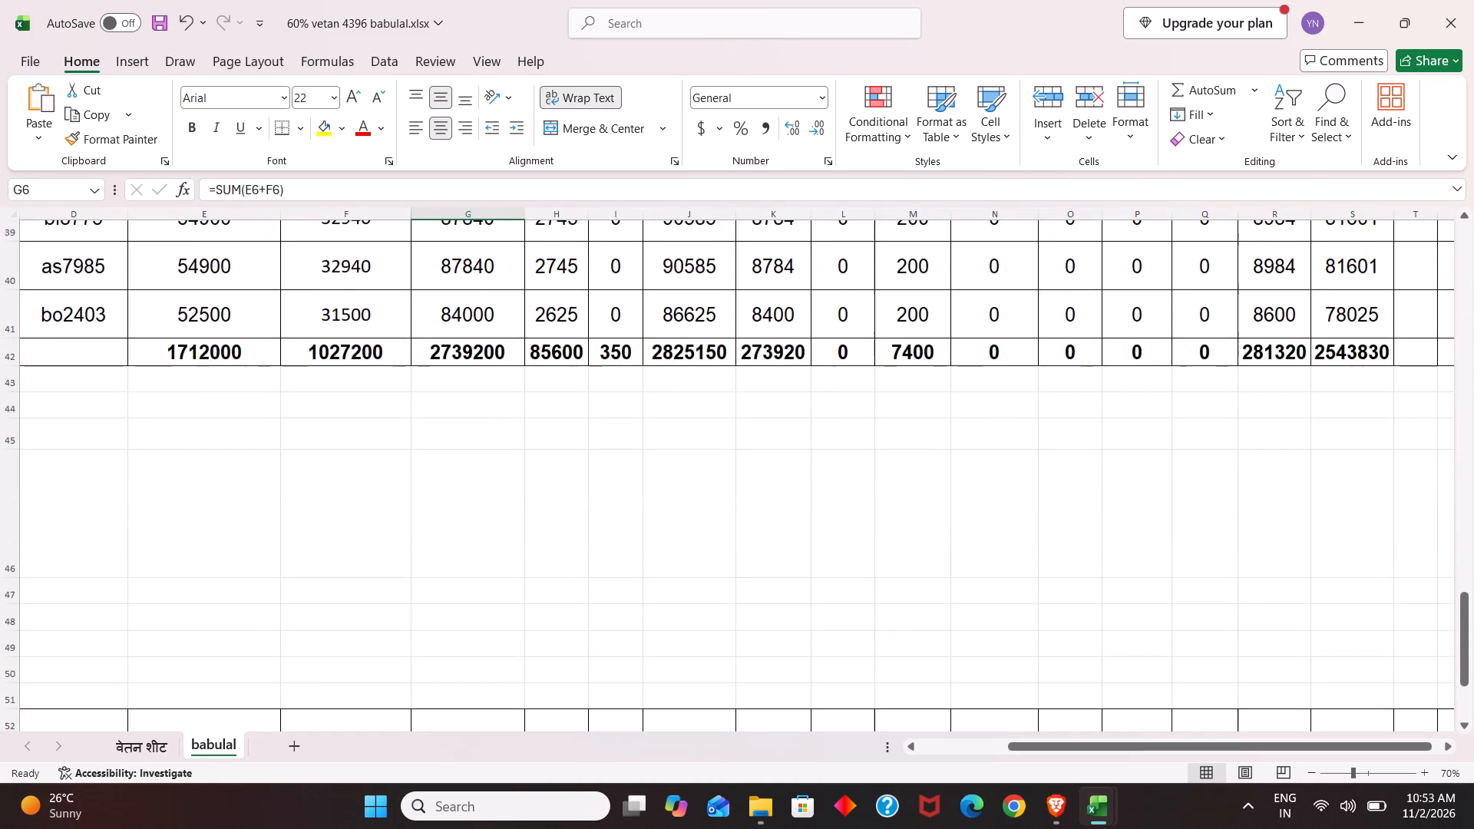
pyautogui.scroll(9, 555, 481)
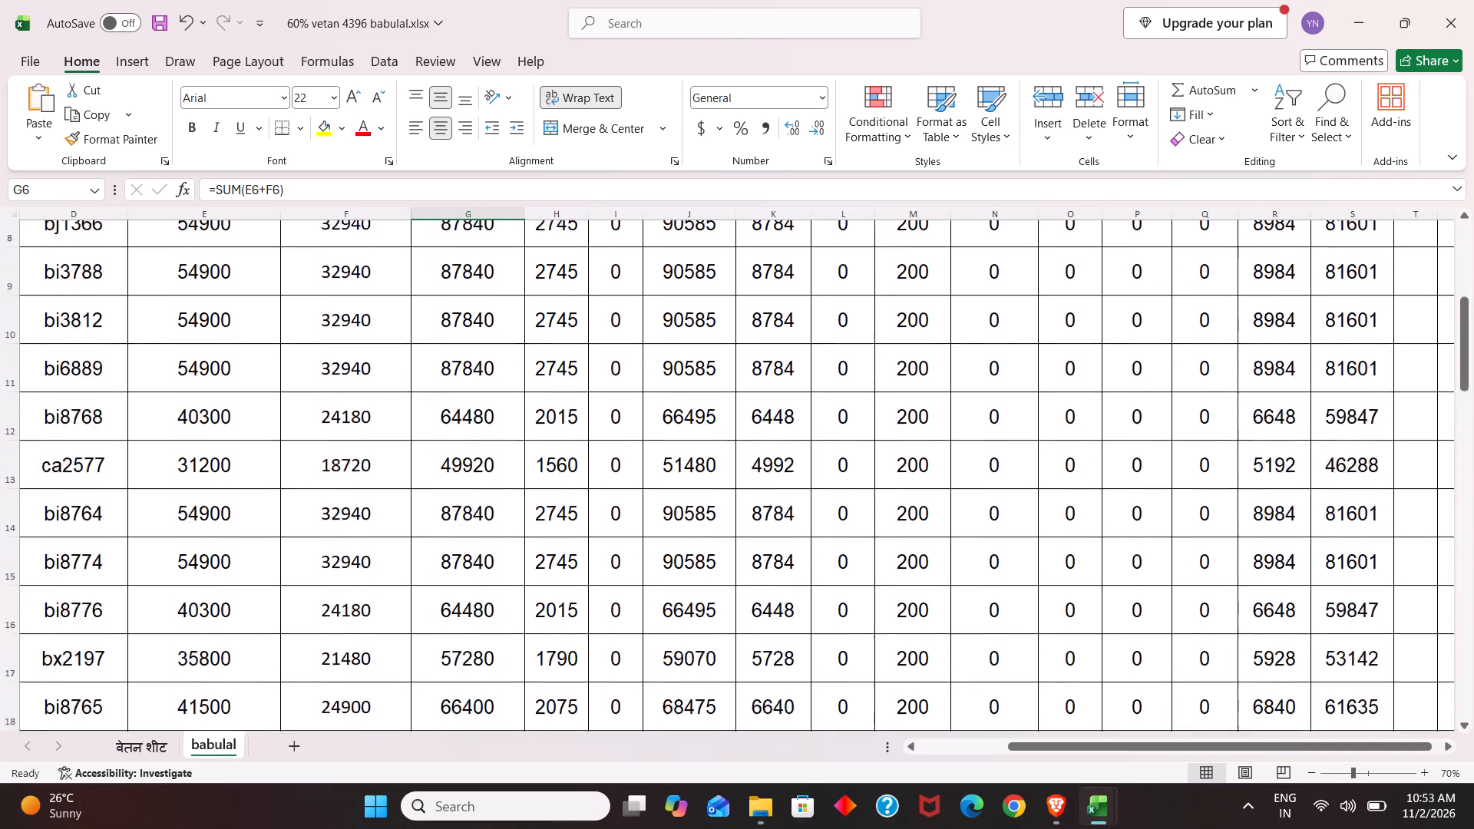
pyautogui.scroll(2, 555, 481)
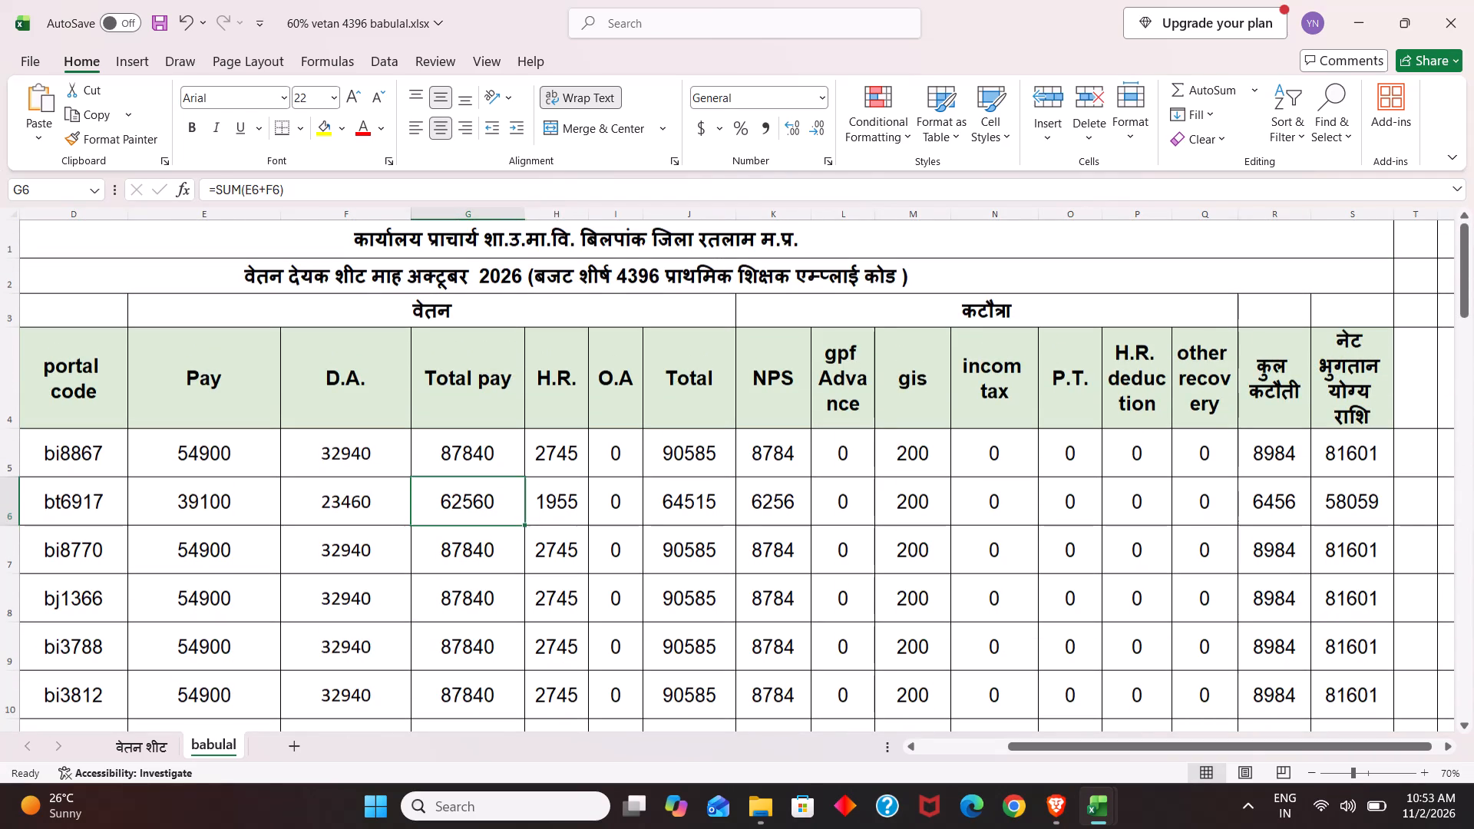
pyautogui.hotkey('ctrl', 's')
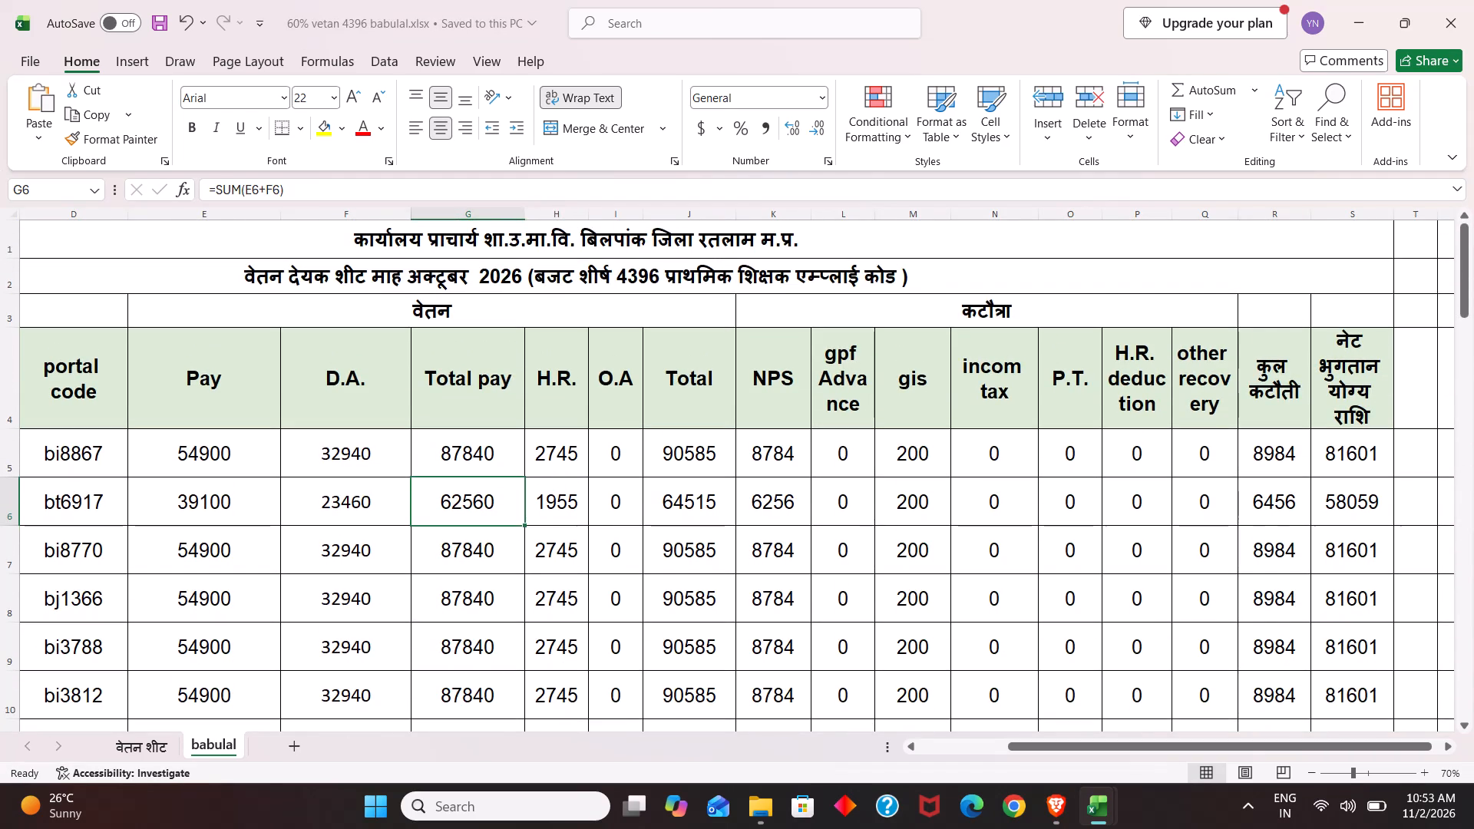
pyautogui.hotkey('ctrl', 's')
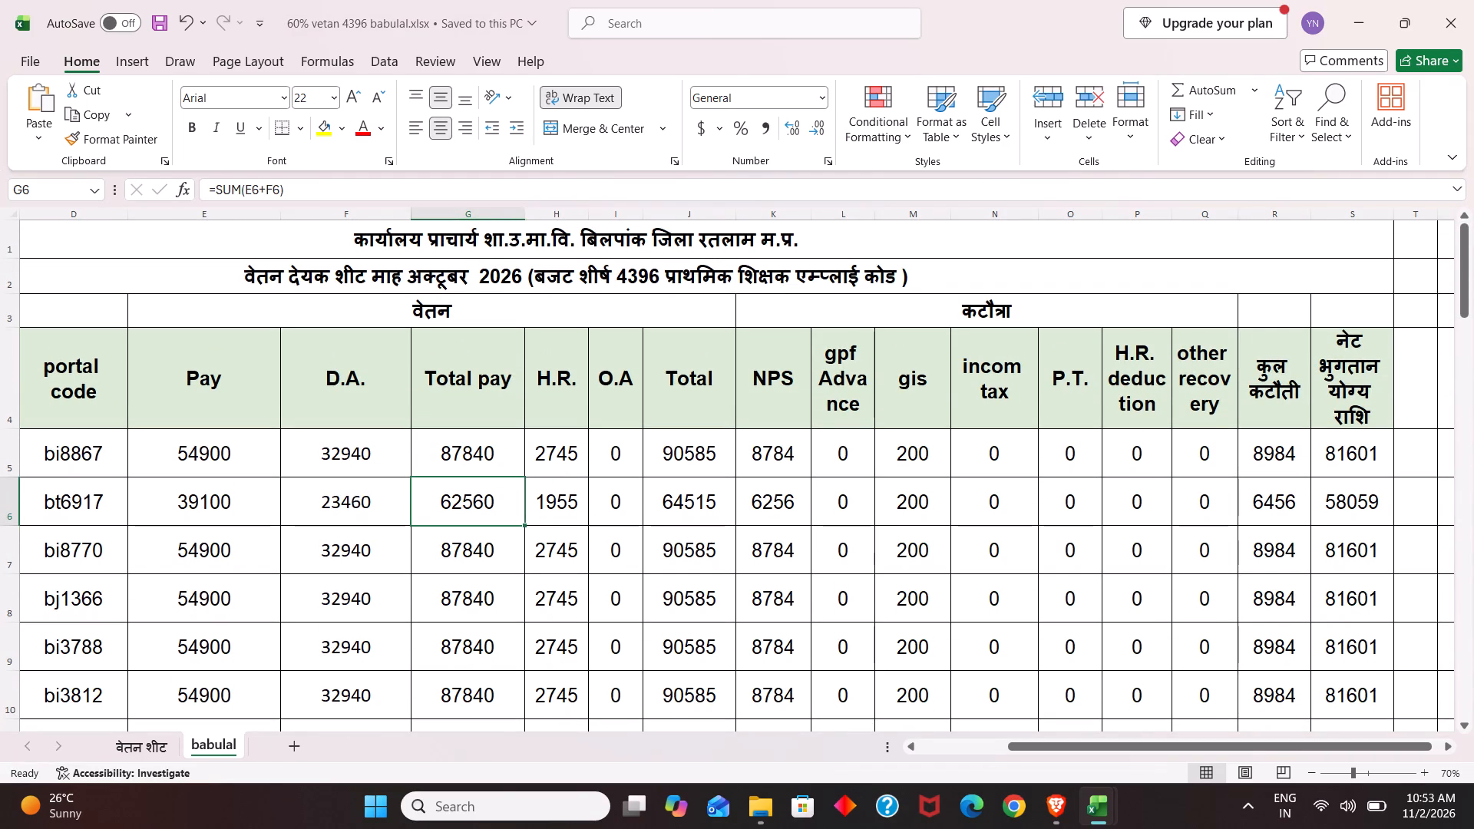
pyautogui.click(1439, 11)
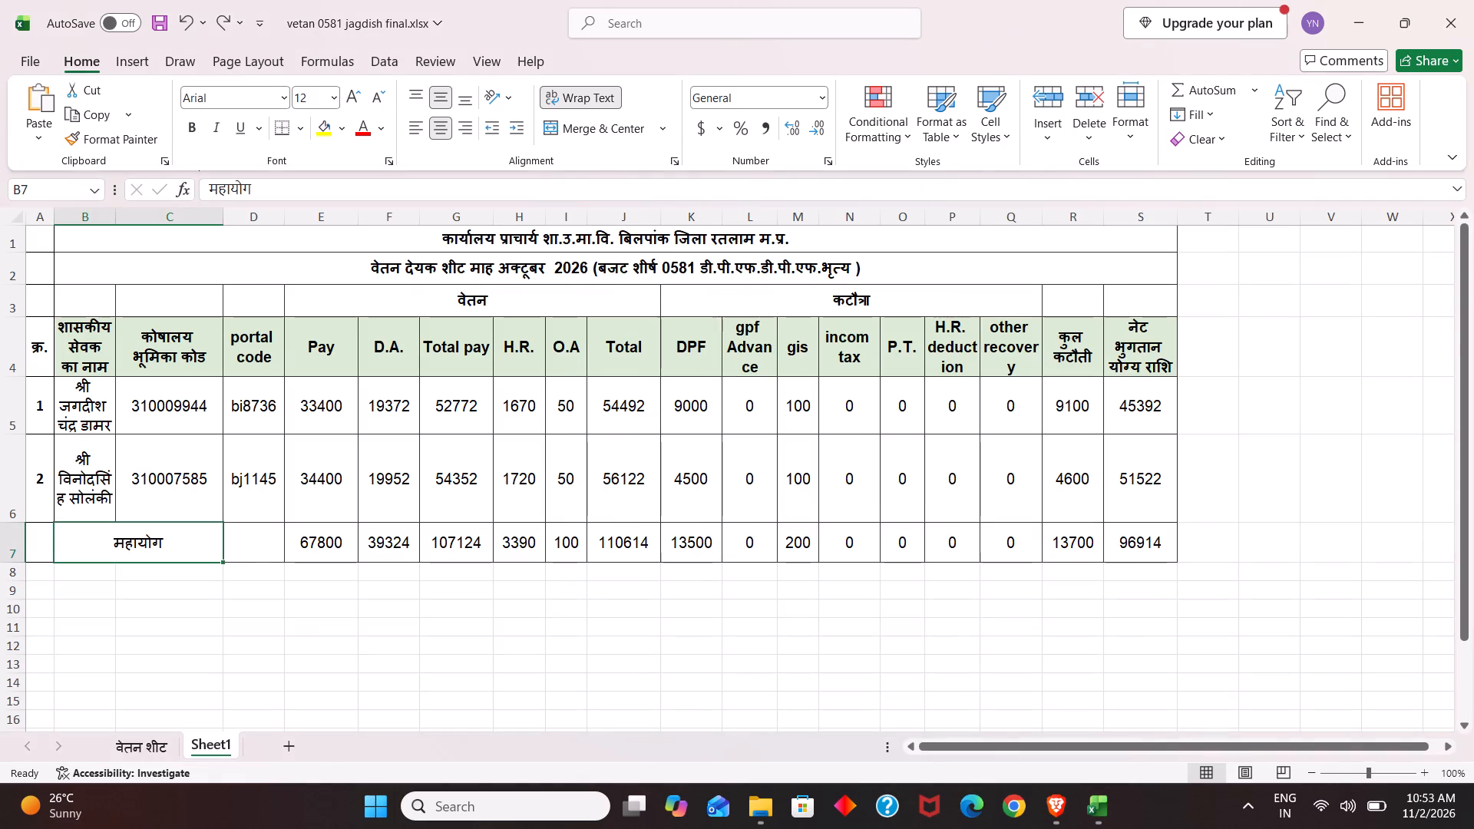
pyautogui.click(316, 399)
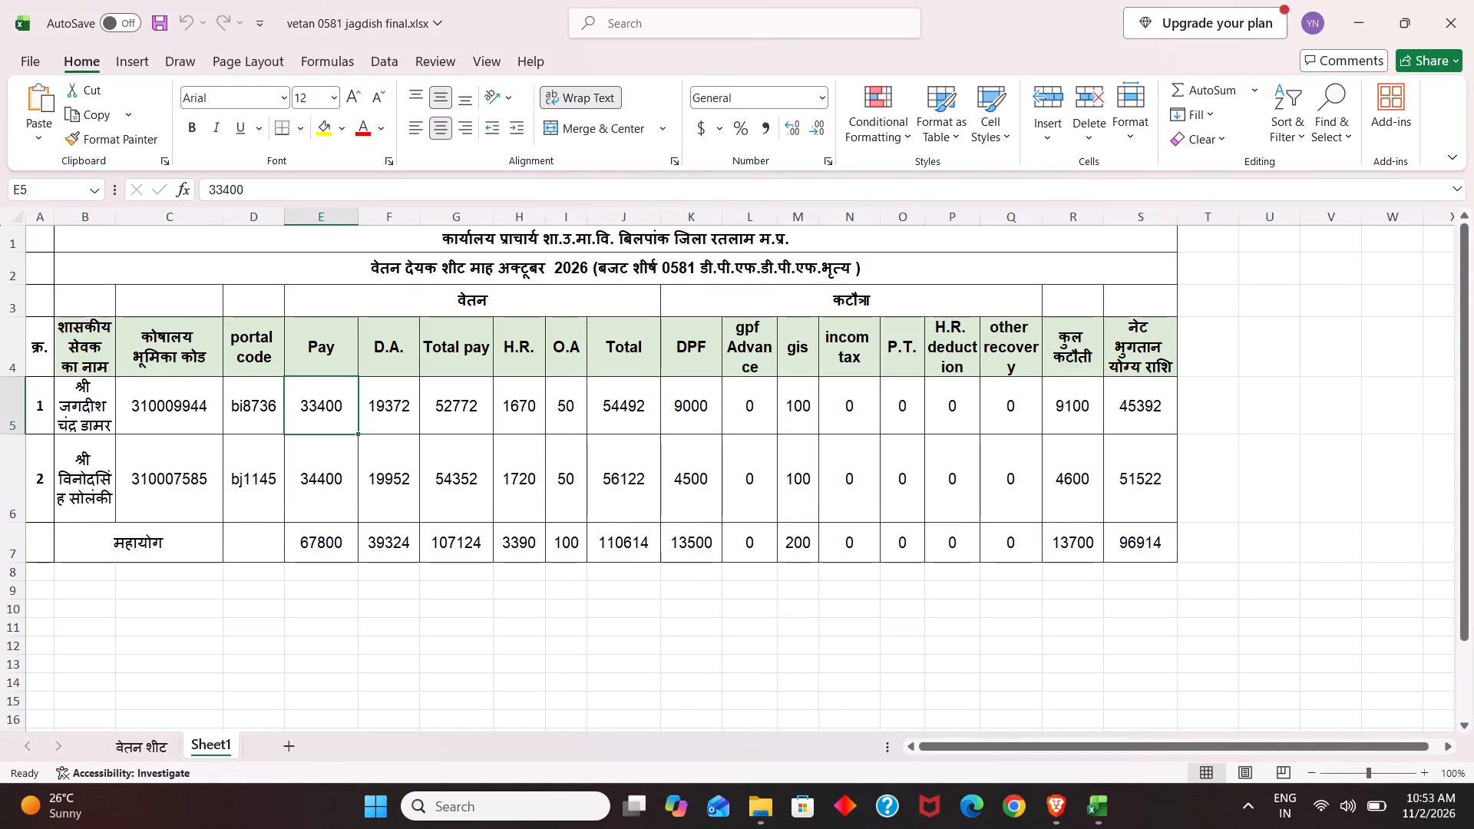
pyautogui.click(385, 404)
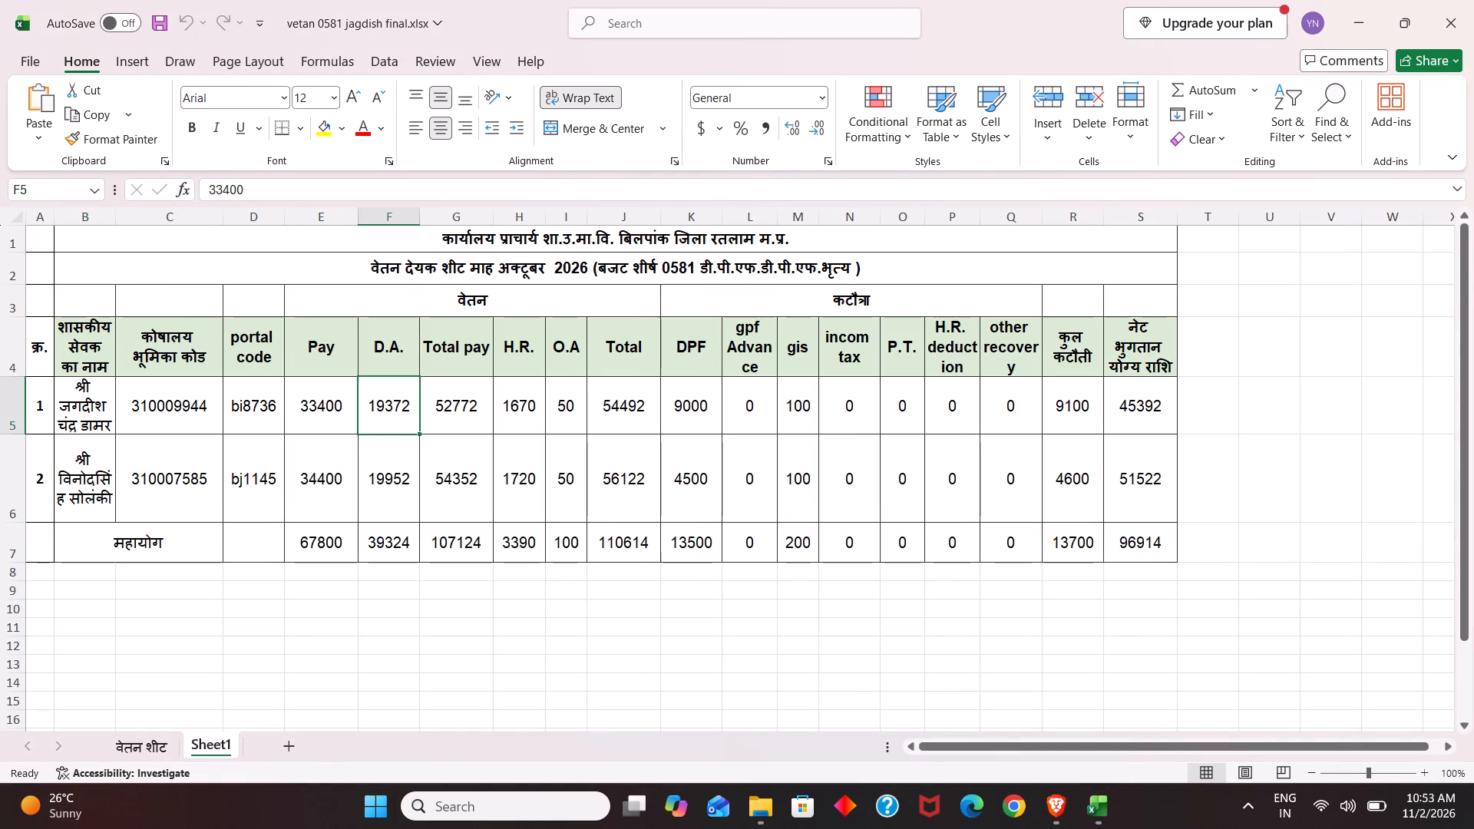
pyautogui.click(385, 404)
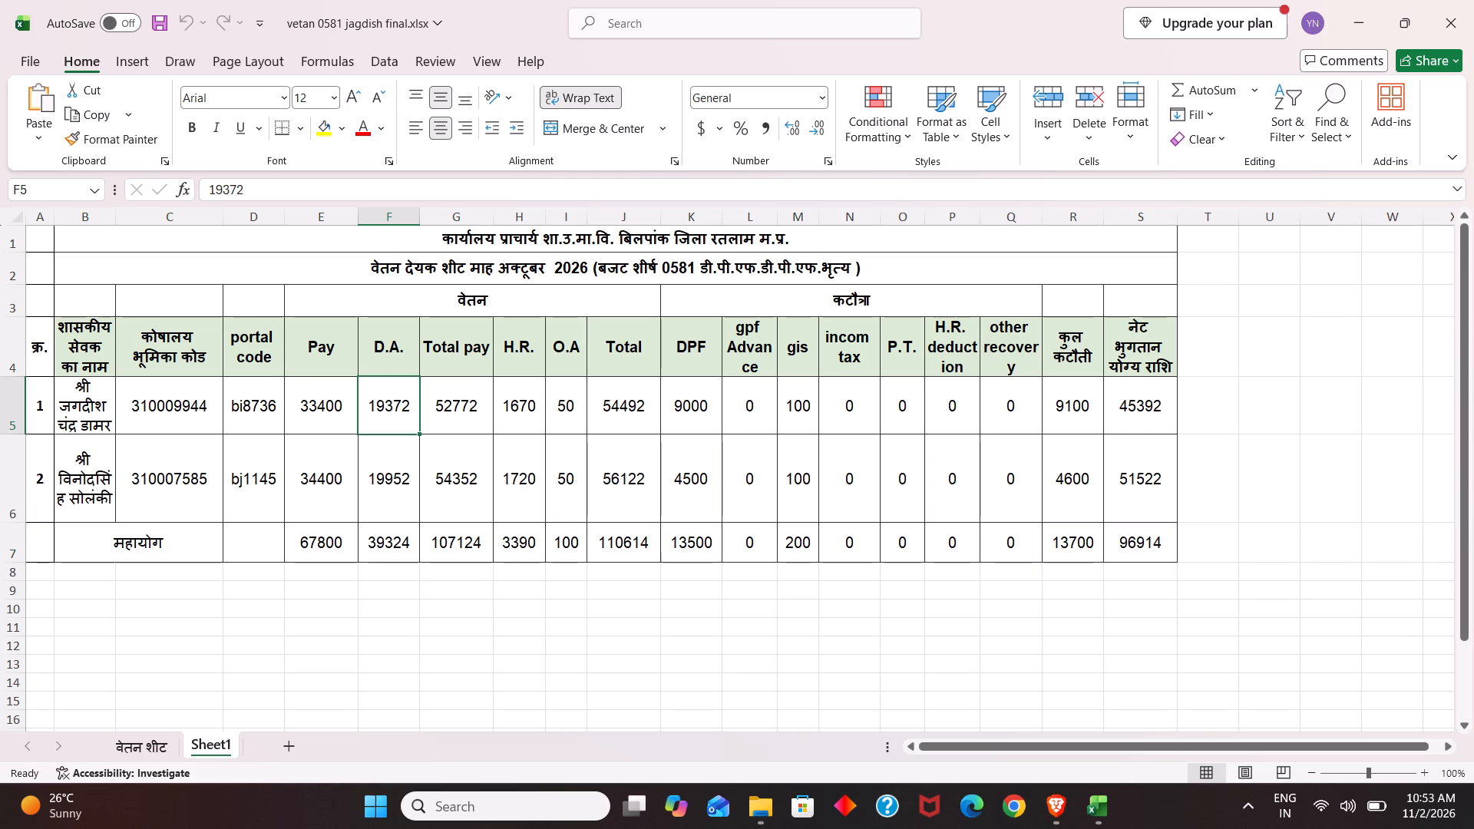
pyautogui.press('=')
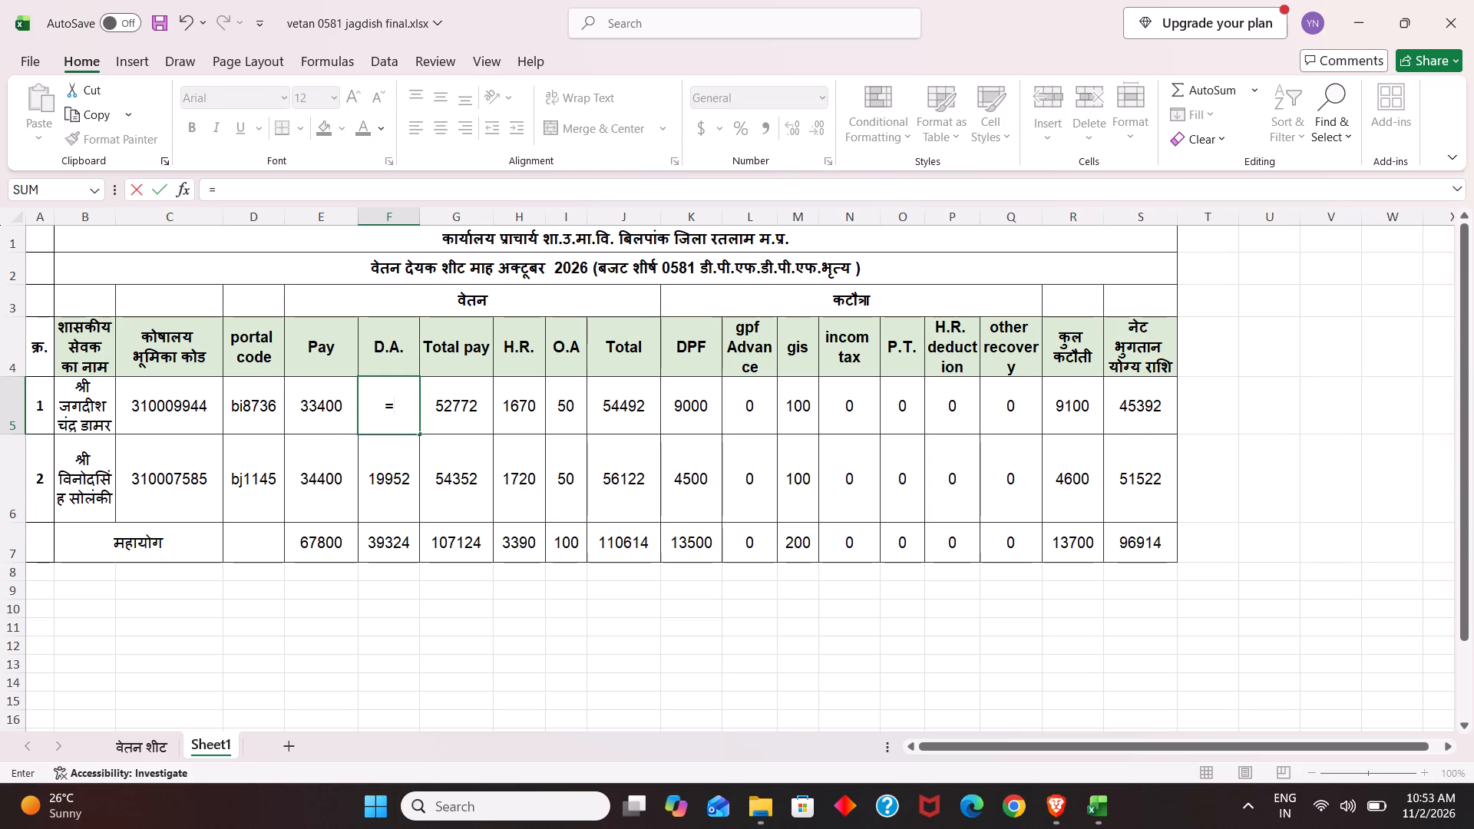
pyautogui.click(321, 397)
pyautogui.press('*')
pyautogui.write('60')
pyautogui.hotkey('shift', '%')
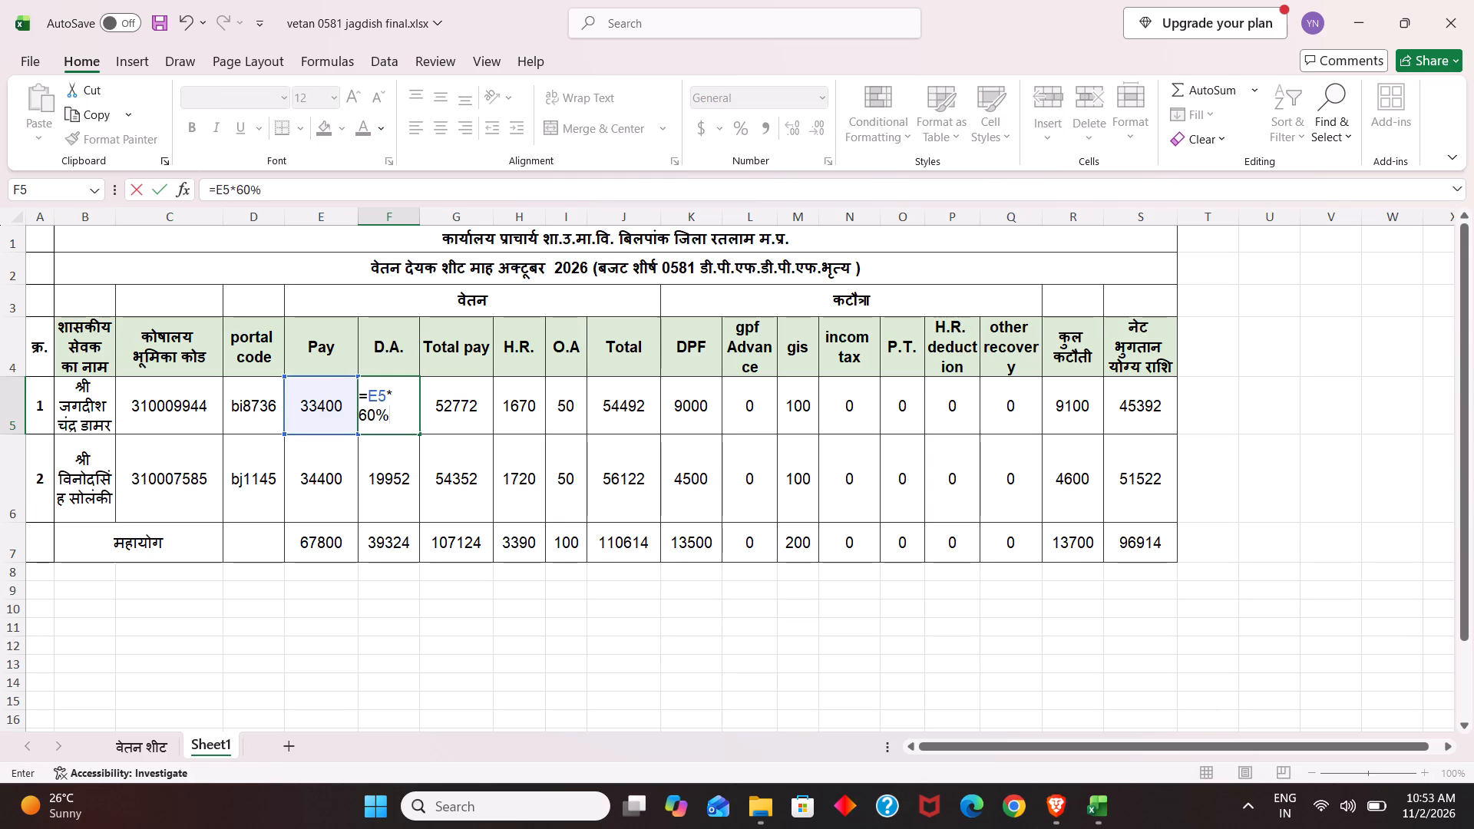
pyautogui.press('Return')
pyautogui.click(394, 407)
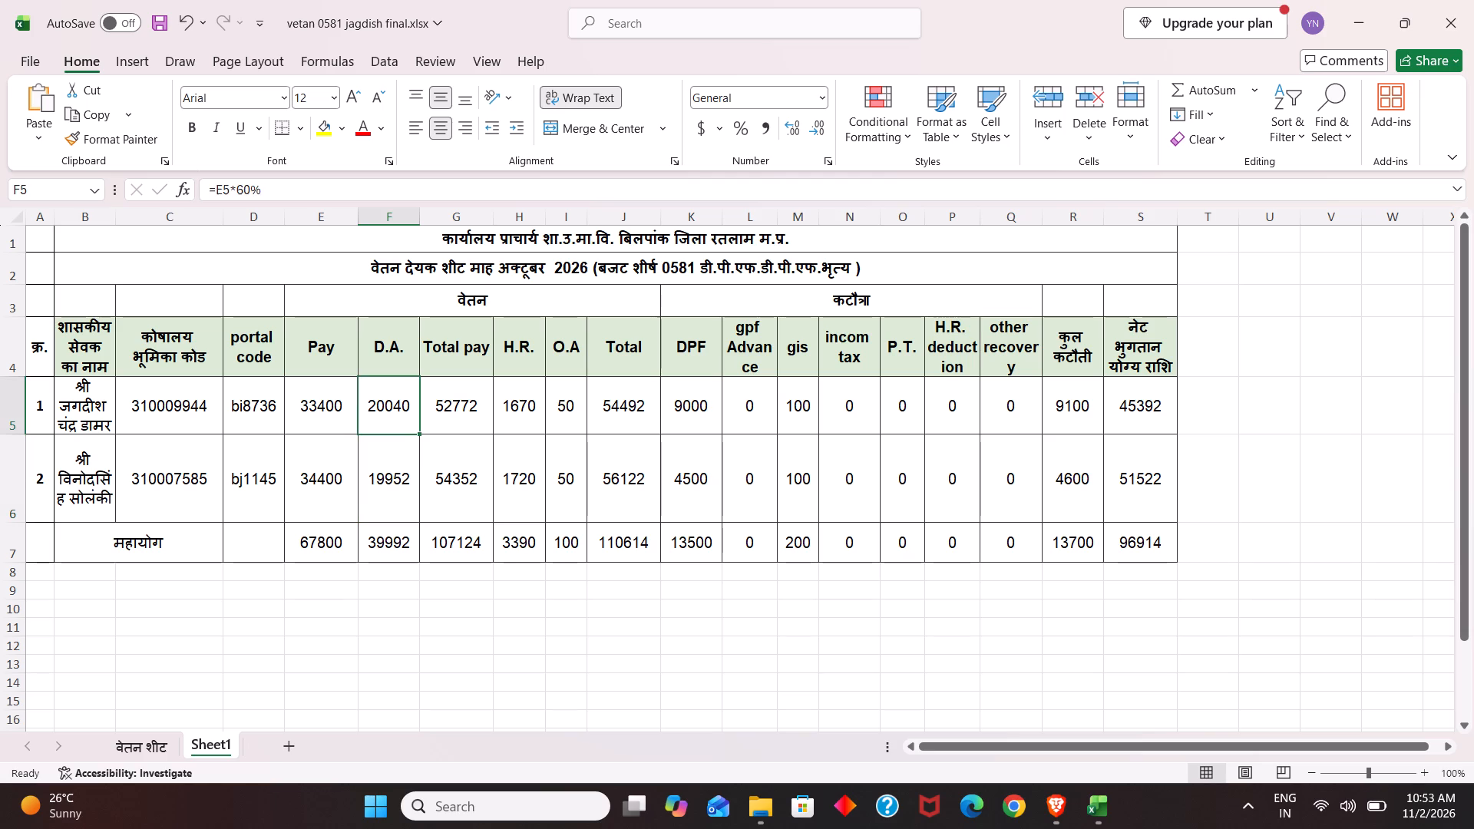
pyautogui.moveTo(420, 432); pyautogui.dragTo(415, 491)
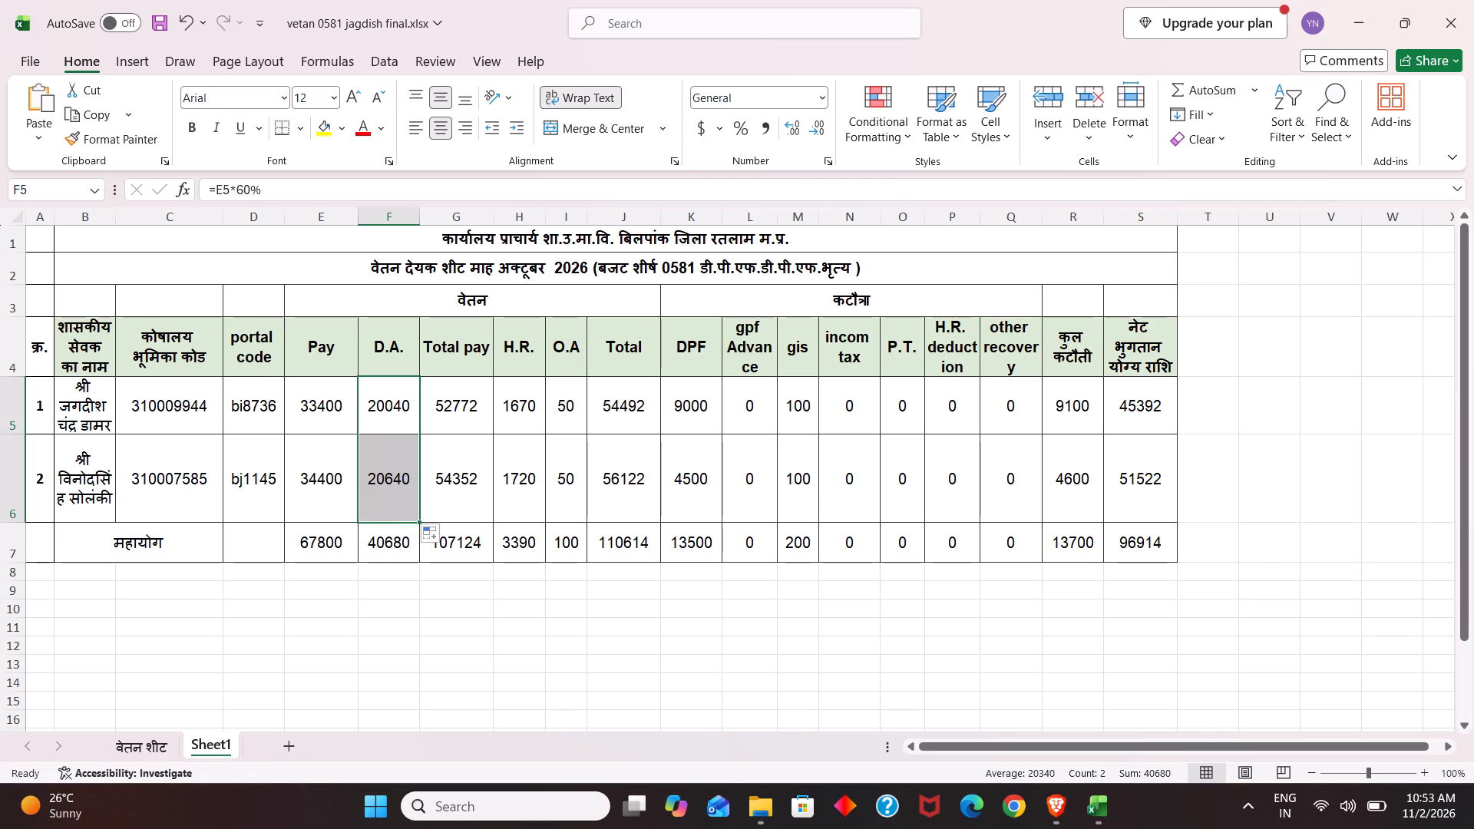
pyautogui.click(402, 606)
# Calculate Total pay as =E5+F5 in G5 of the jagdish sheet and fill the formula down to G6.
pyautogui.click(486, 395)
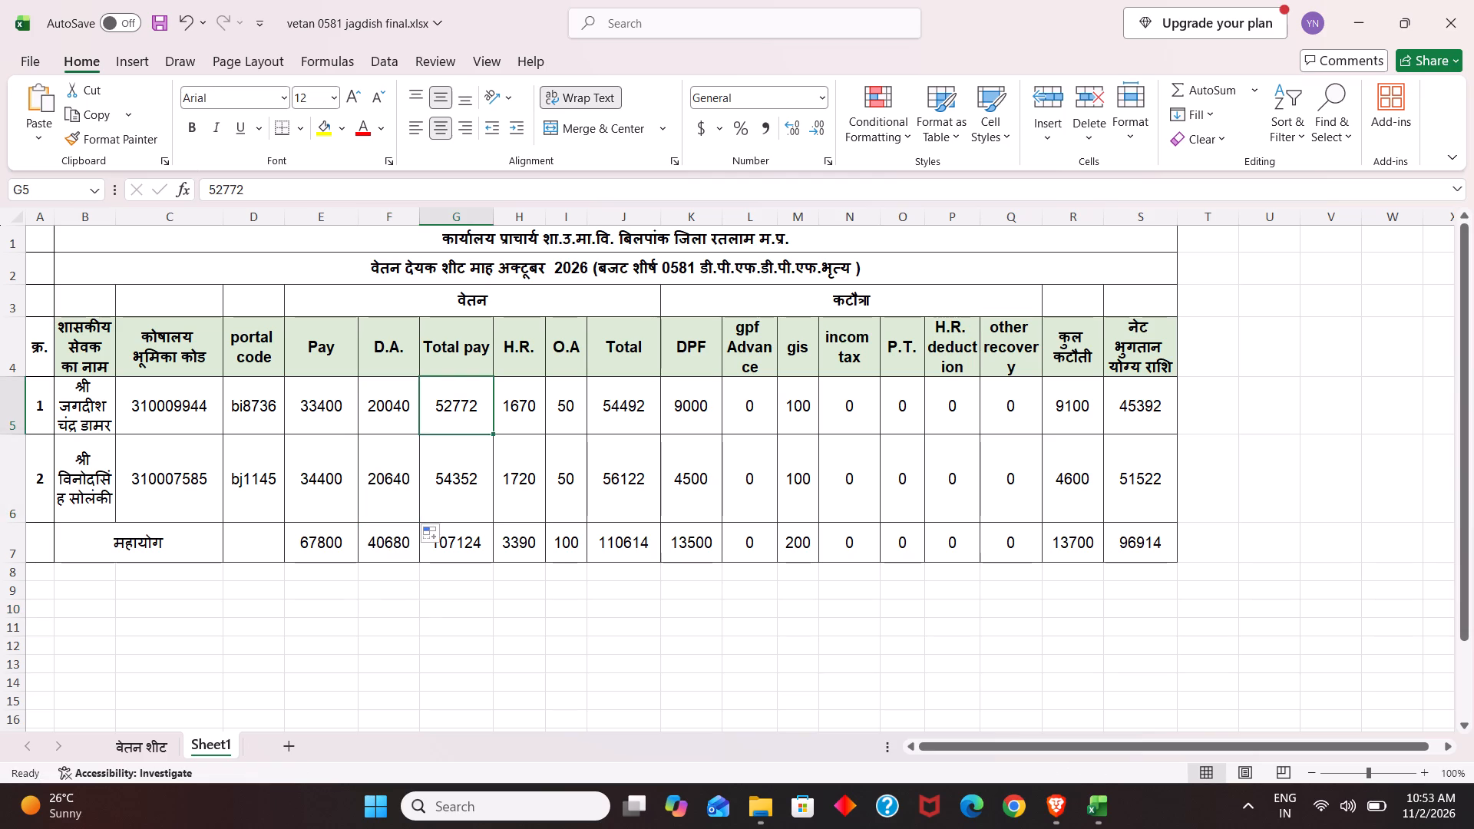
pyautogui.press('=')
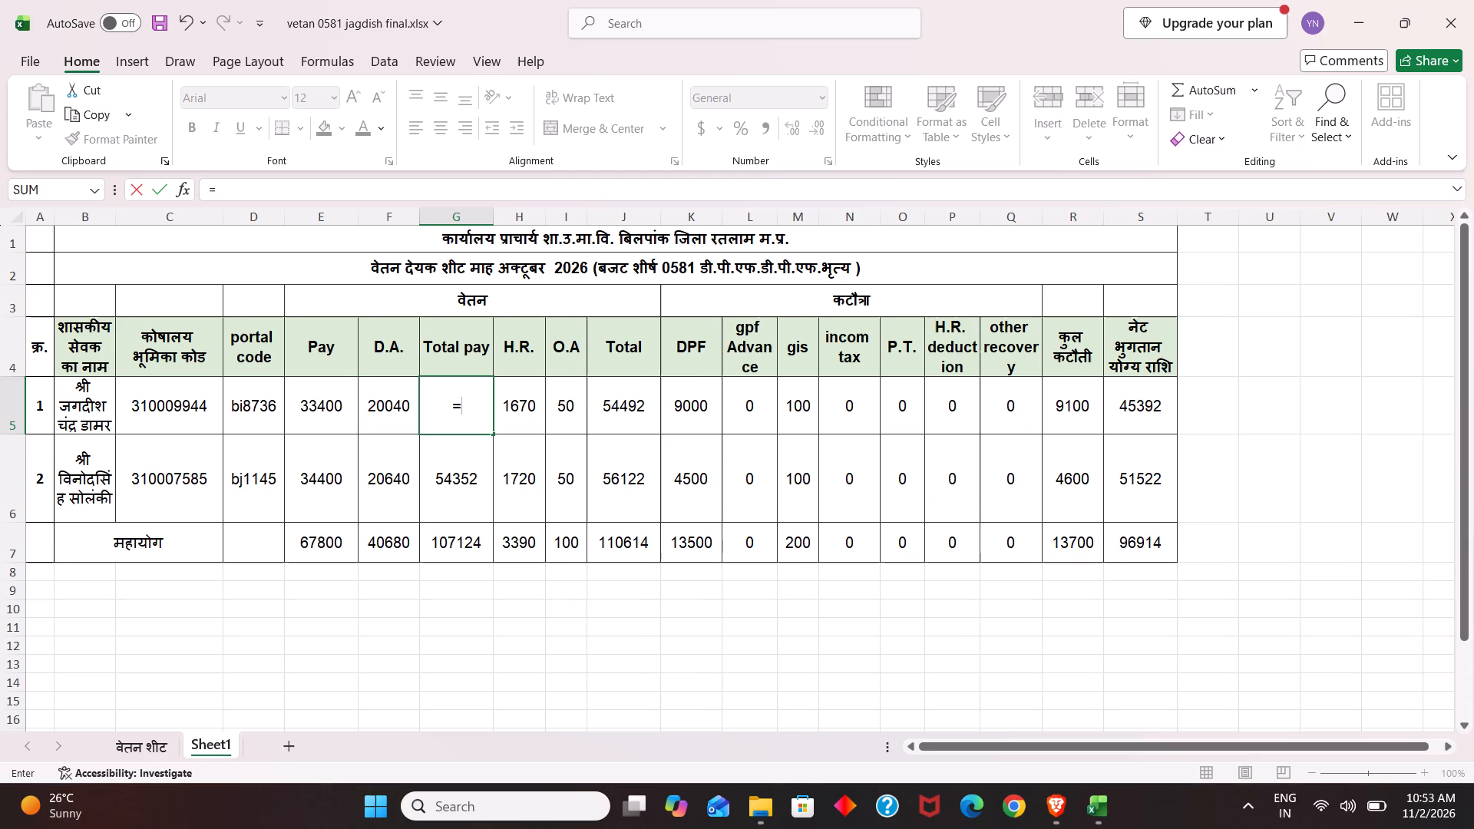
pyautogui.click(312, 401)
pyautogui.press('+')
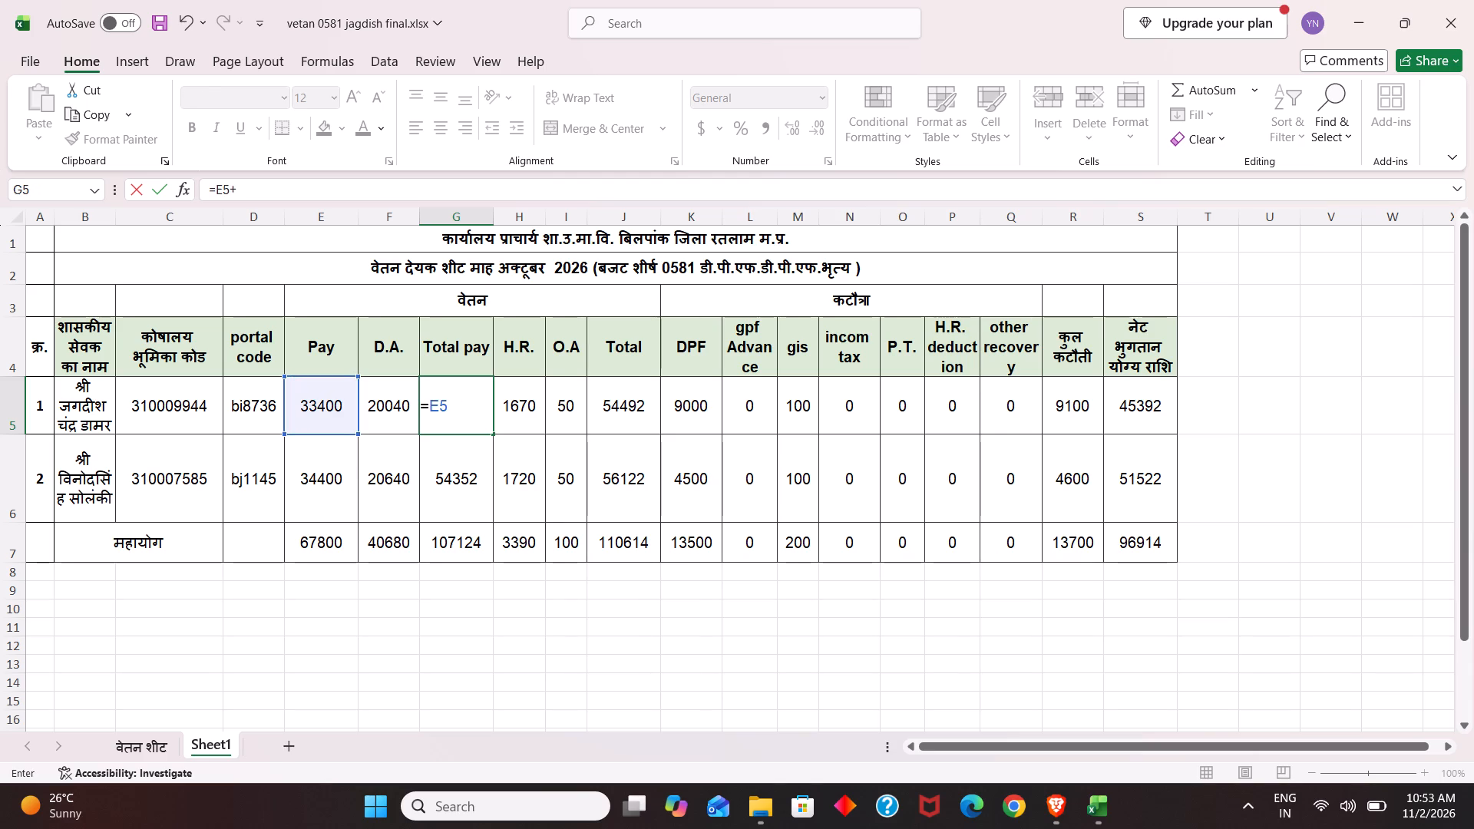
pyautogui.click(401, 413)
pyautogui.press('Return')
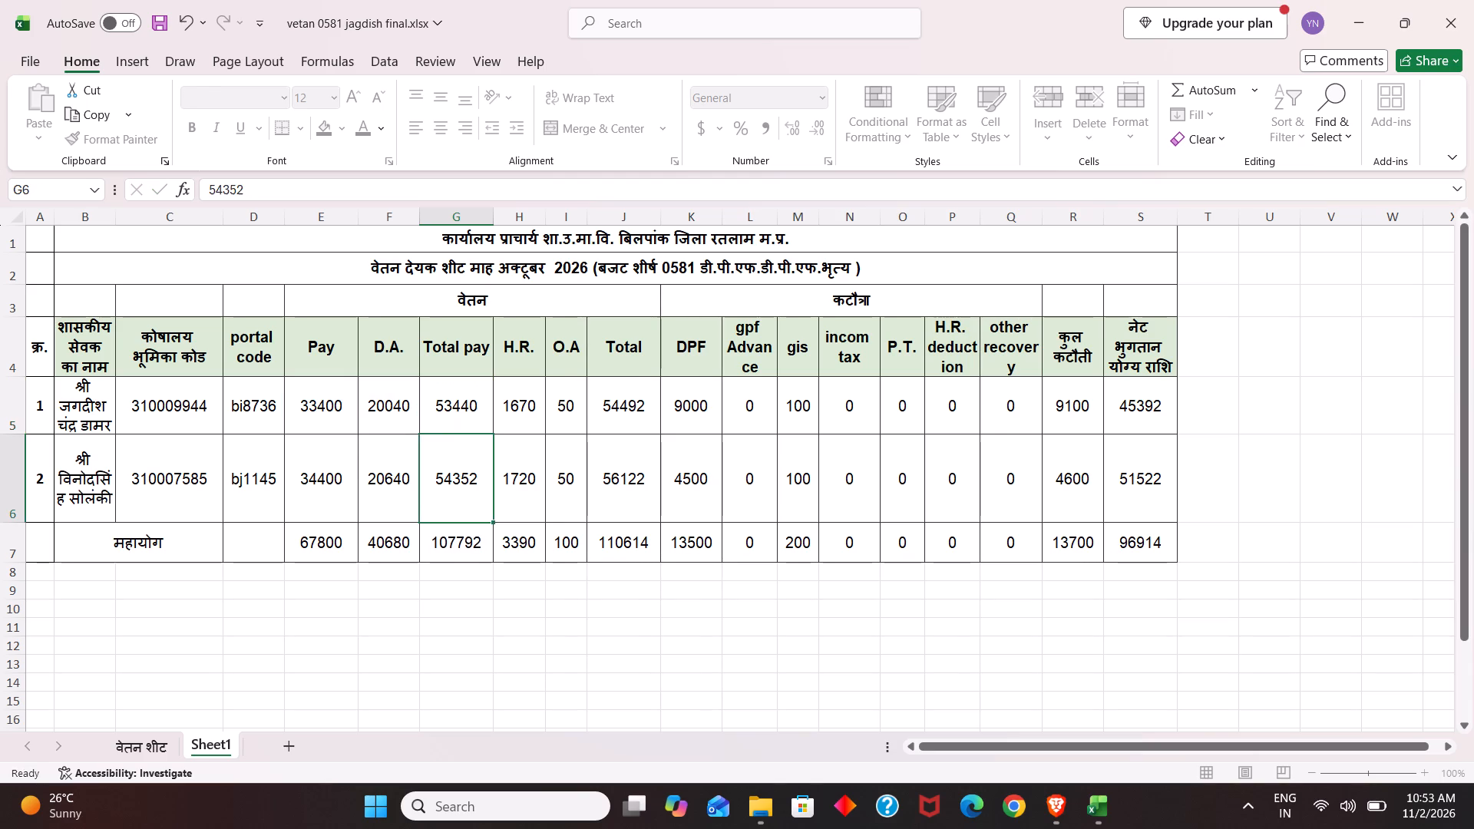
pyautogui.click(474, 422)
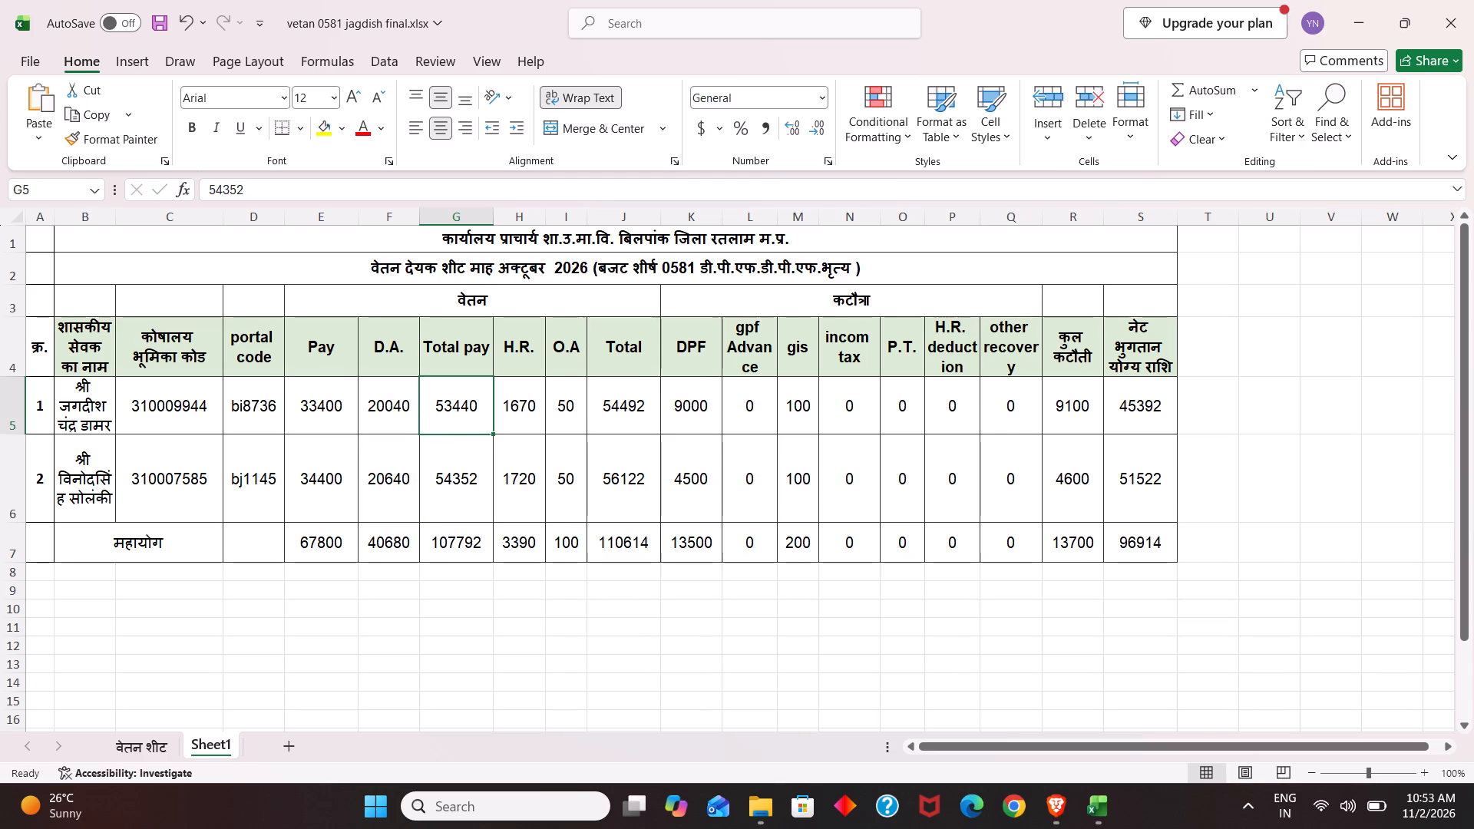
pyautogui.moveTo(492, 429); pyautogui.dragTo(491, 477)
pyautogui.click(448, 391)
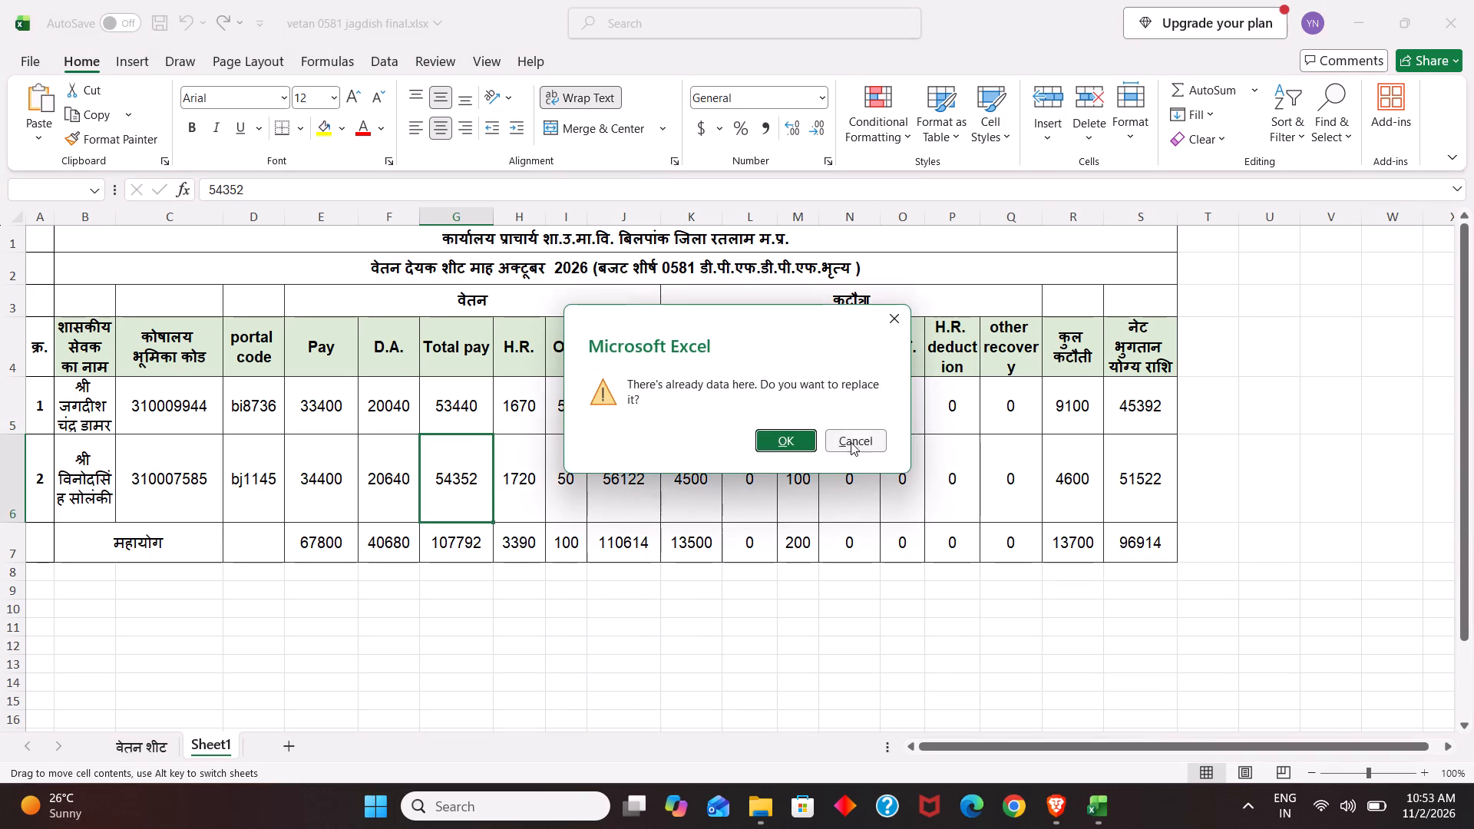
pyautogui.click(850, 442)
pyautogui.click(461, 403)
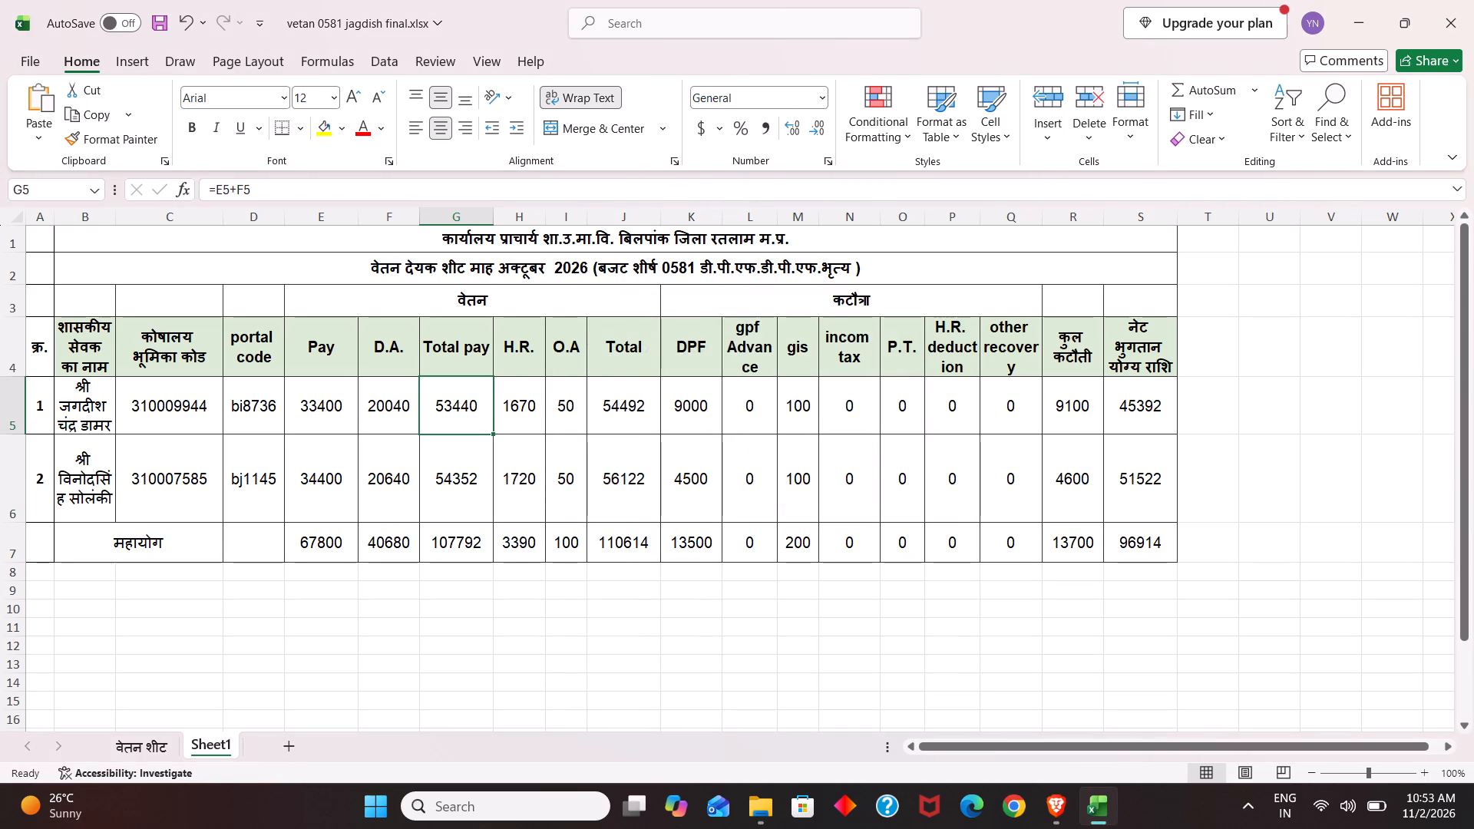
pyautogui.moveTo(491, 432); pyautogui.dragTo(495, 511)
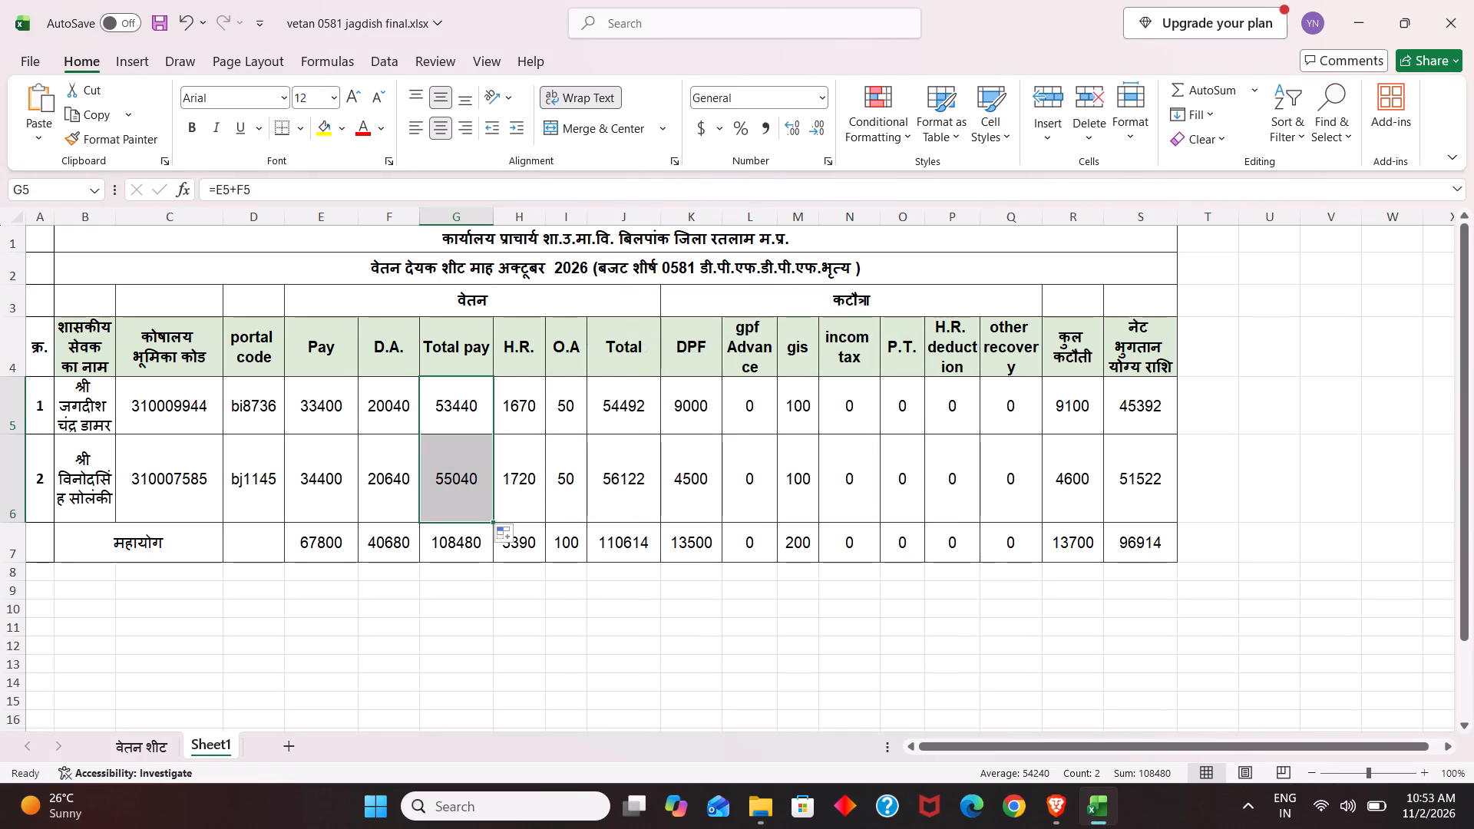
pyautogui.click(494, 578)
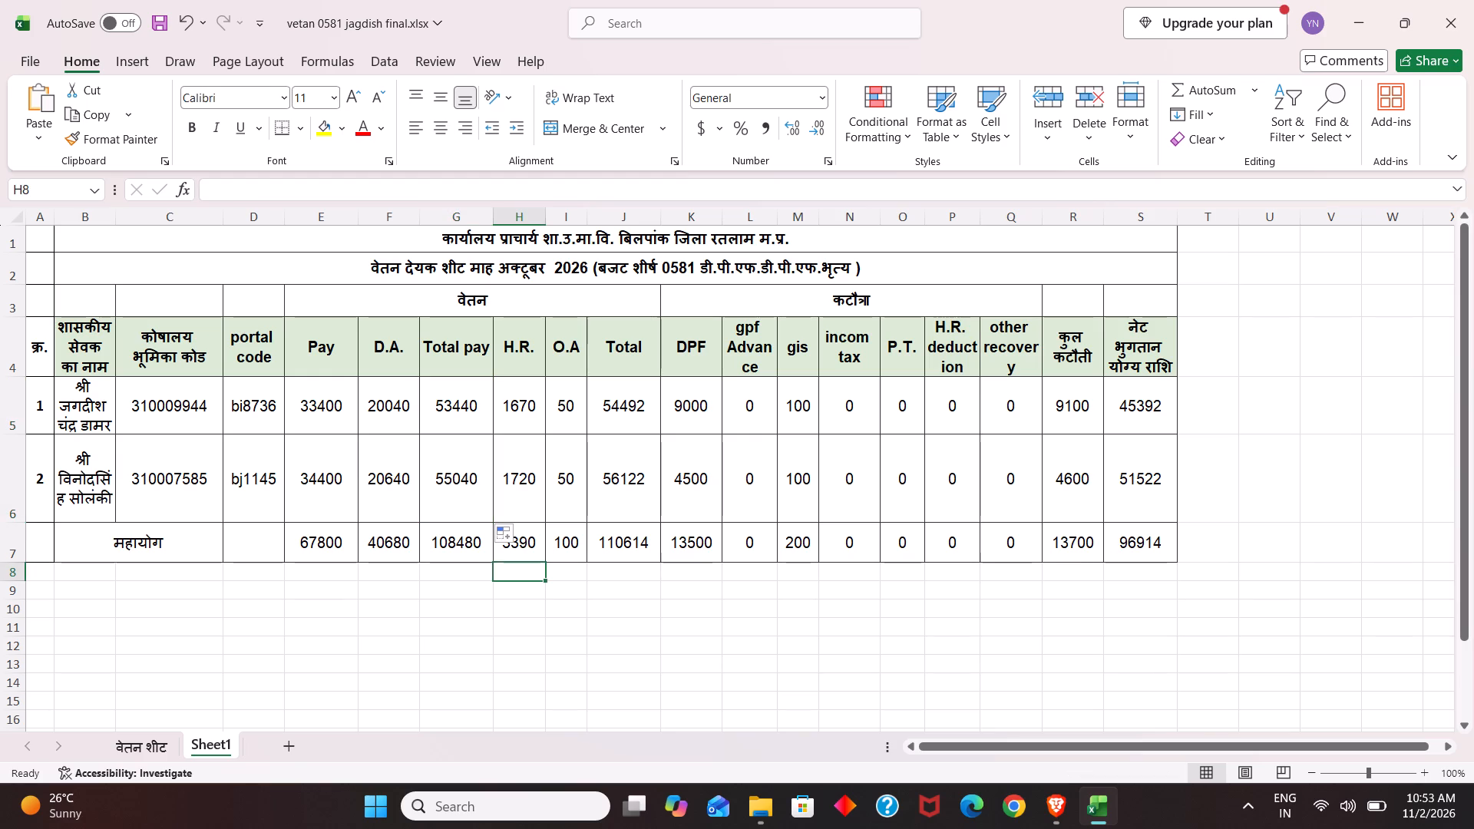
pyautogui.click(528, 403)
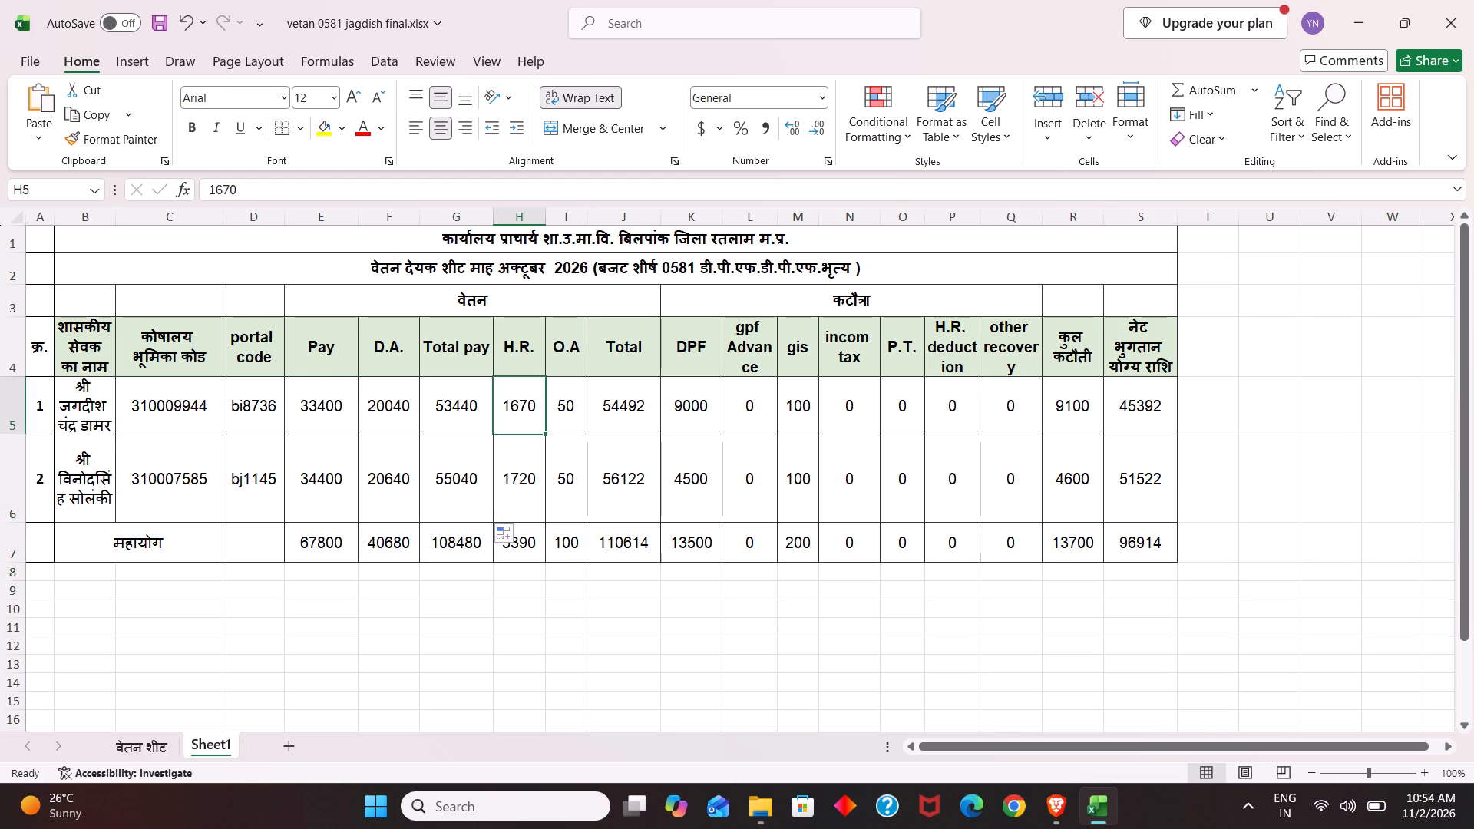
pyautogui.click(642, 408)
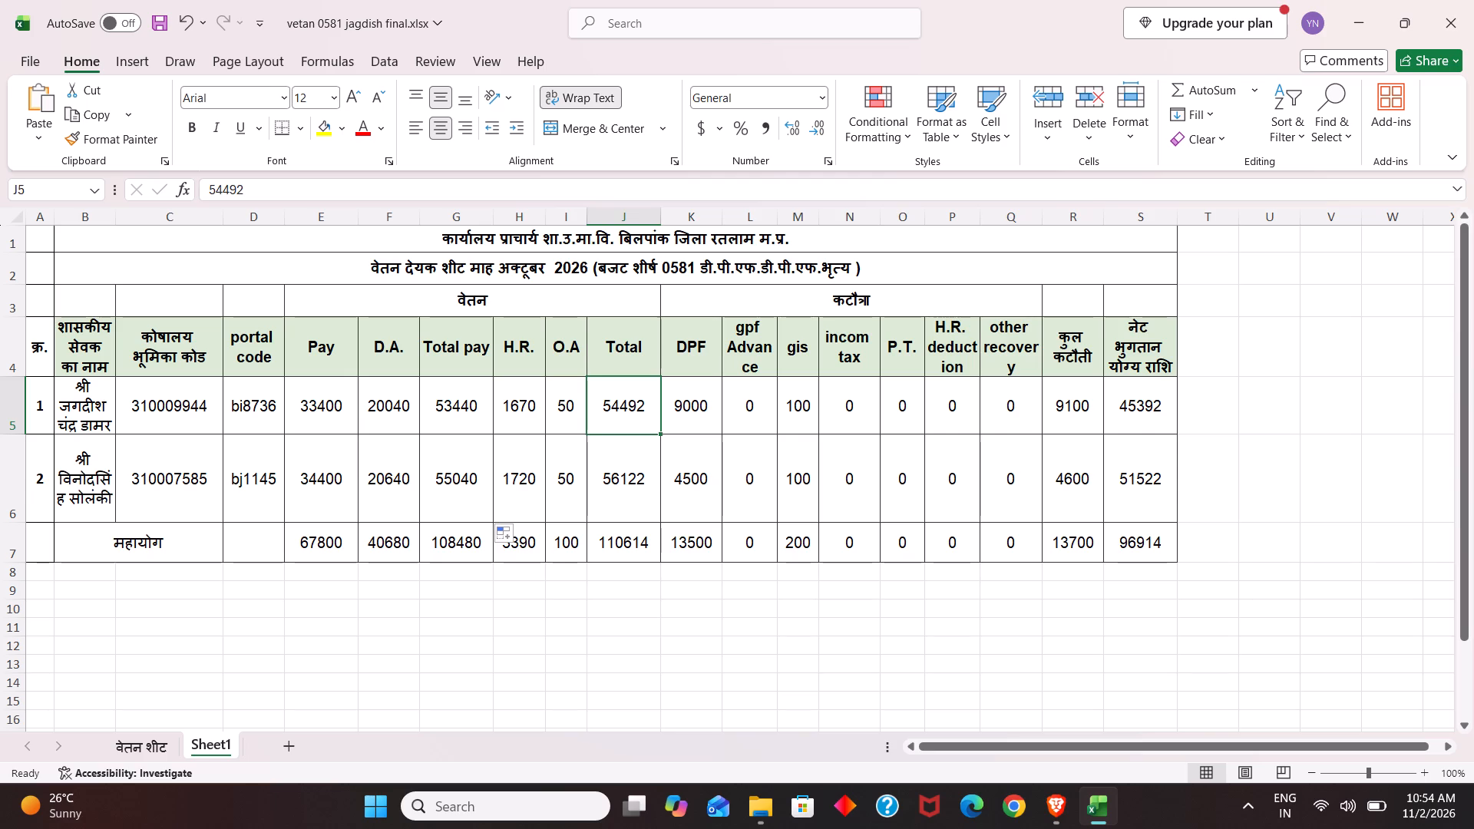
pyautogui.click(574, 405)
pyautogui.click(657, 411)
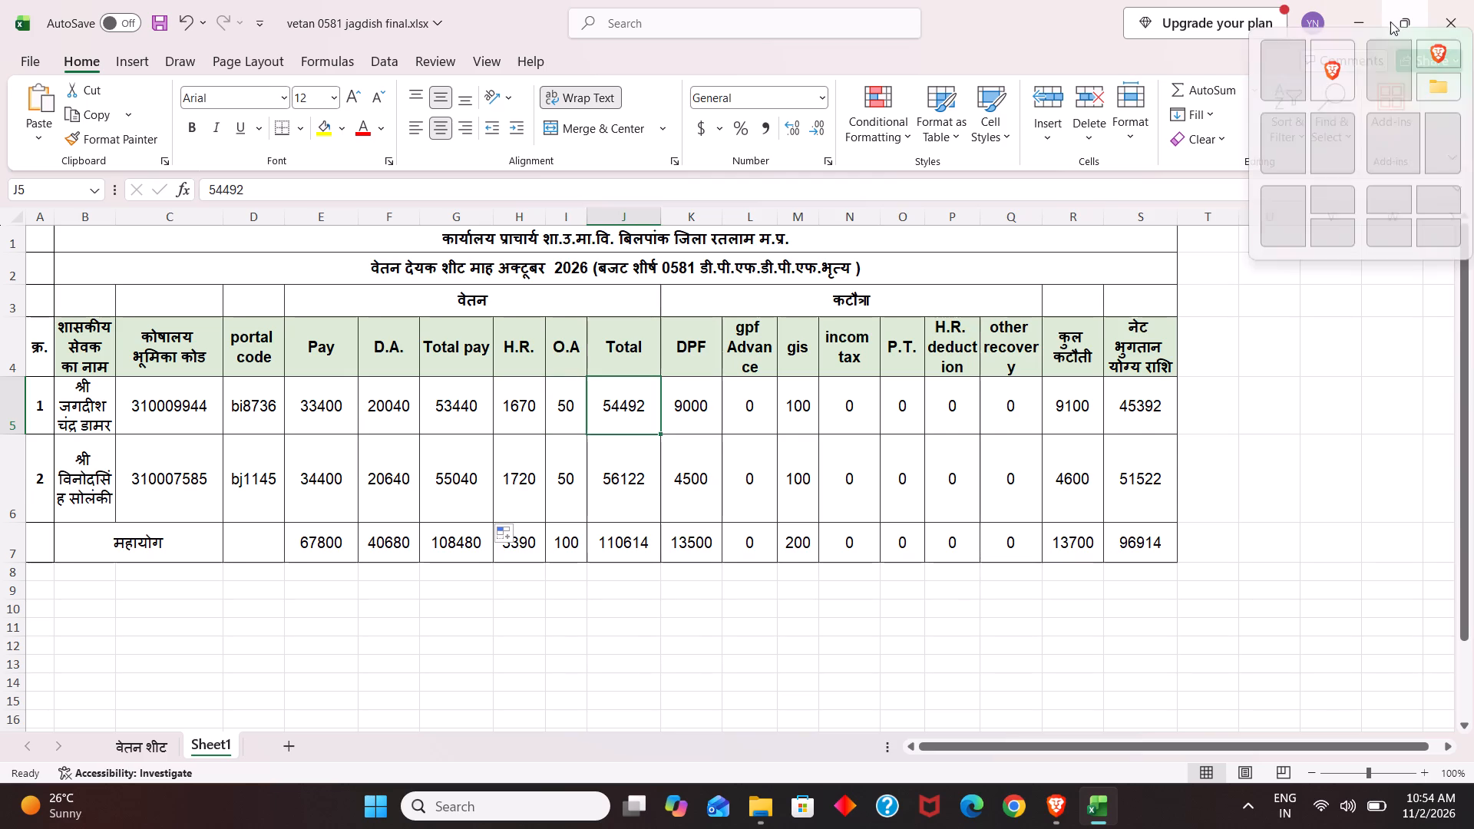
pyautogui.click(1403, 148)
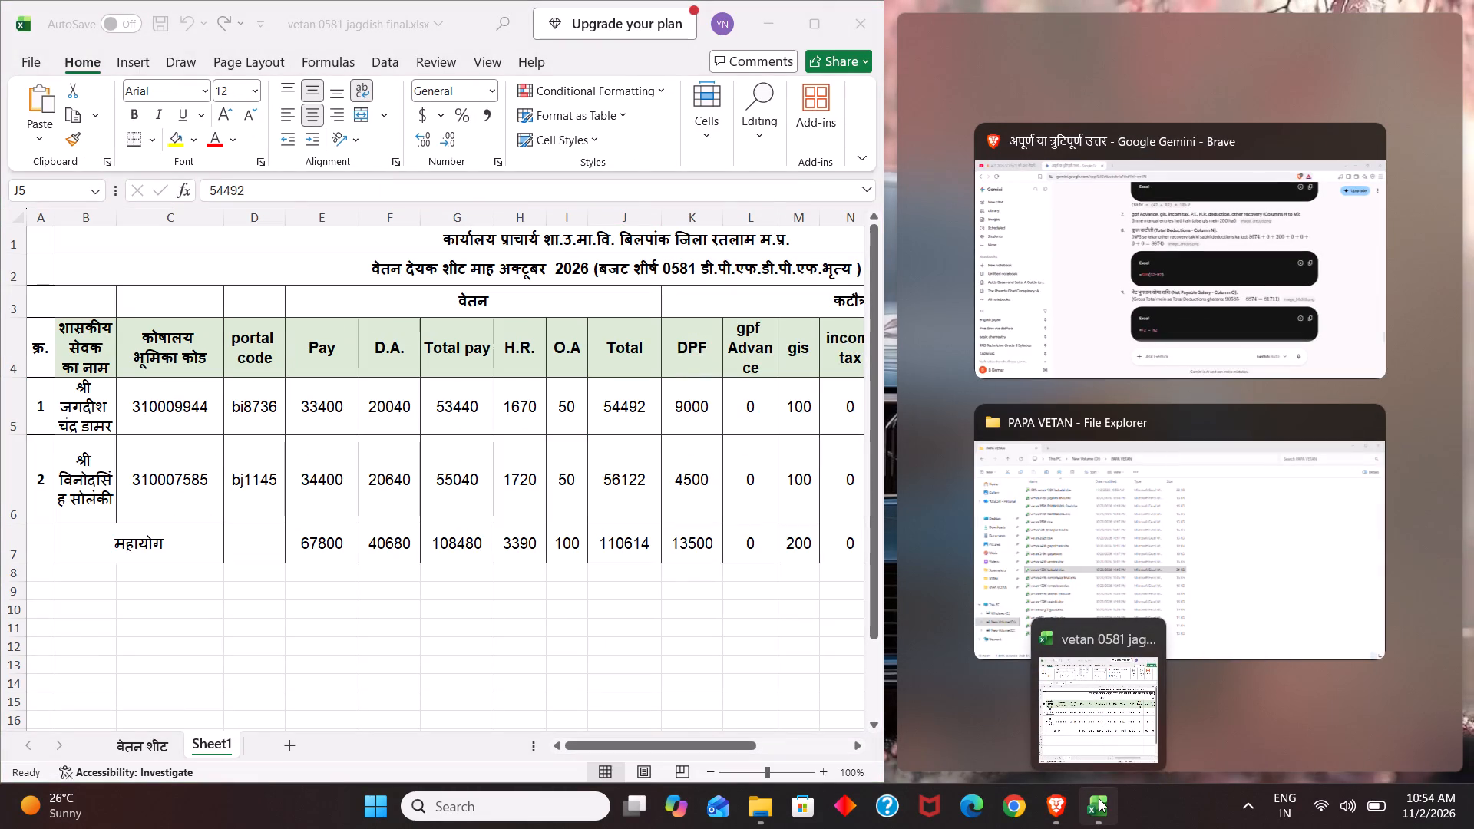
pyautogui.click(1162, 486)
pyautogui.scroll(6, 1129, 355)
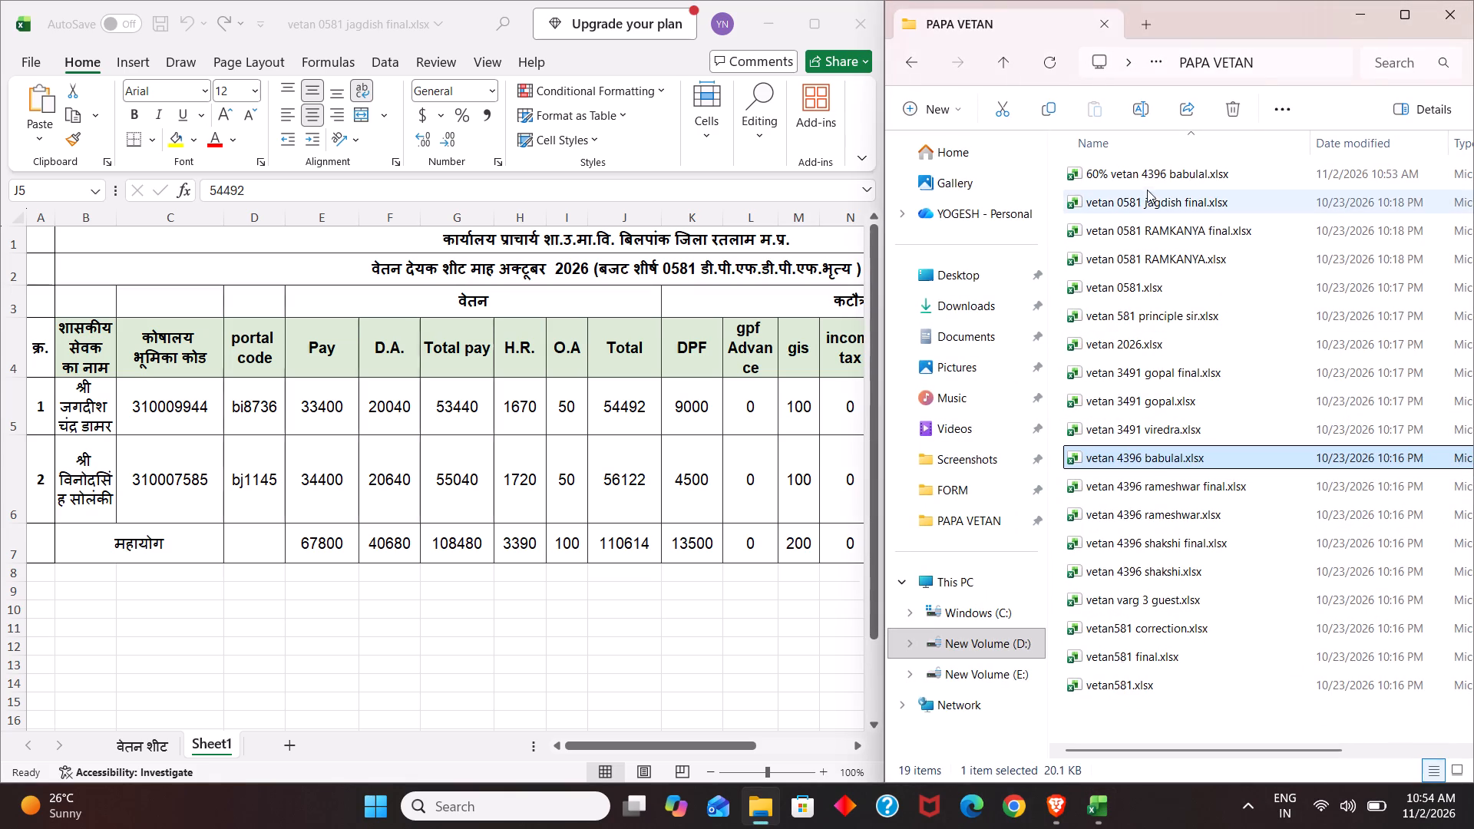
pyautogui.doubleClick(1147, 181)
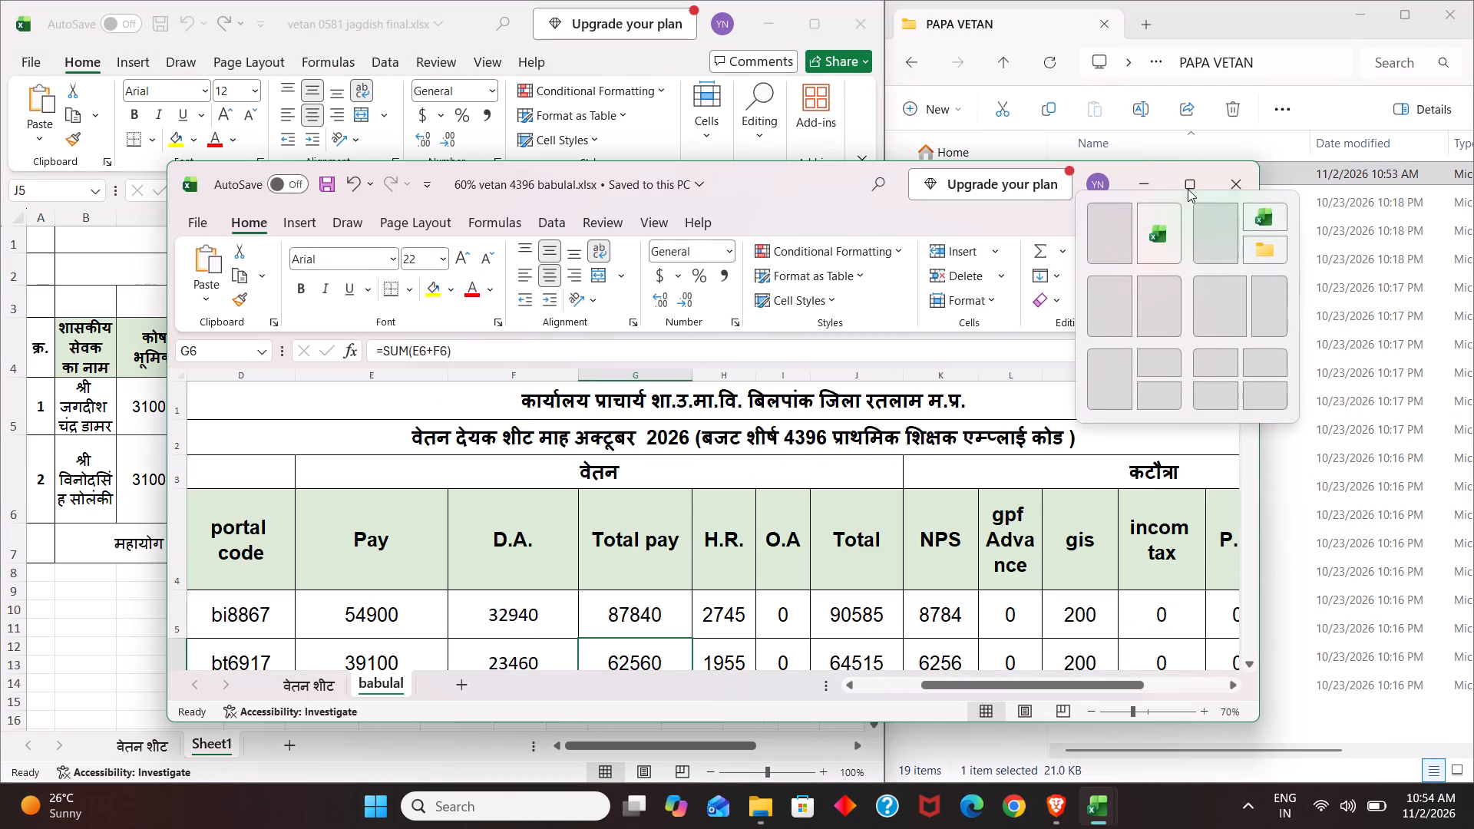
pyautogui.click(1268, 302)
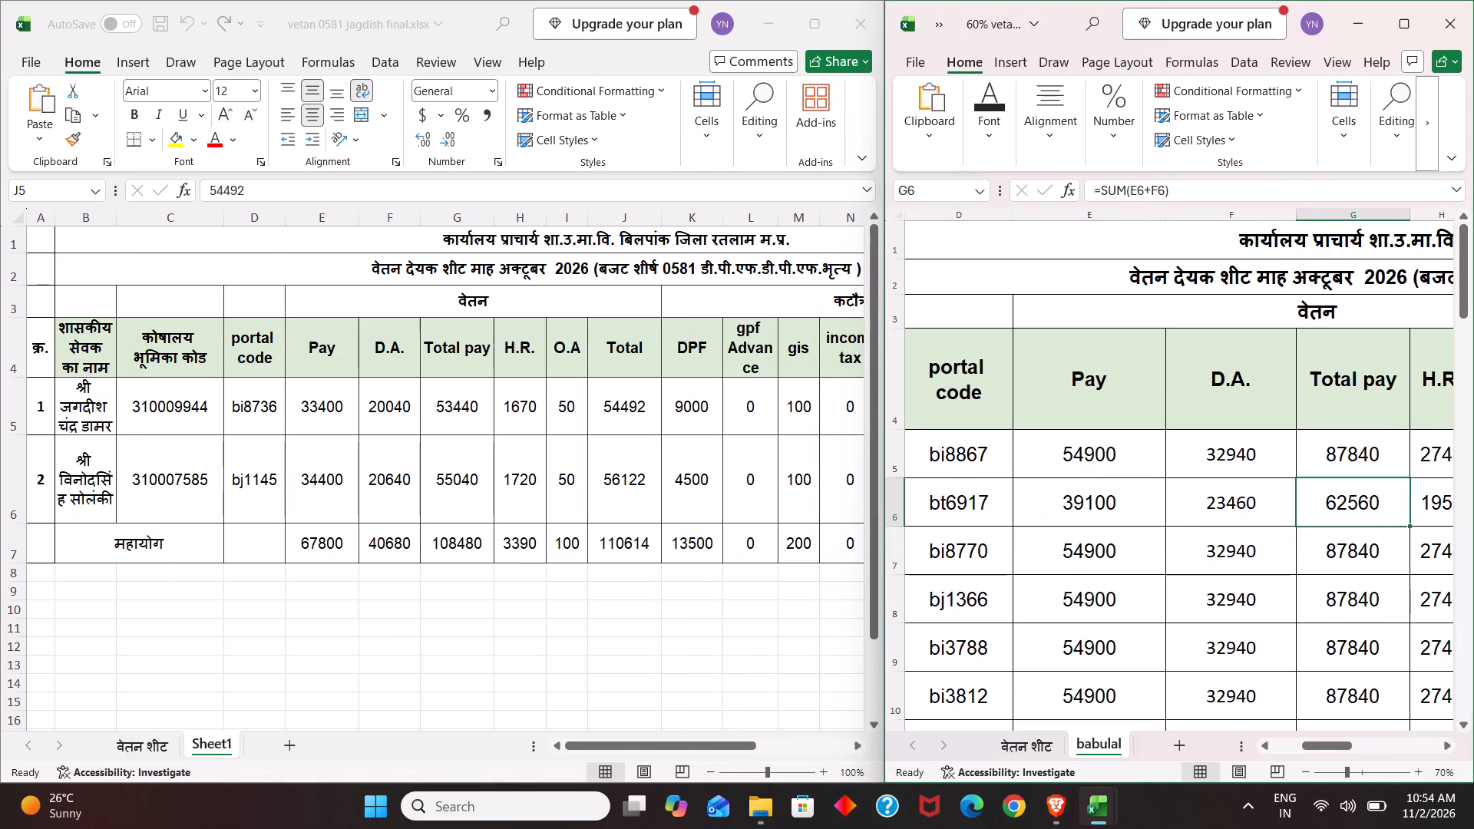
# Compare the D.A. and Total pay formulas in row 5 of the babulal sheet with the Total pay formula in the jagdish sheet.
pyautogui.click(1205, 403)
pyautogui.click(1210, 457)
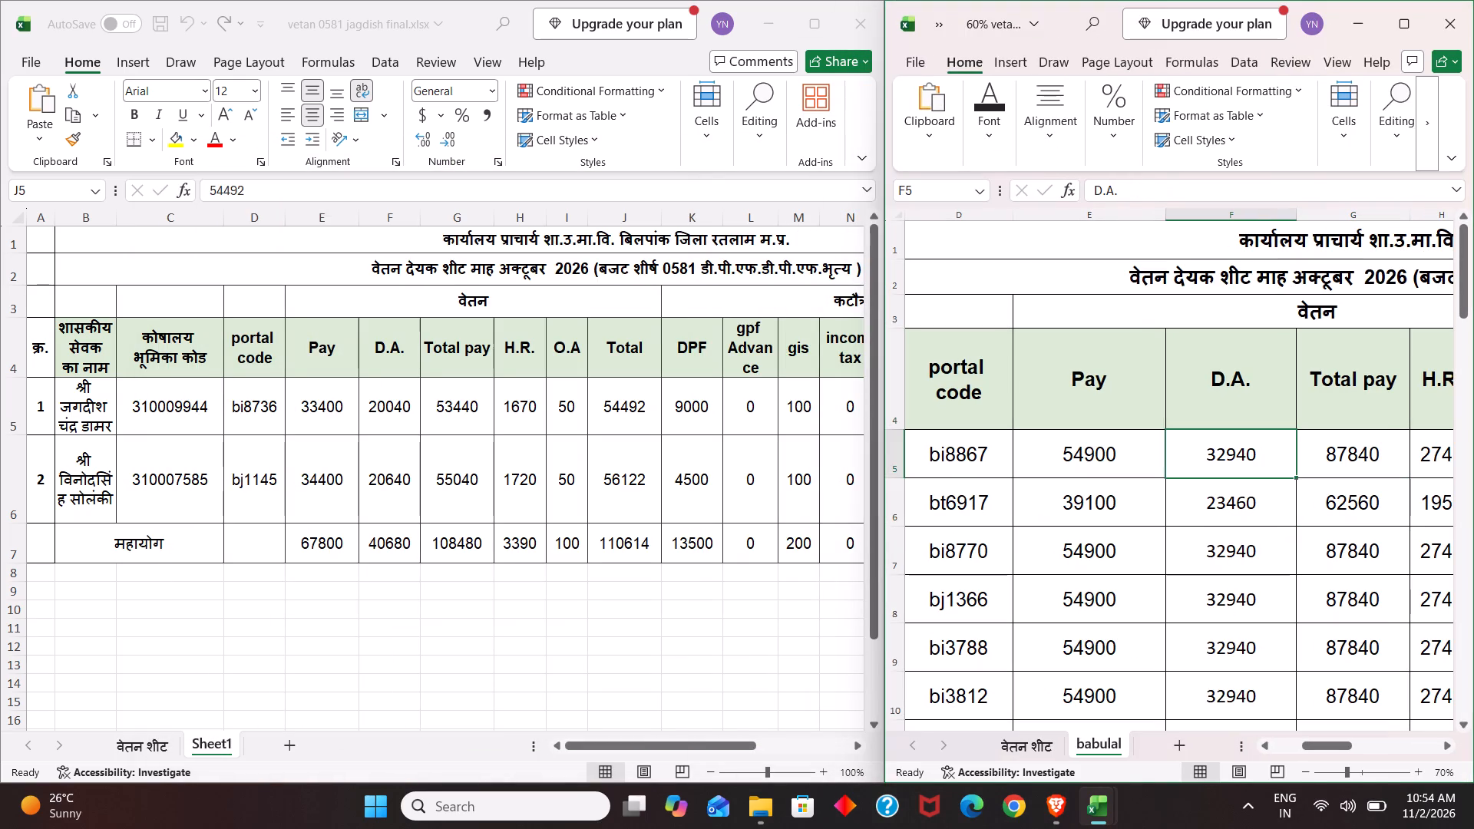
pyautogui.click(1335, 448)
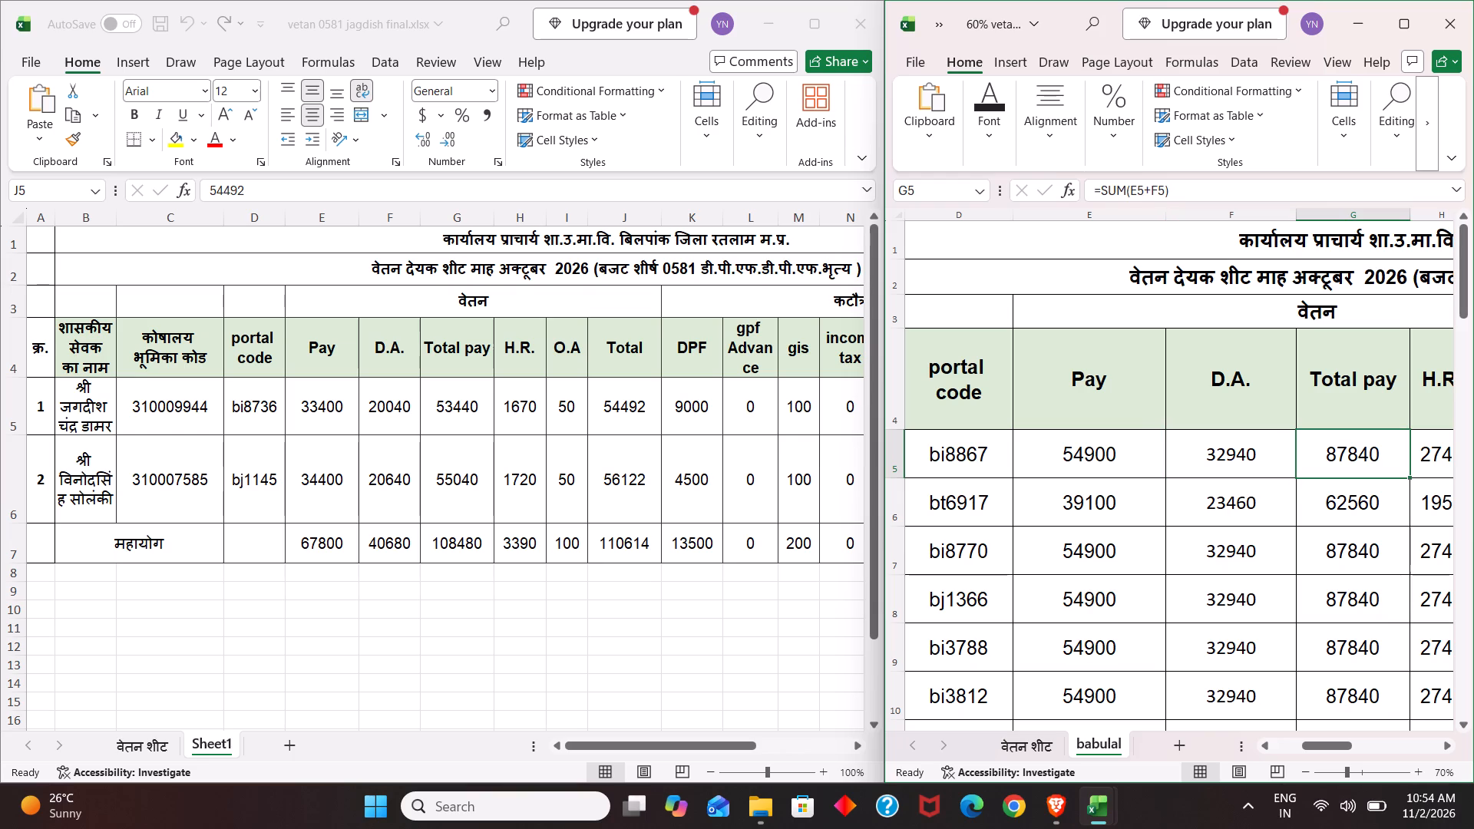
pyautogui.click(448, 403)
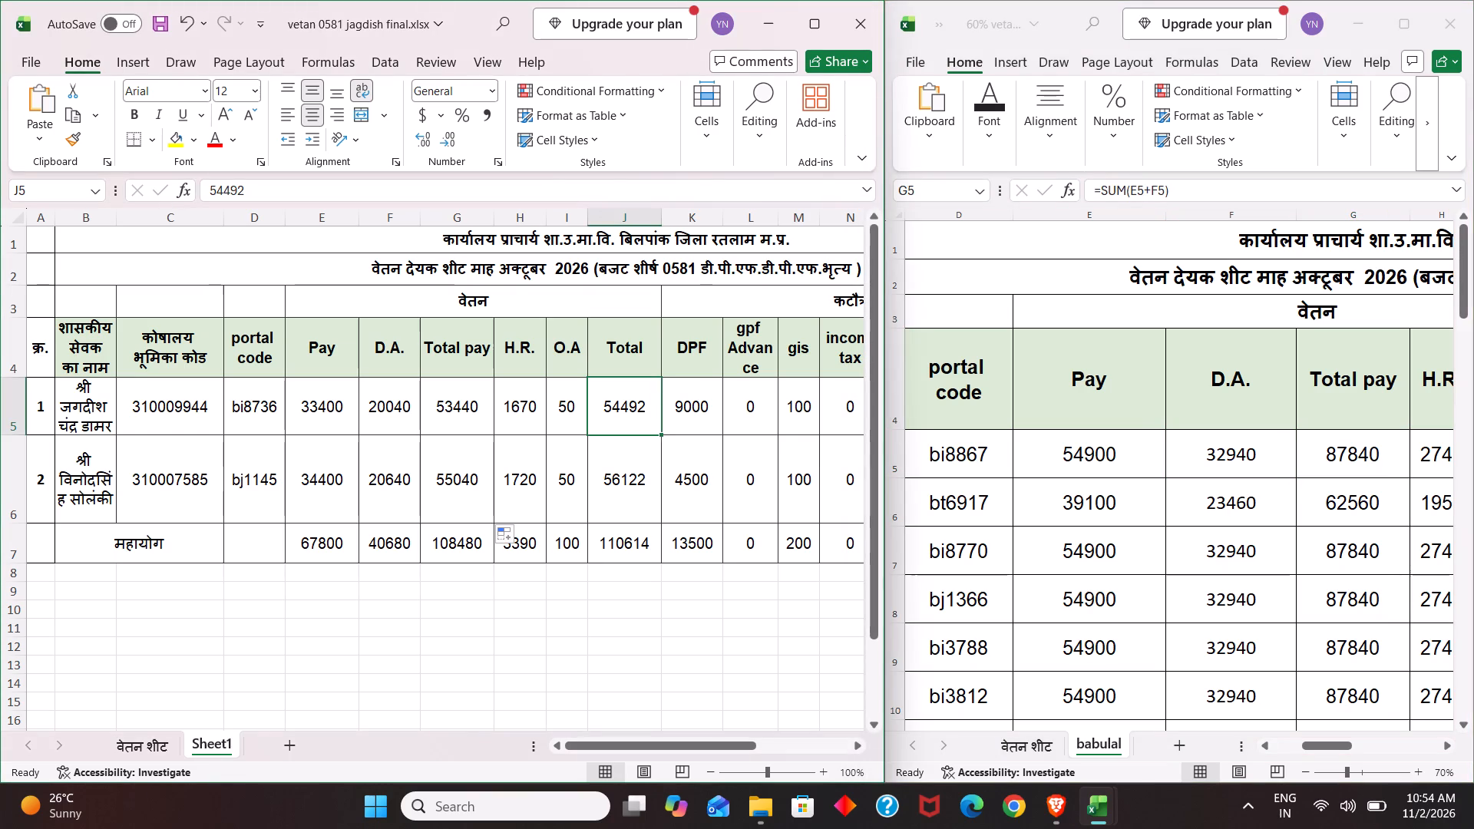
pyautogui.click(468, 411)
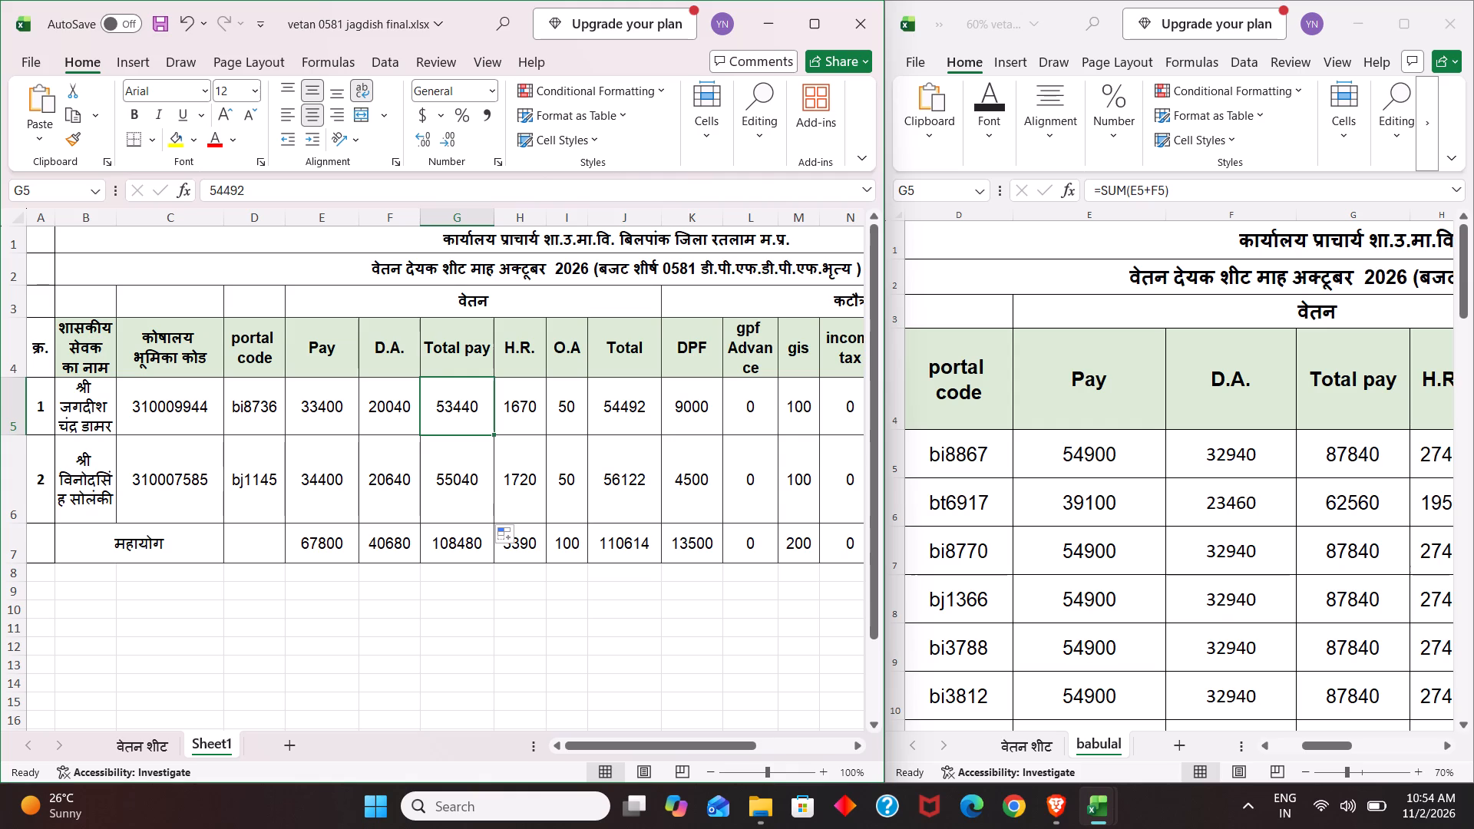
pyautogui.click(1354, 464)
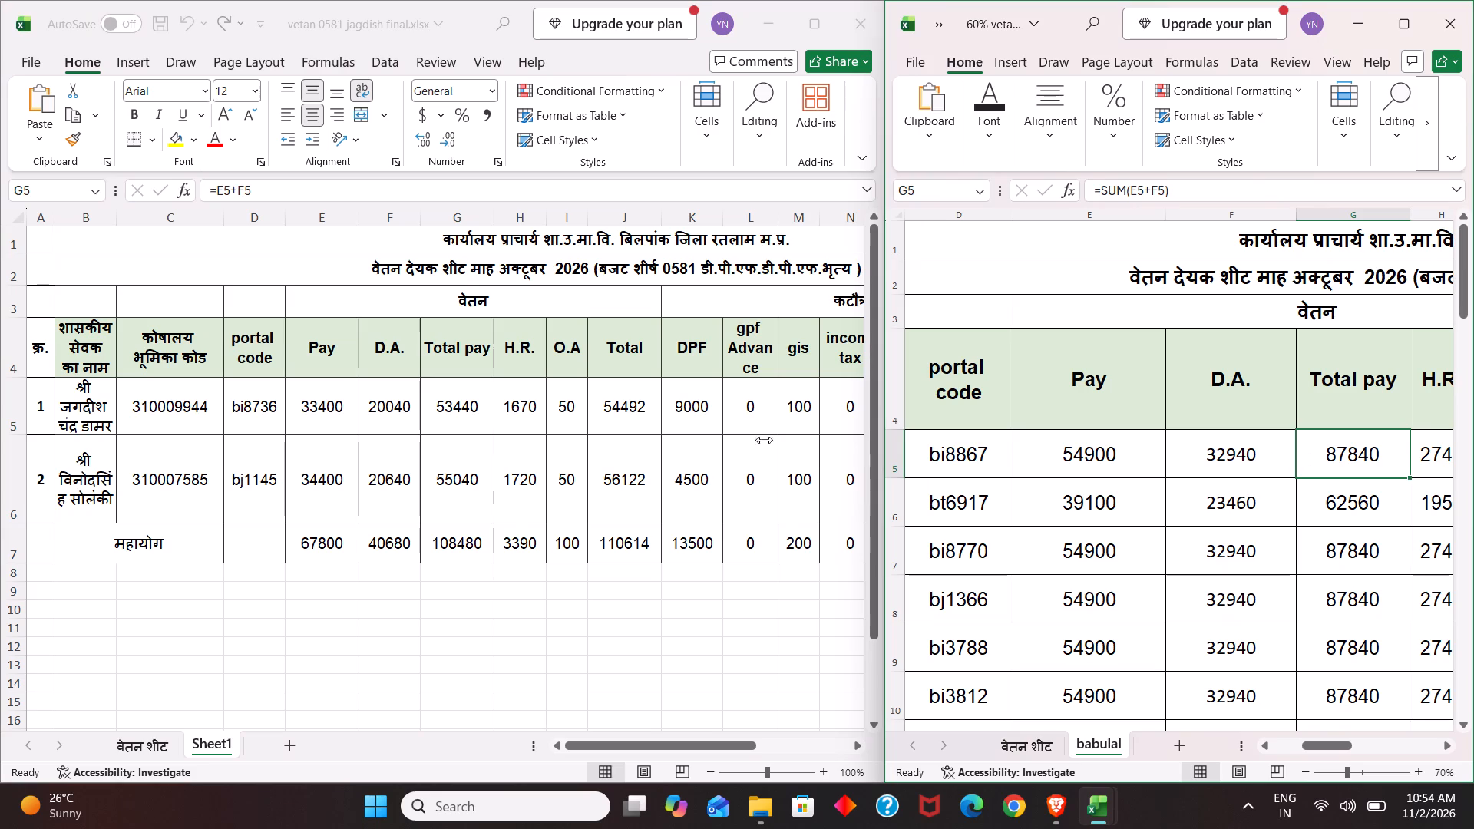
pyautogui.click(536, 401)
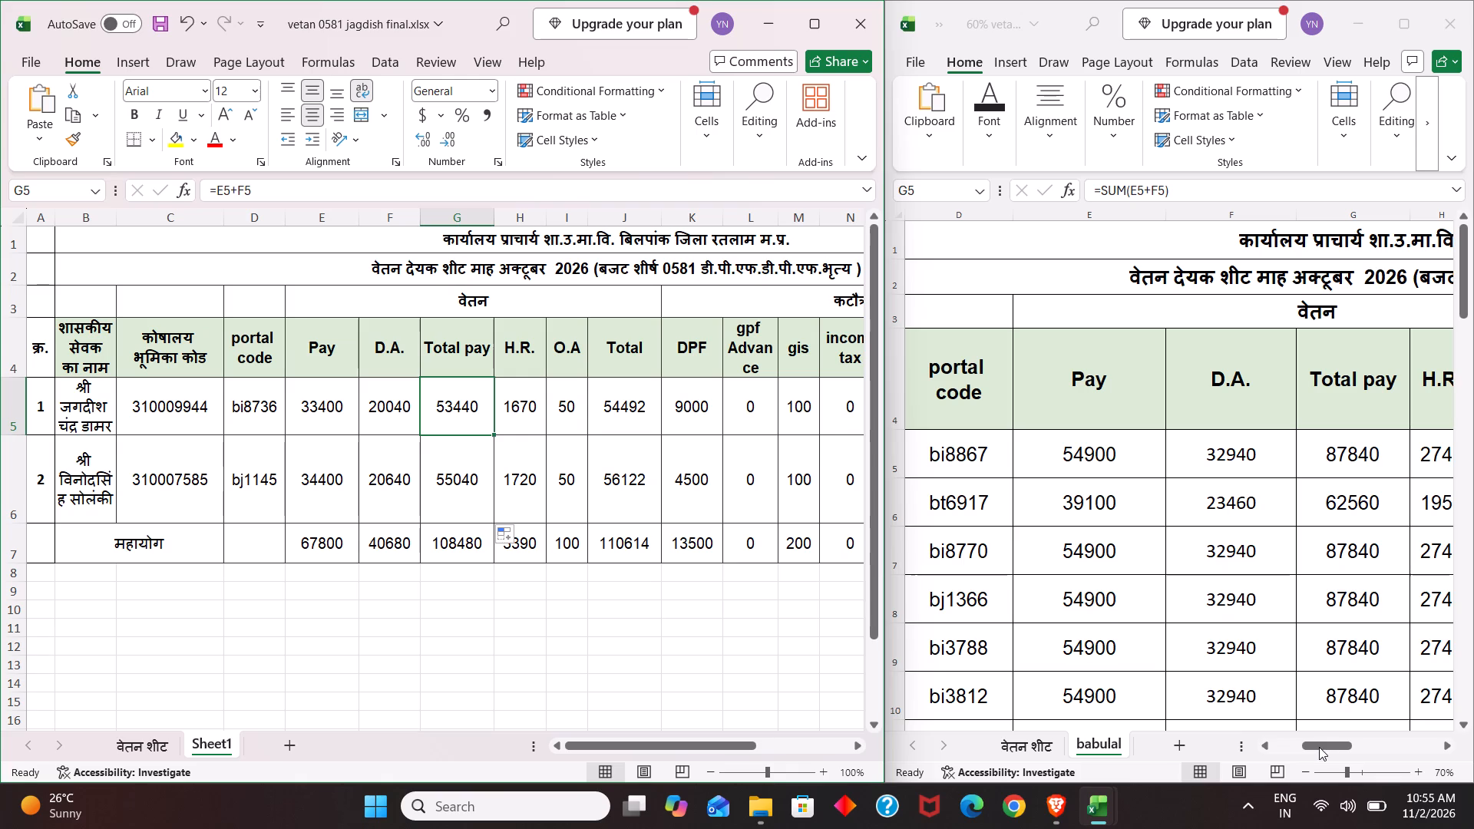
pyautogui.moveTo(1320, 745); pyautogui.dragTo(1335, 742)
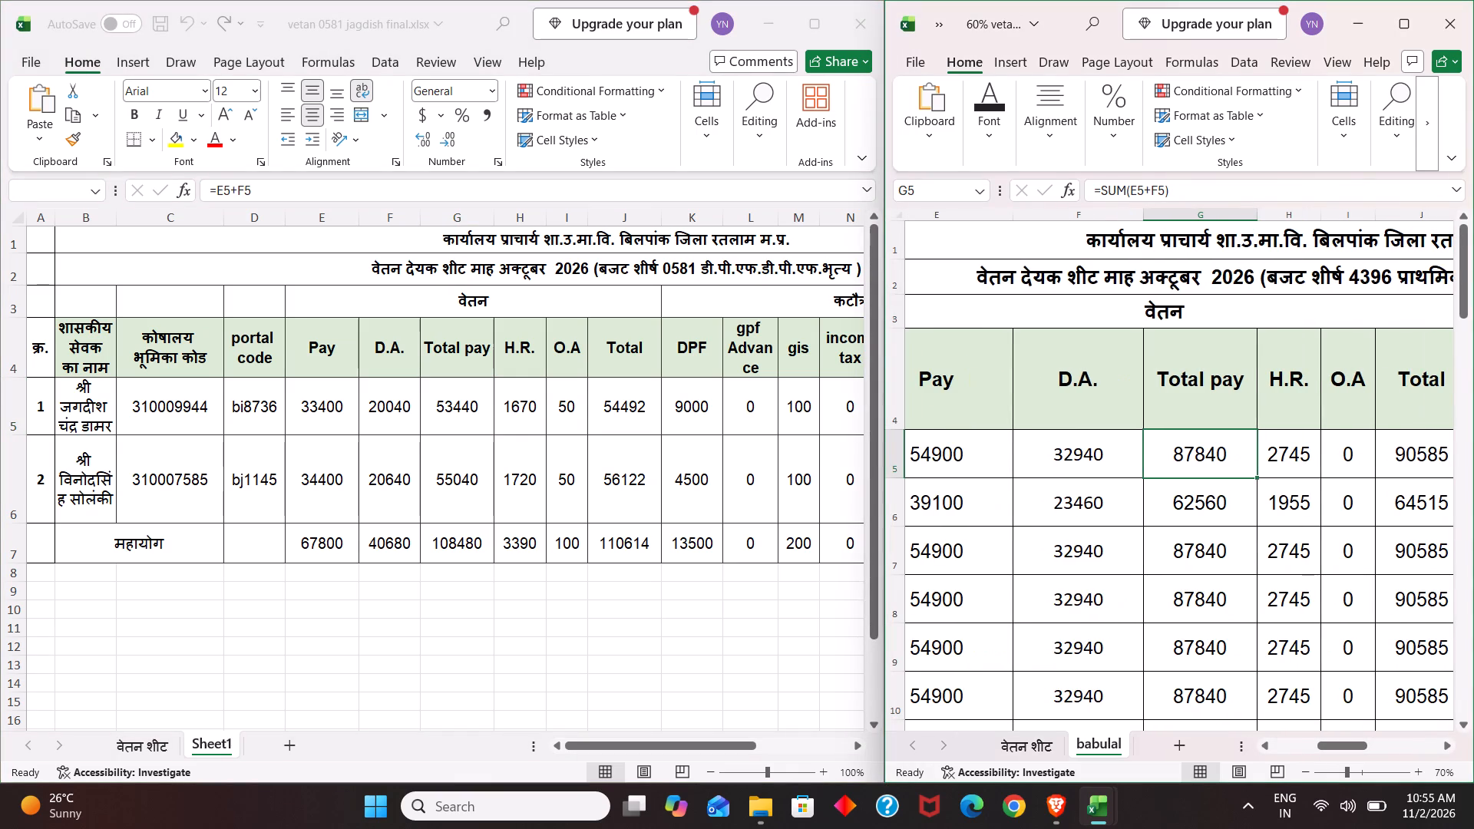
pyautogui.click(458, 415)
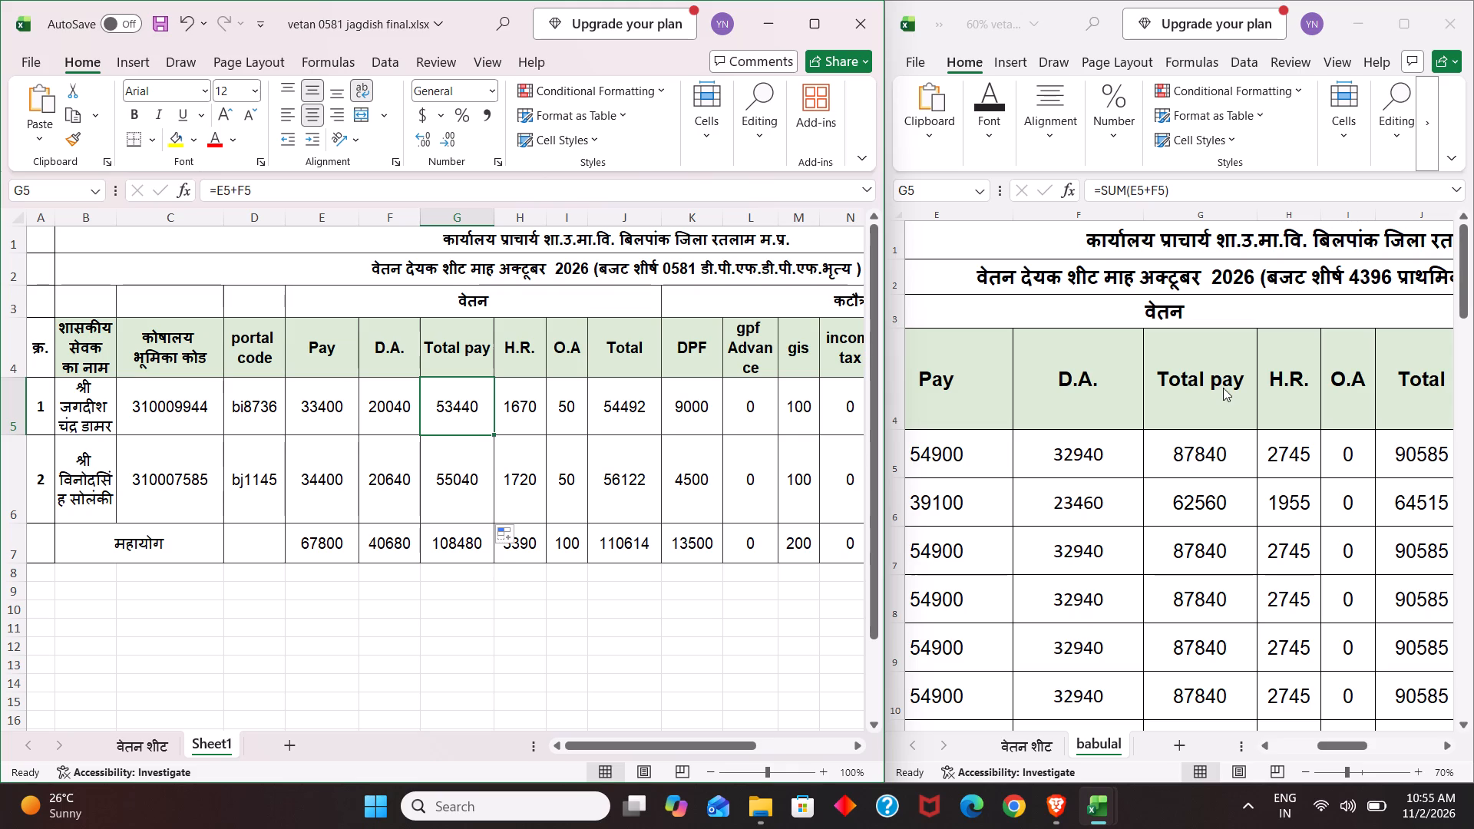
pyautogui.click(1188, 452)
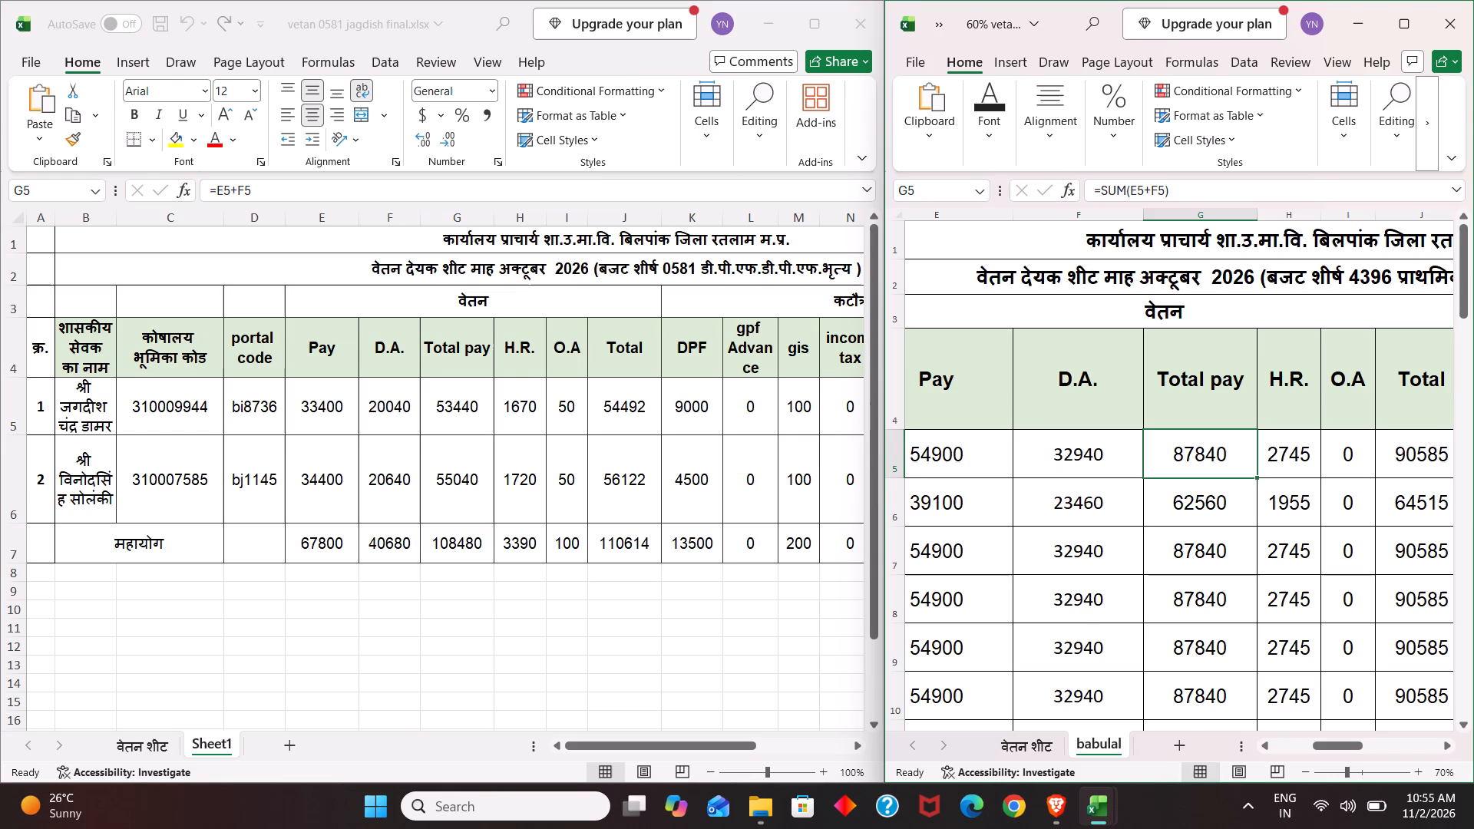
# Following the babulal sheet's H.R. formula, calculate H.R. as =E5*5% in H5 of the jagdish sheet and fill it down to H6.
pyautogui.click(1307, 461)
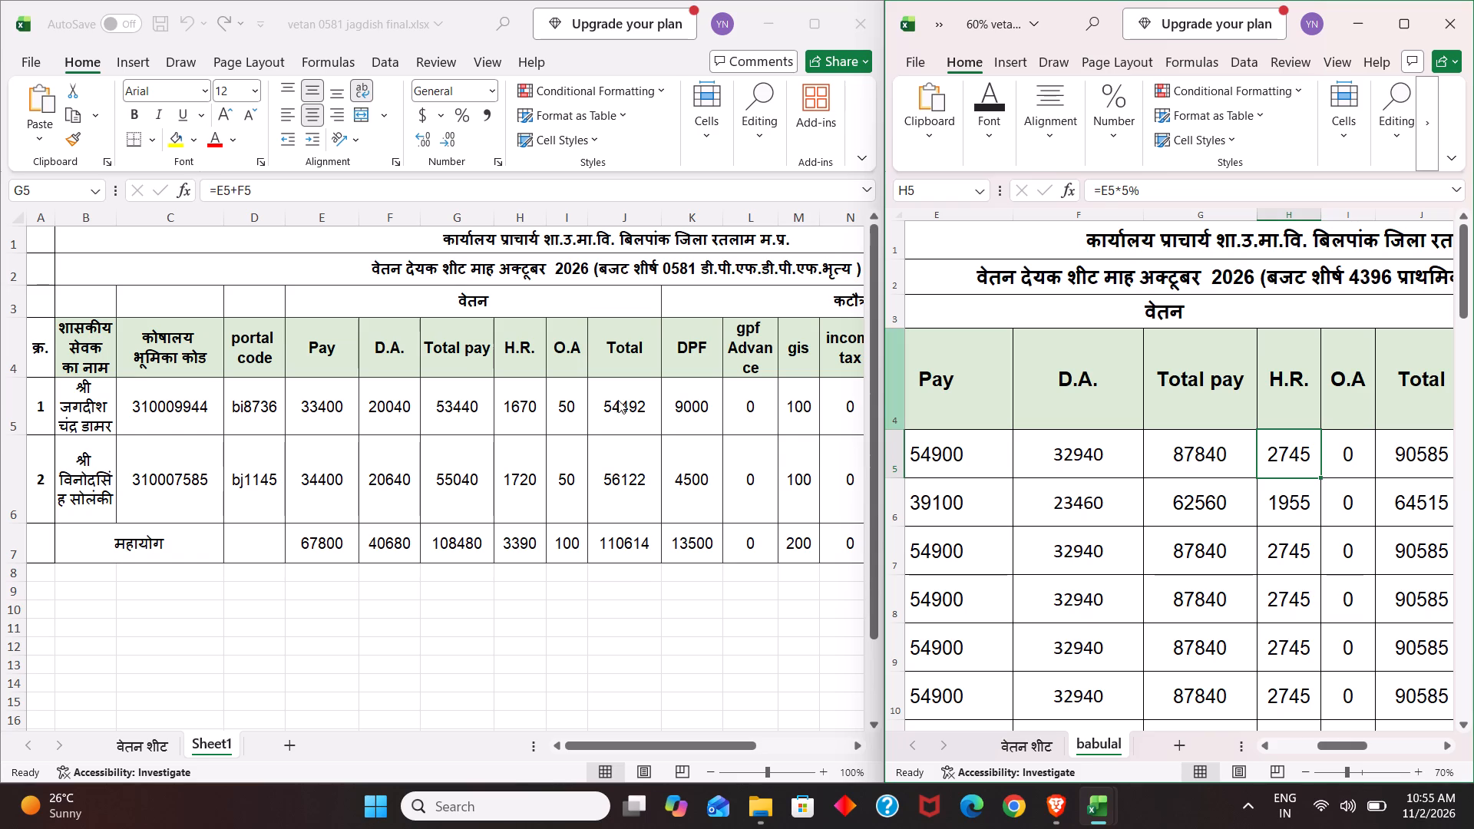
pyautogui.click(523, 404)
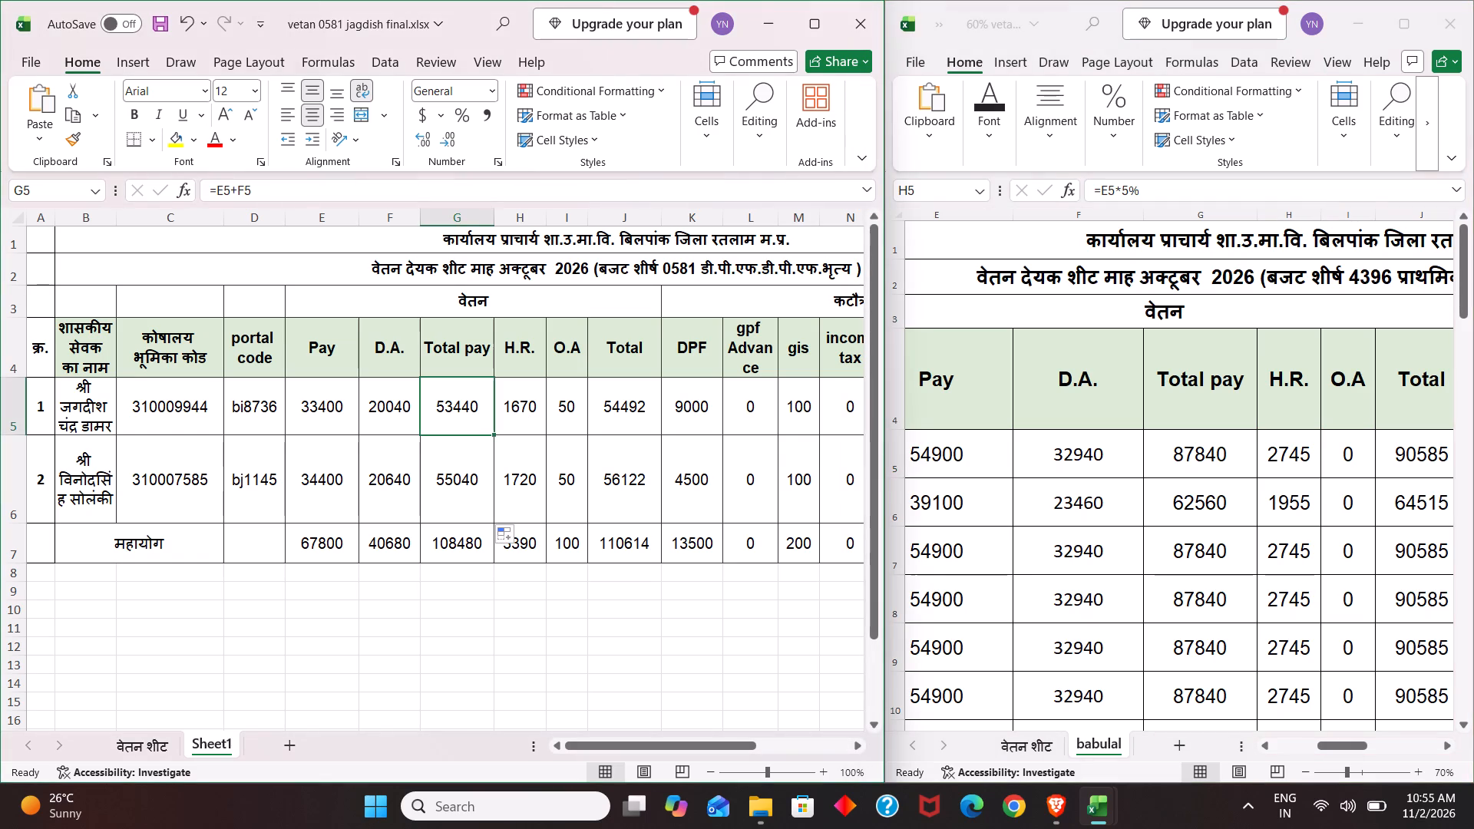
pyautogui.click(527, 409)
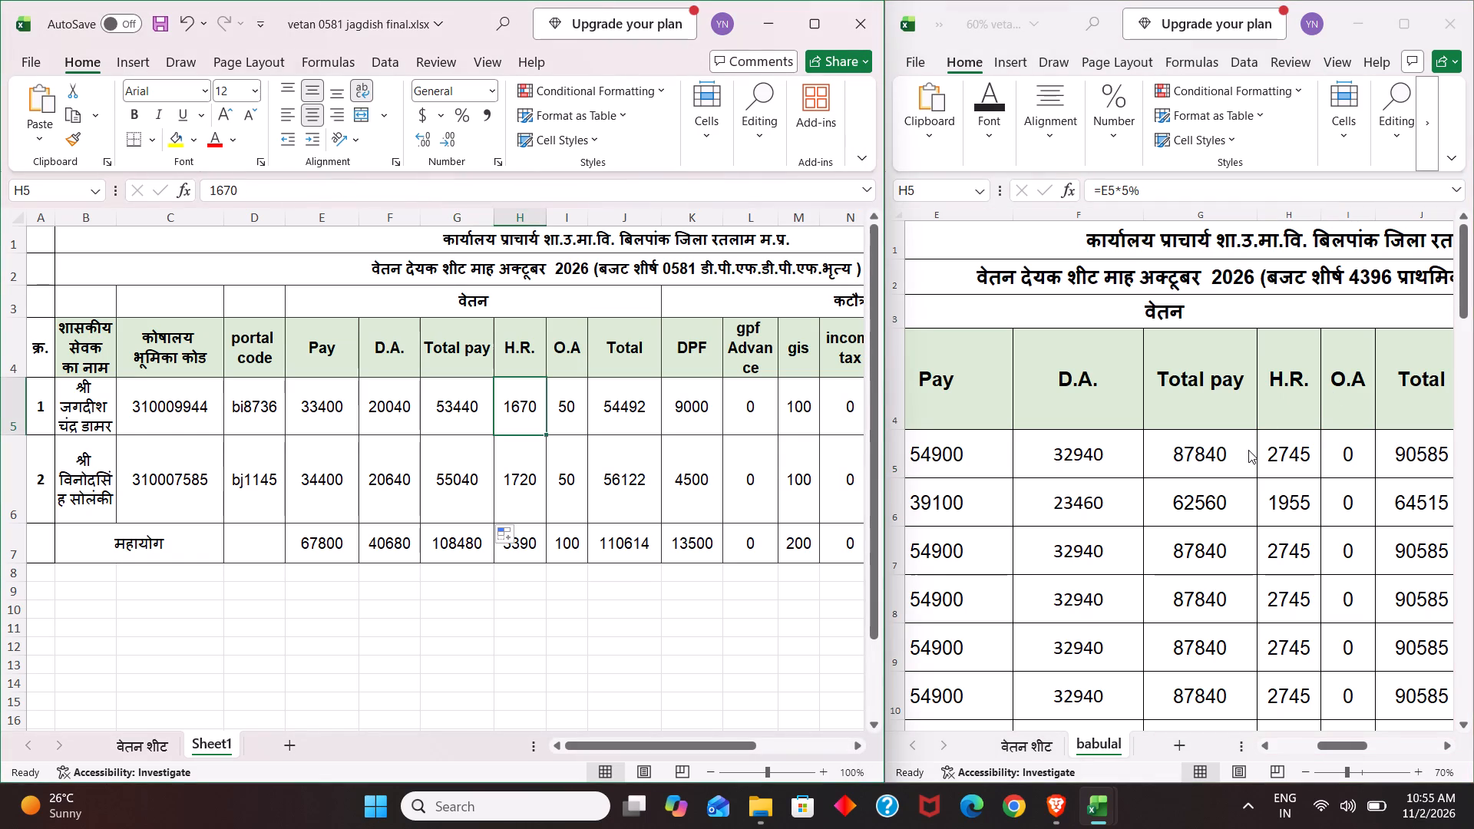
pyautogui.click(1272, 450)
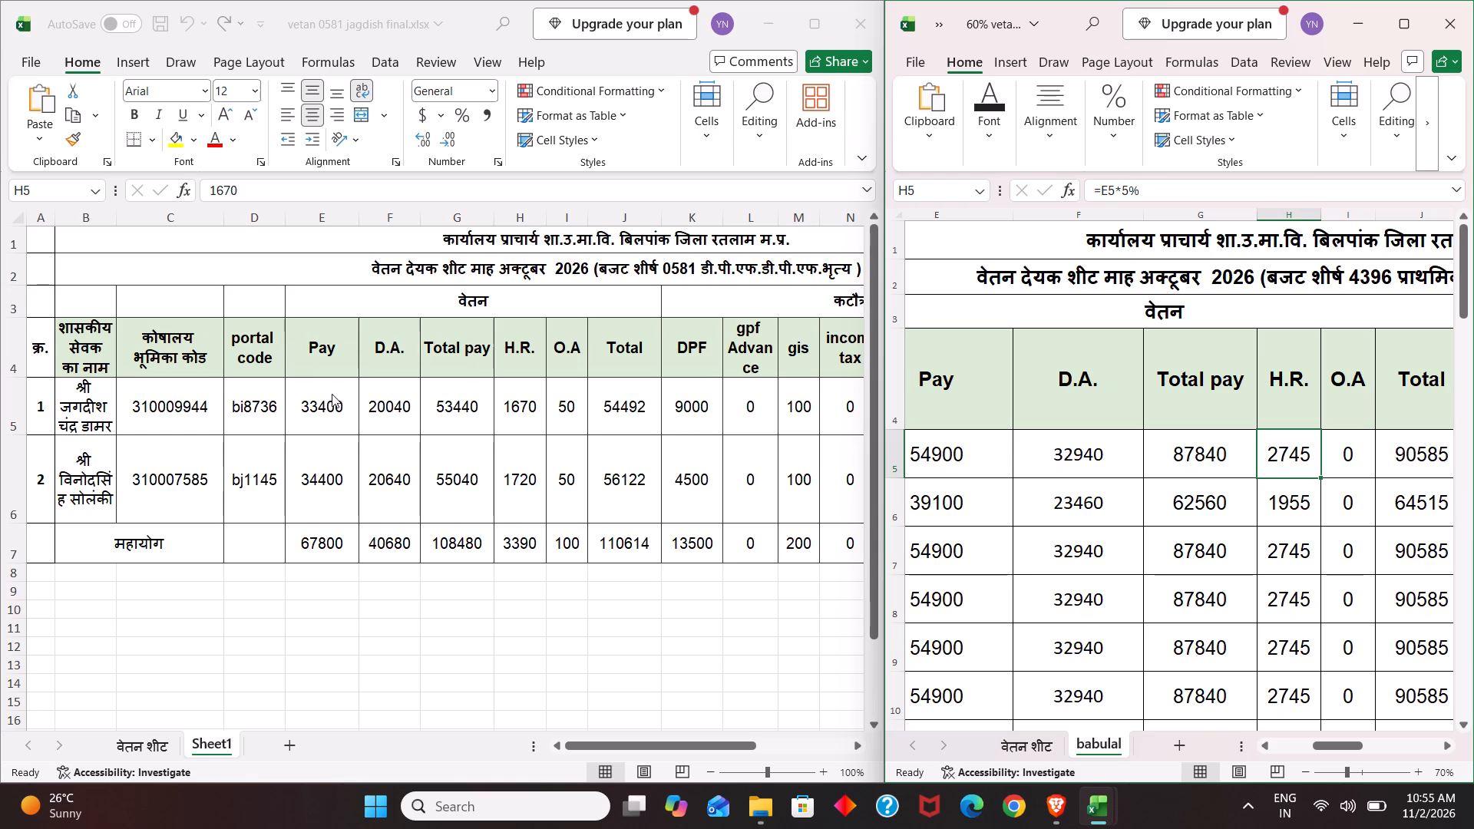
pyautogui.click(518, 394)
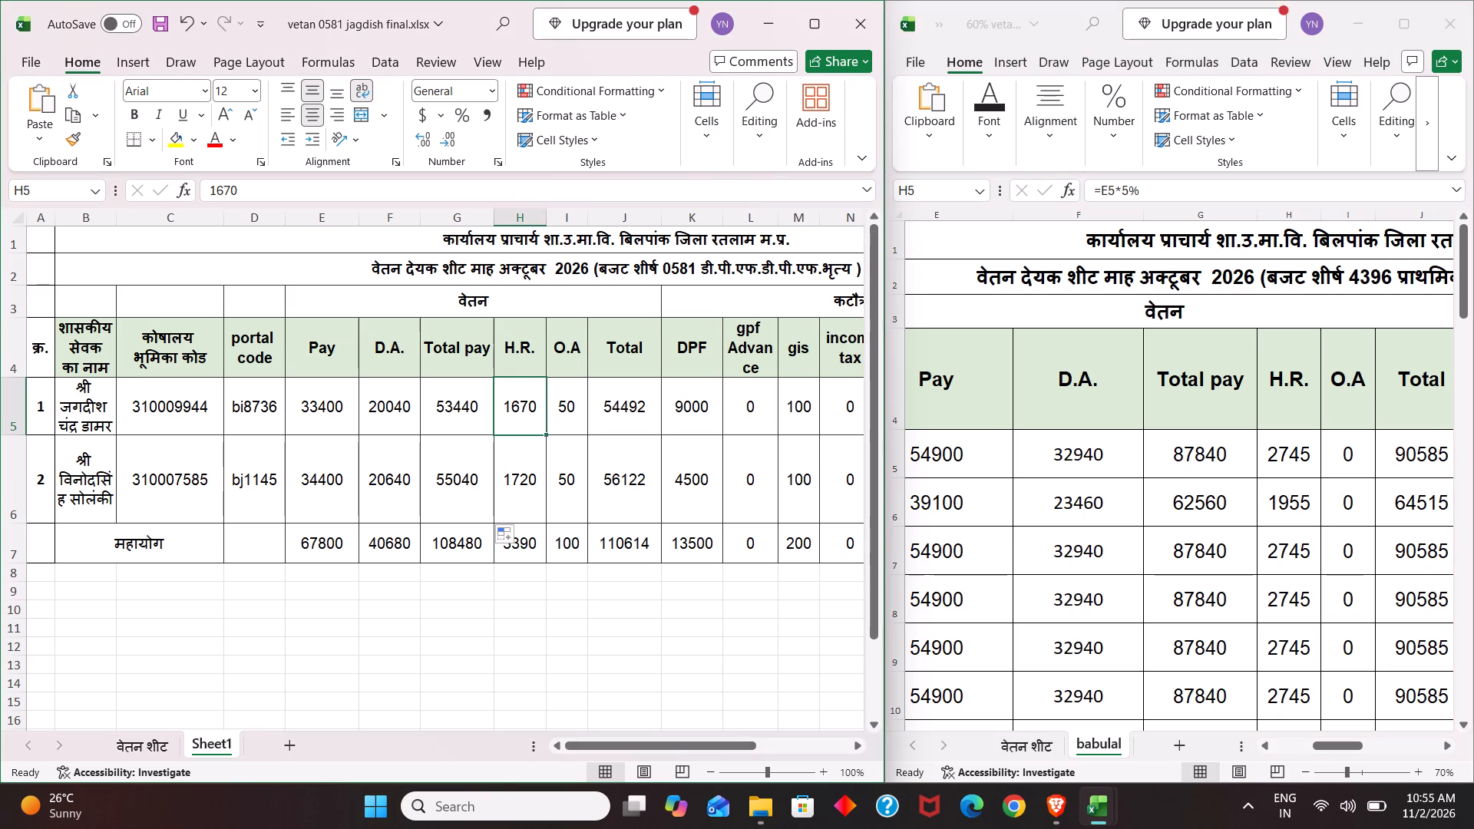
pyautogui.press('=')
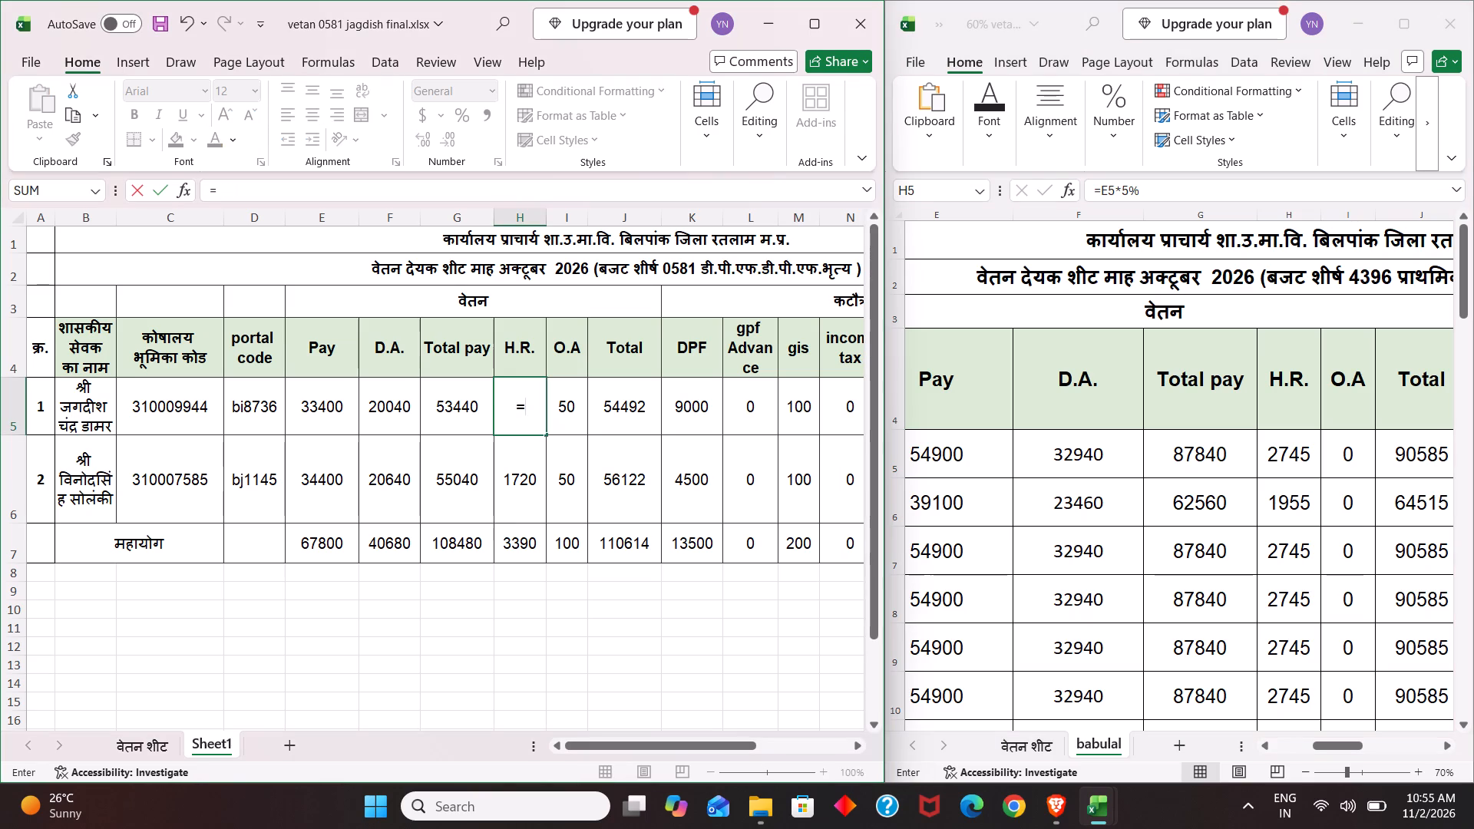
pyautogui.click(317, 417)
pyautogui.press('*')
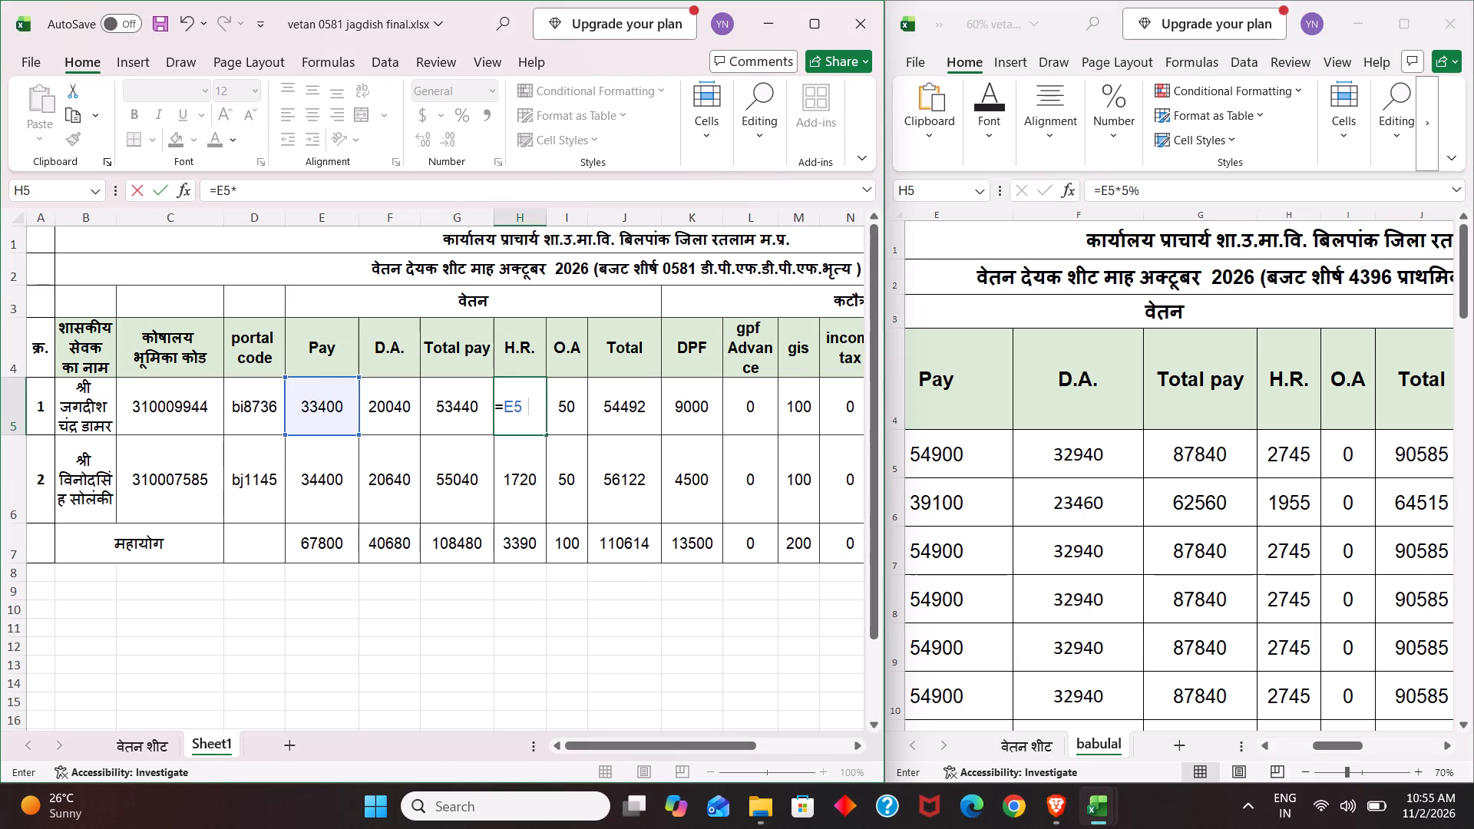
pyautogui.press('5')
pyautogui.hotkey('shift', '%')
pyautogui.press('Return')
pyautogui.click(530, 410)
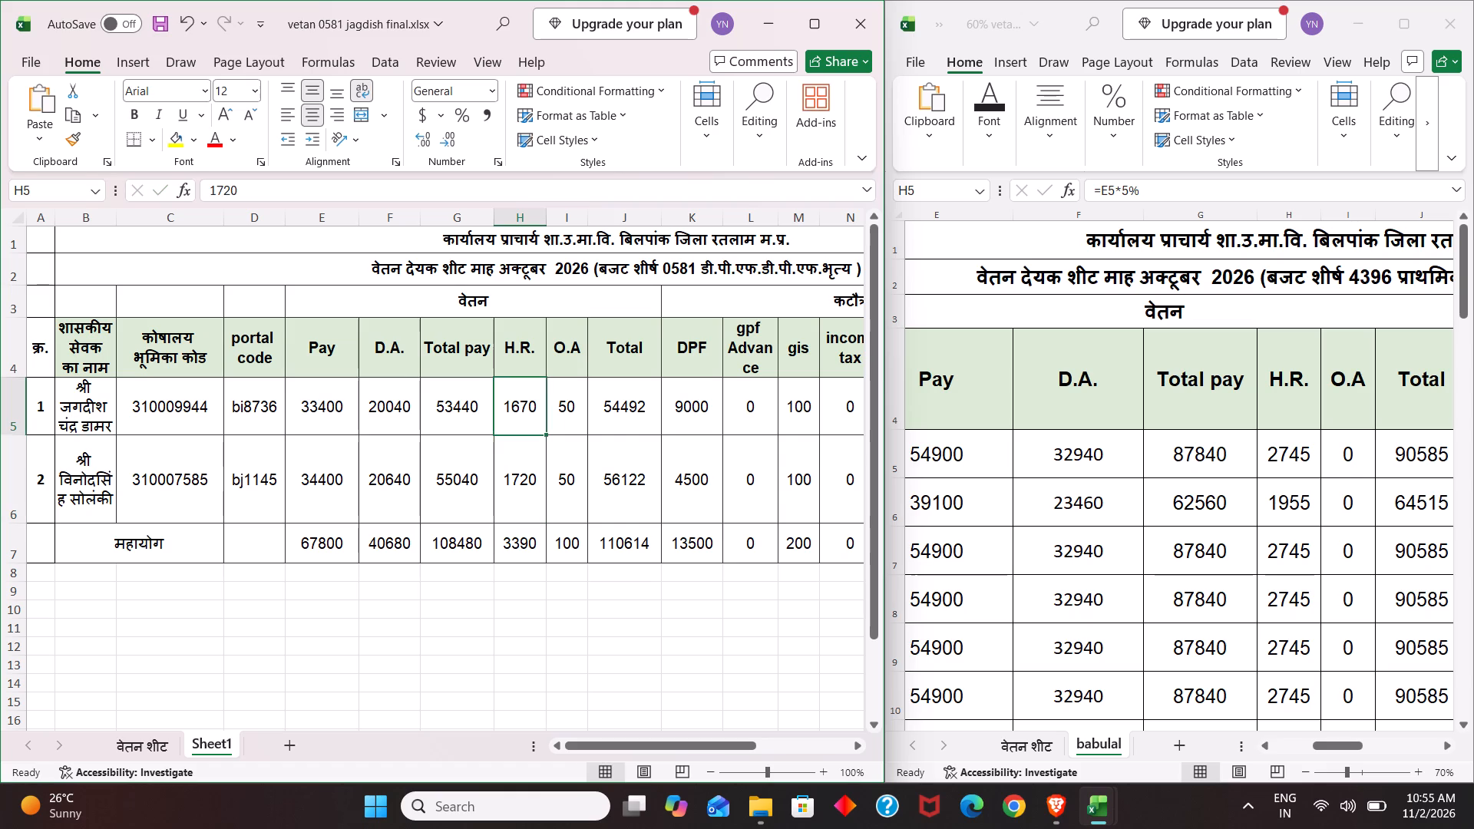
pyautogui.moveTo(544, 432); pyautogui.dragTo(546, 501)
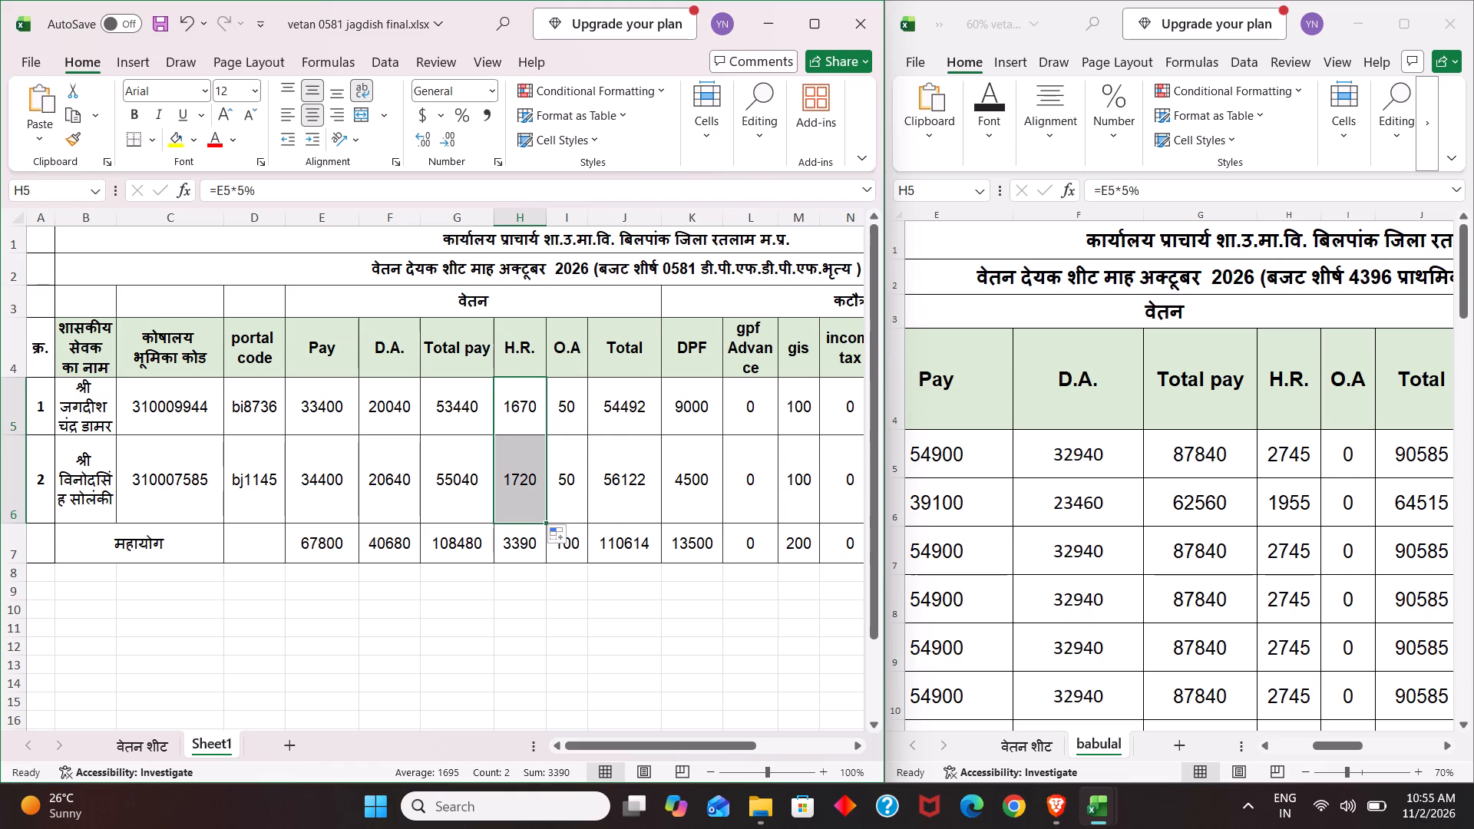
# Check the D.A., Total pay, H.R. and O.A cells of the jagdish sheet, comparing H.R. and O.A with the babulal sheet.
pyautogui.click(581, 412)
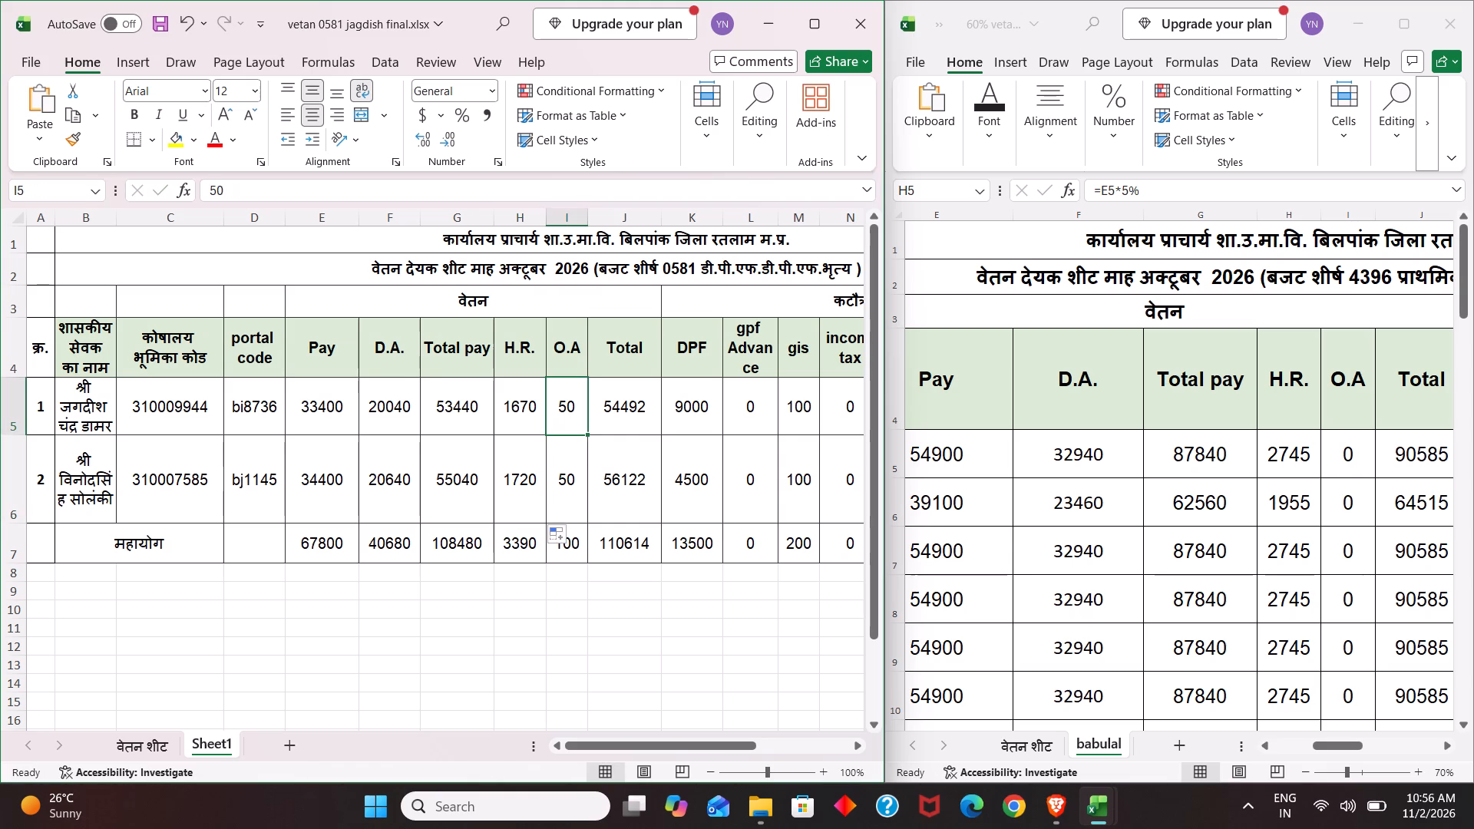
pyautogui.click(521, 549)
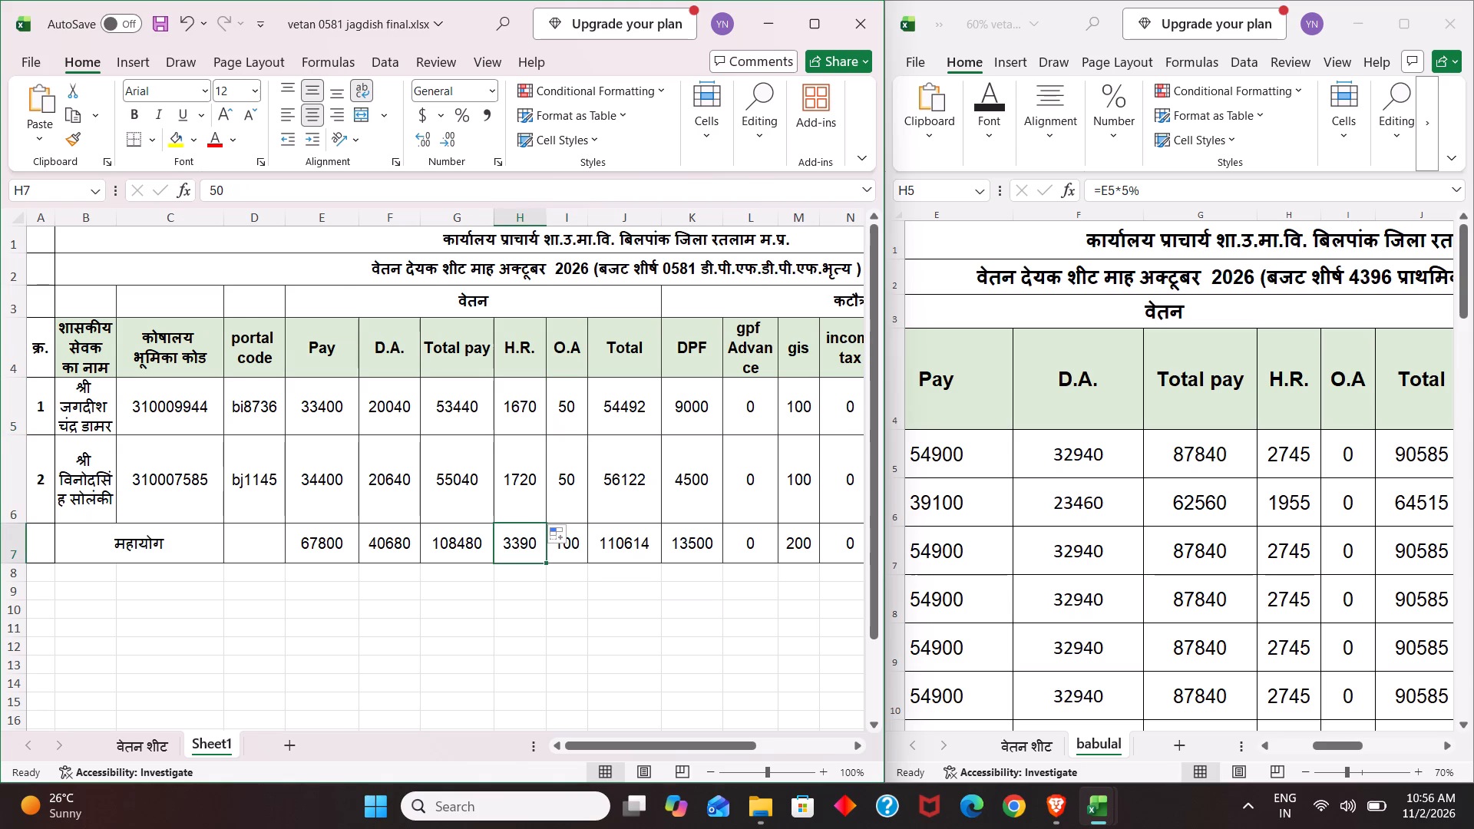
pyautogui.click(468, 405)
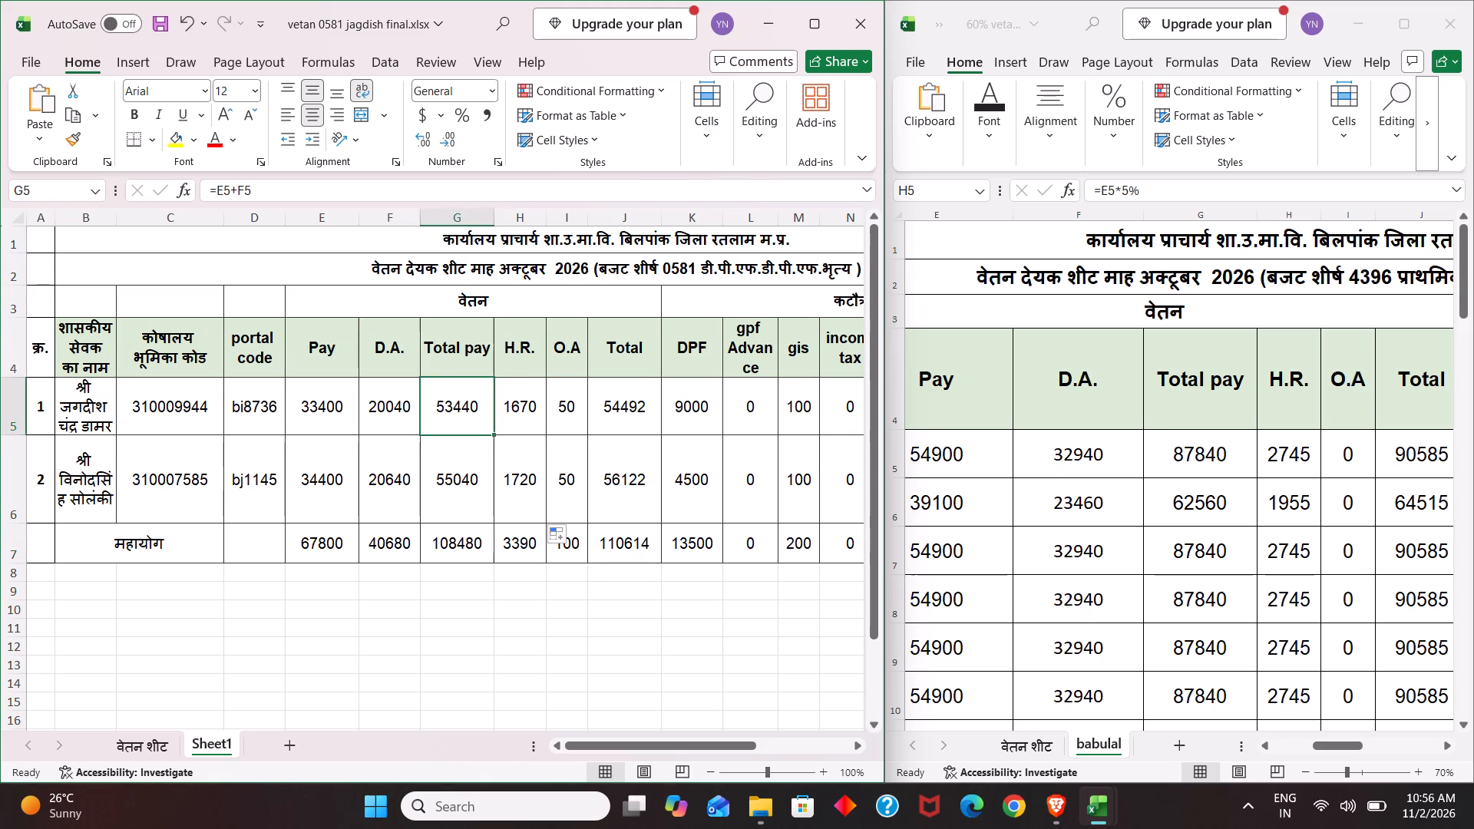
pyautogui.click(372, 403)
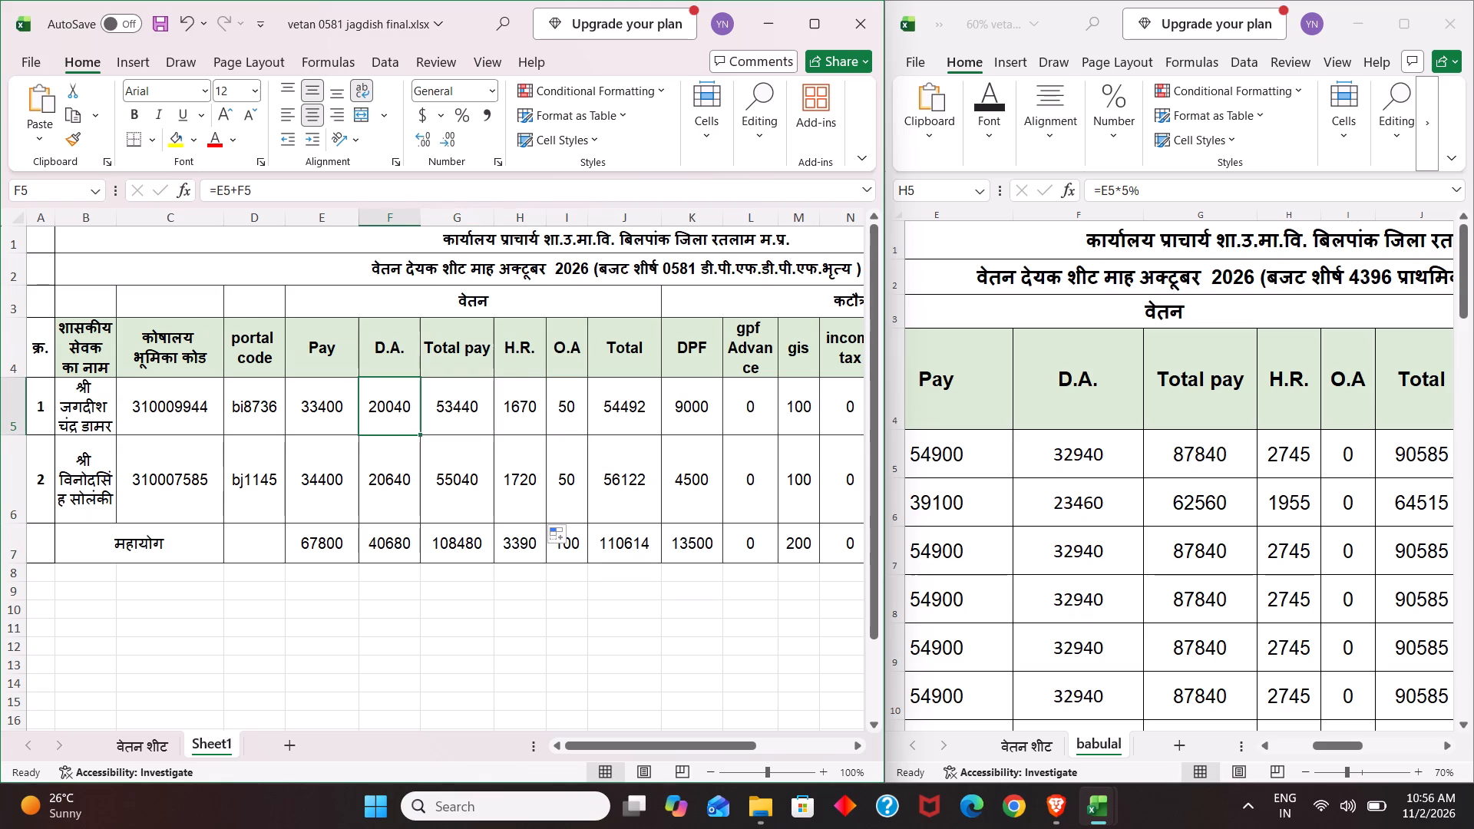
pyautogui.click(464, 404)
pyautogui.click(538, 405)
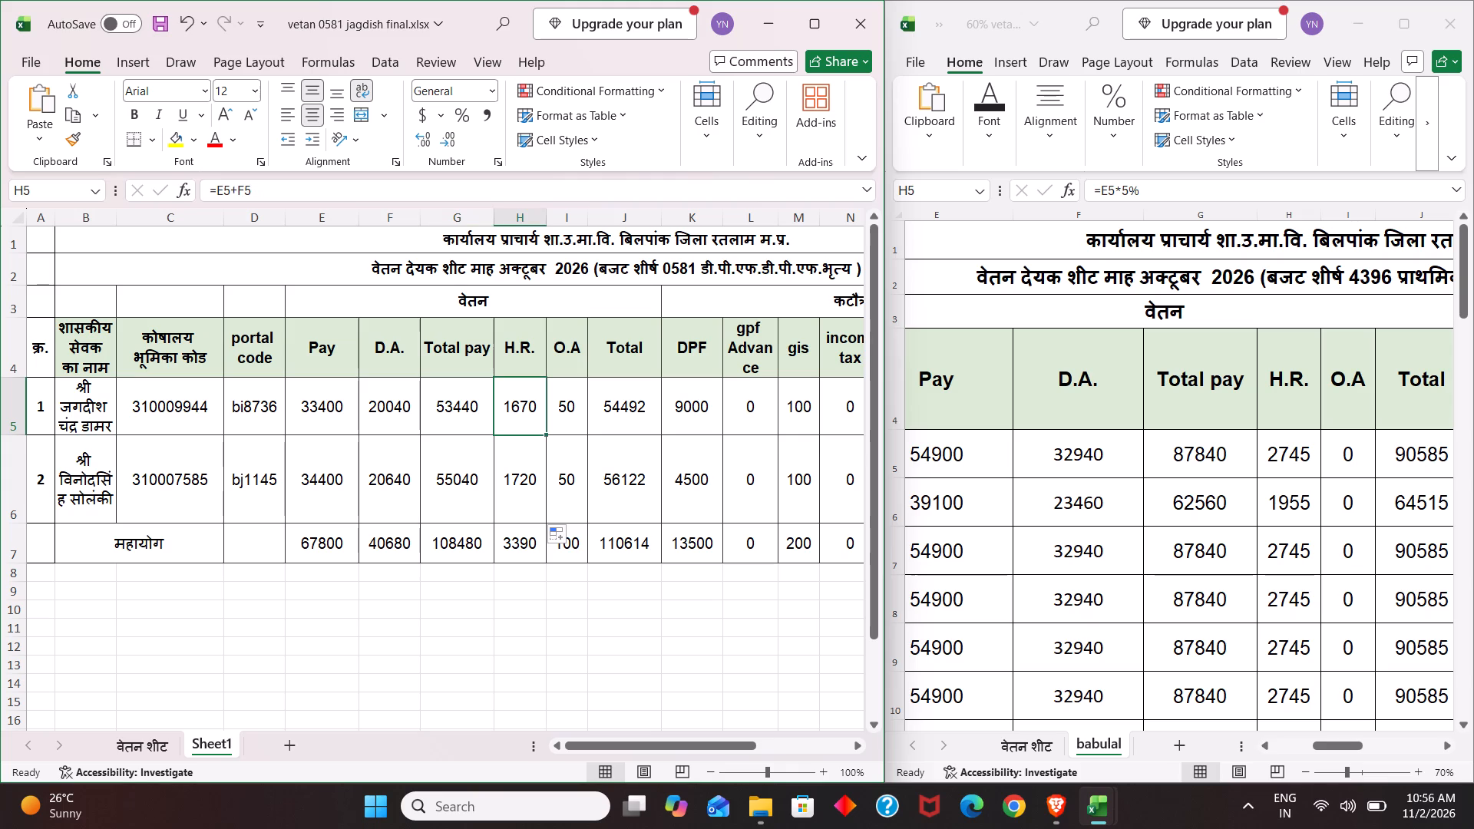
pyautogui.click(1346, 447)
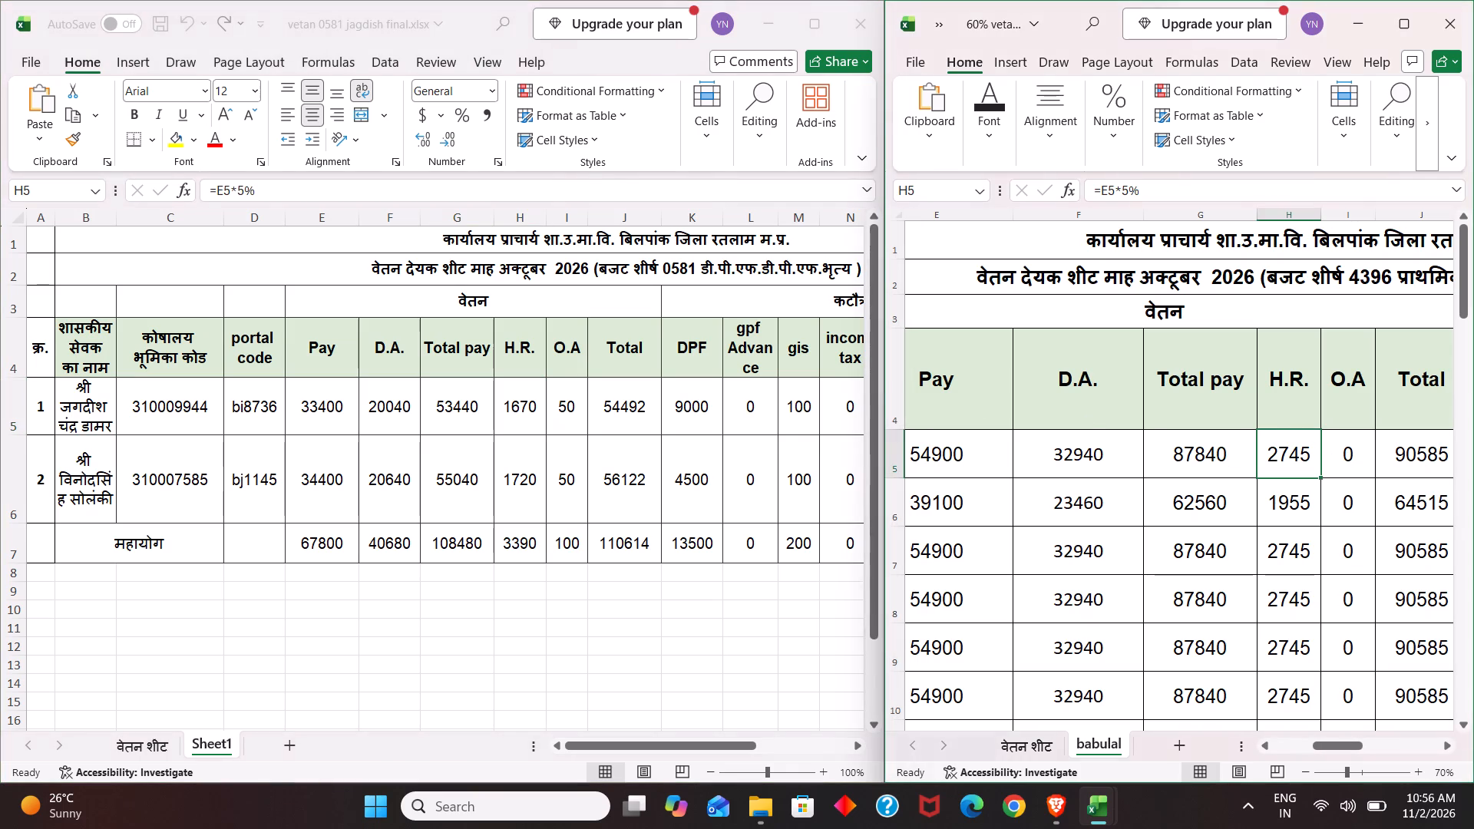
pyautogui.click(1273, 463)
pyautogui.click(1343, 459)
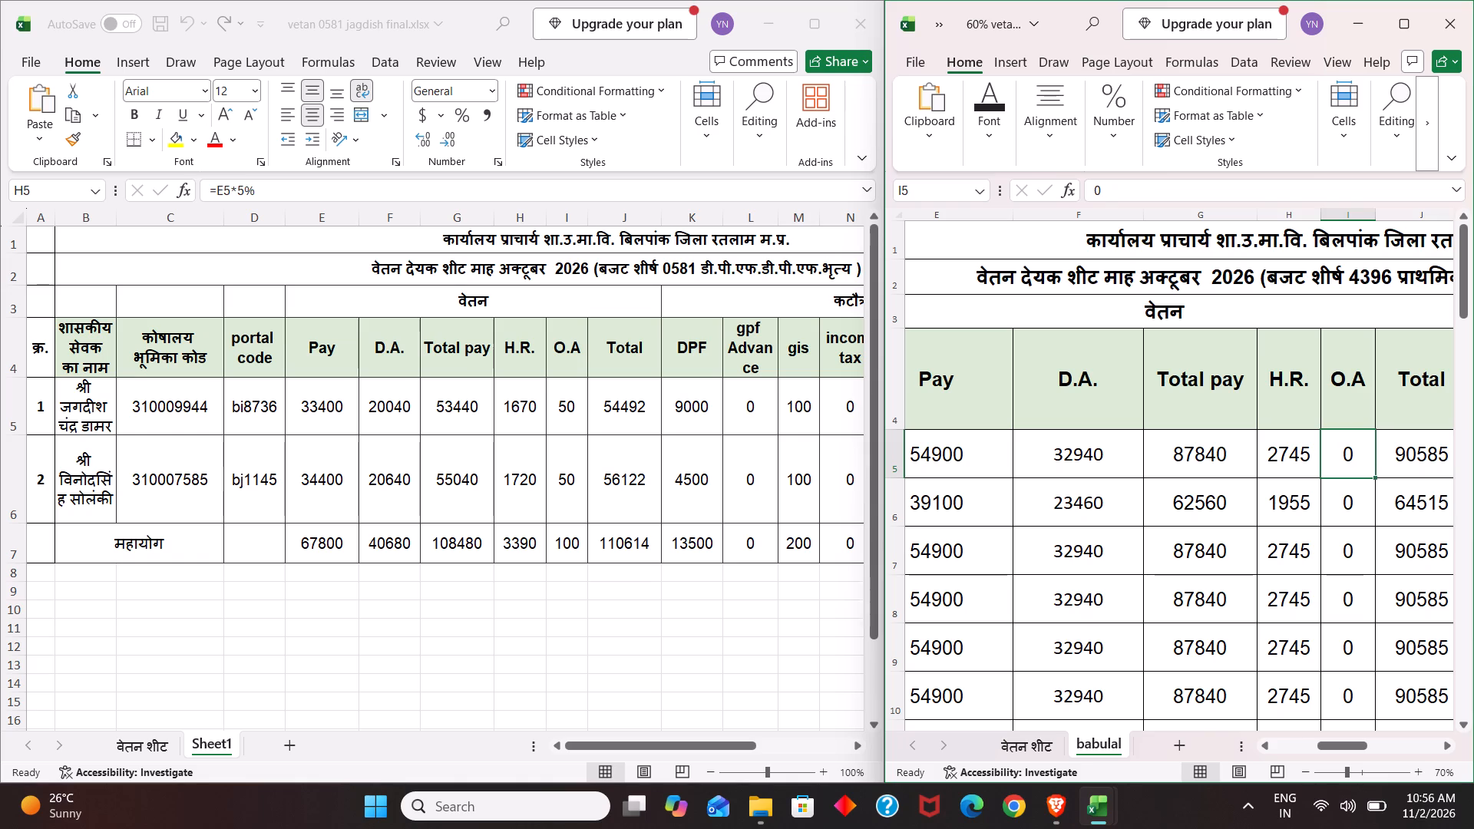
pyautogui.click(575, 402)
pyautogui.click(575, 402)
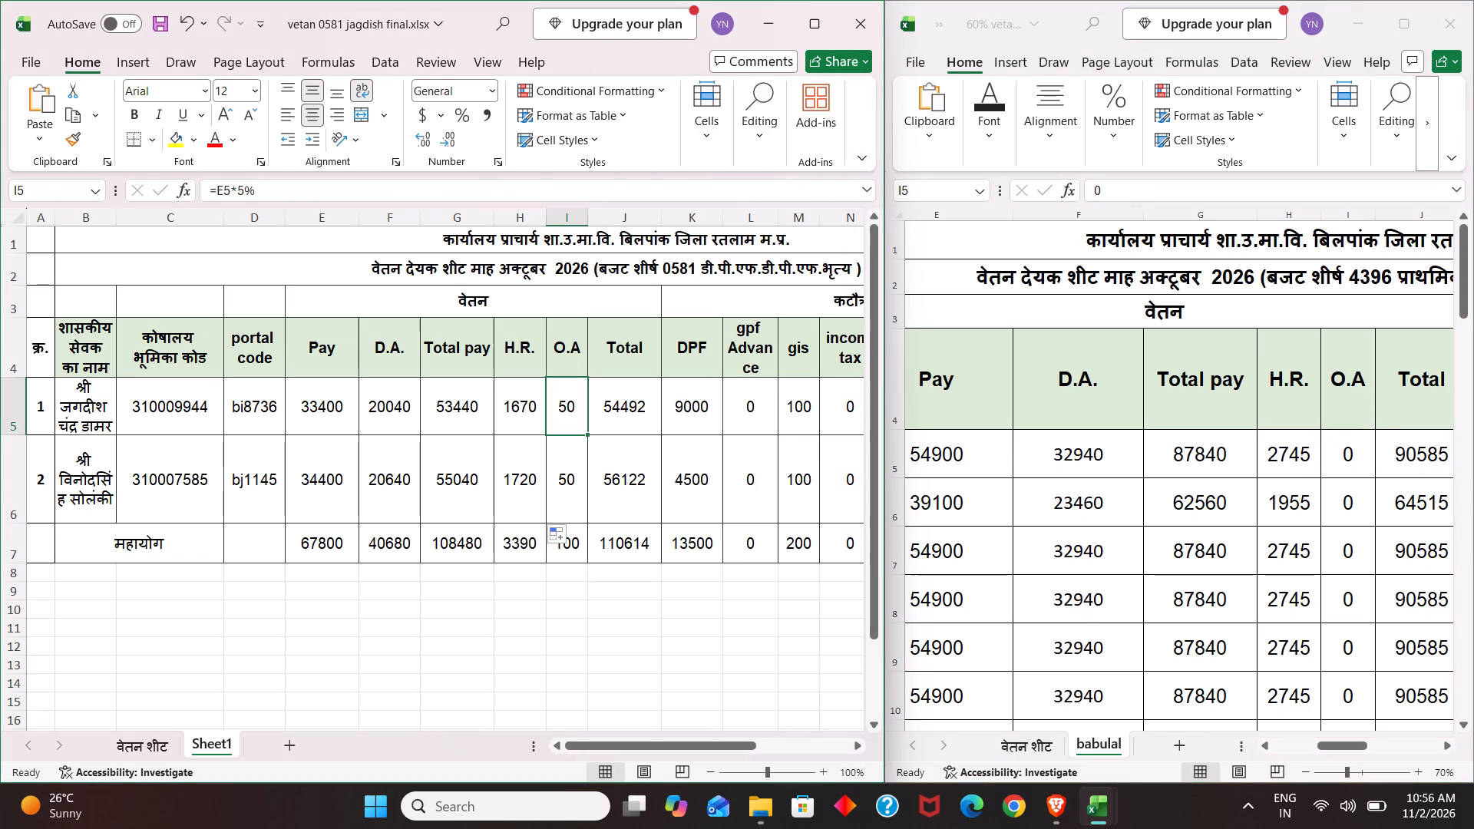
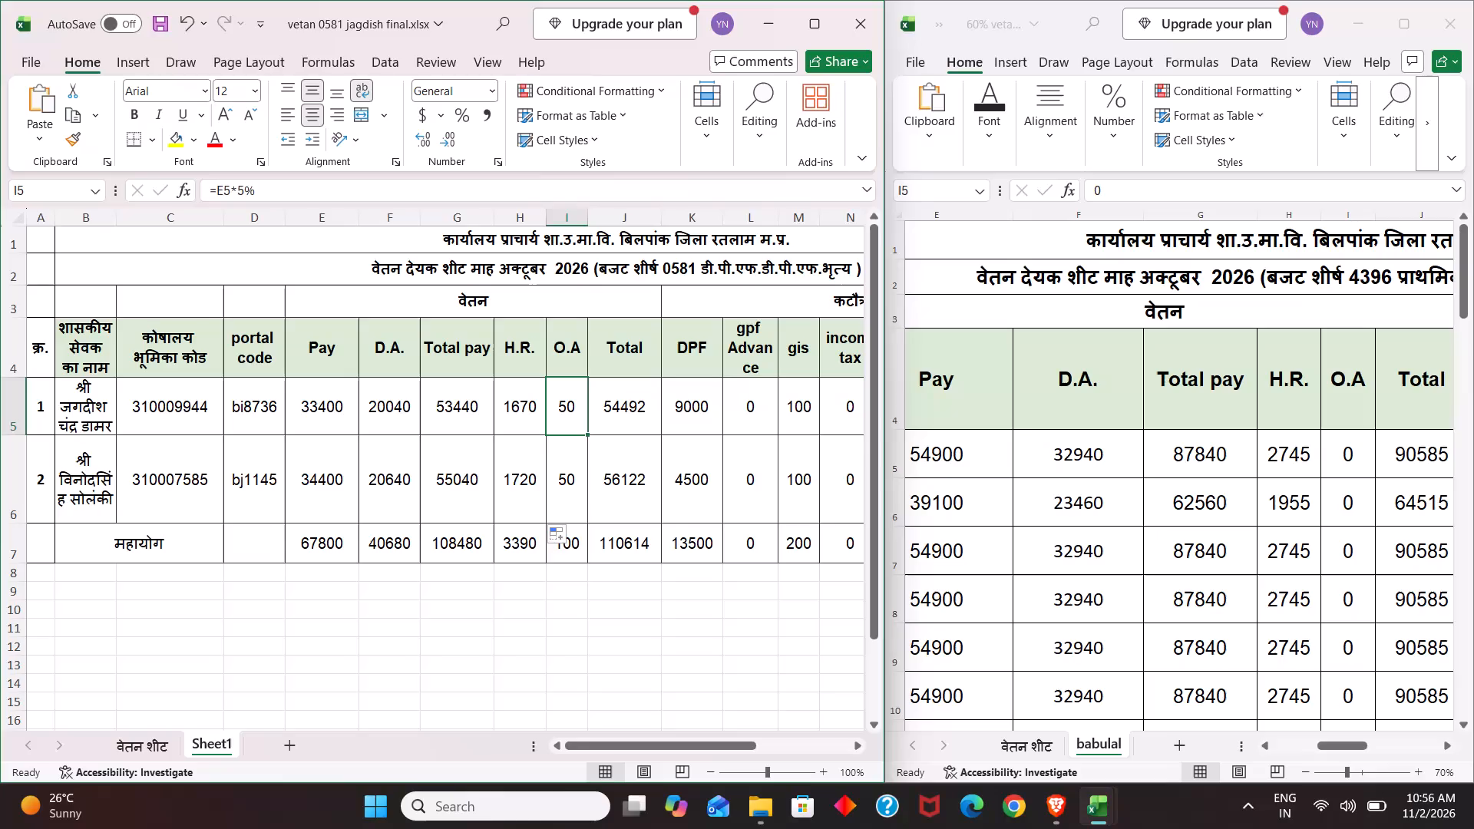
# Following the babulal sheet's Total formula, calculate Total as =G5+H5+I5 in J5 of the jagdish sheet and fill it down to J6.
pyautogui.click(623, 402)
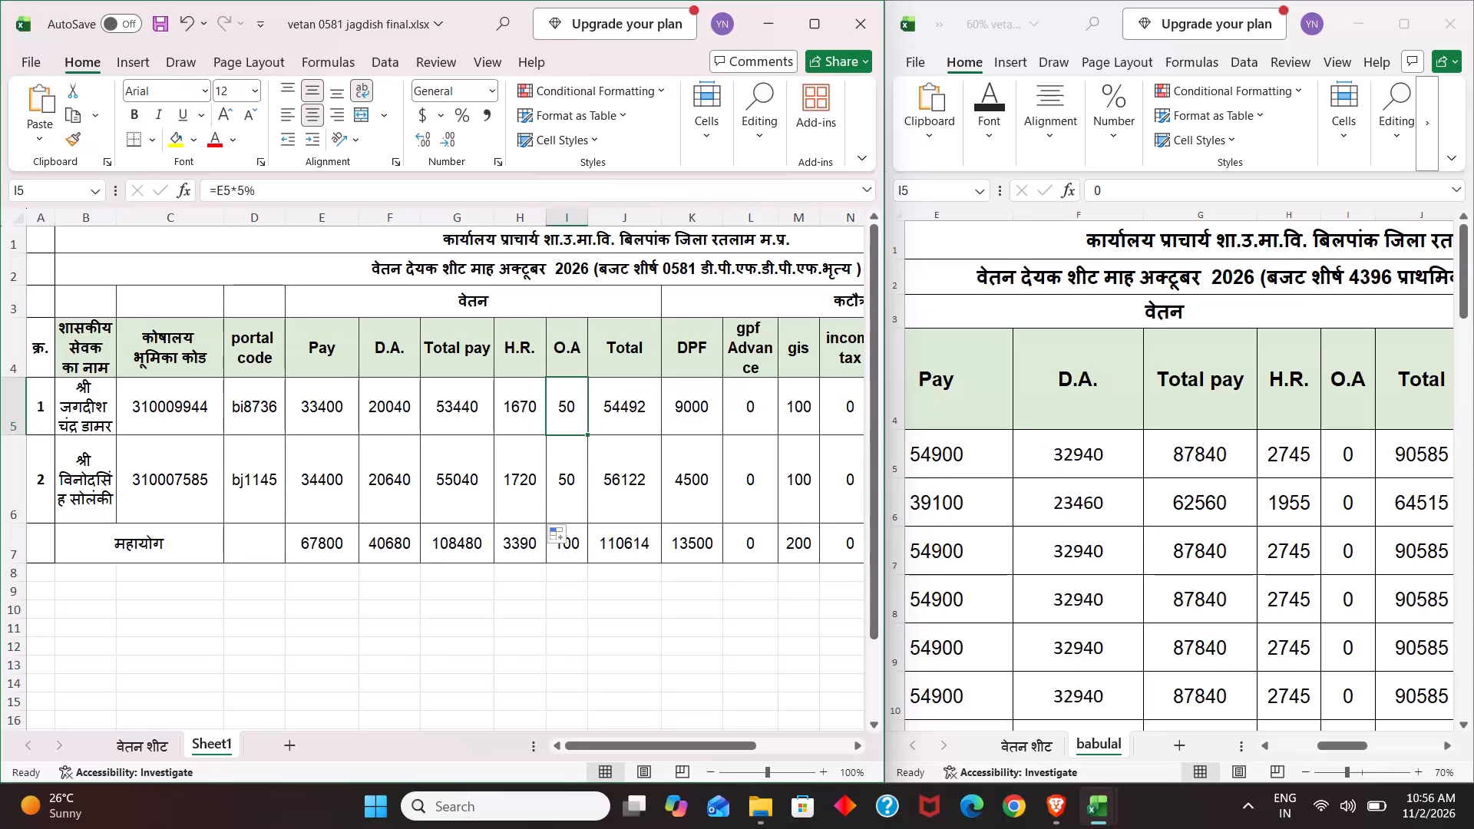
pyautogui.click(629, 407)
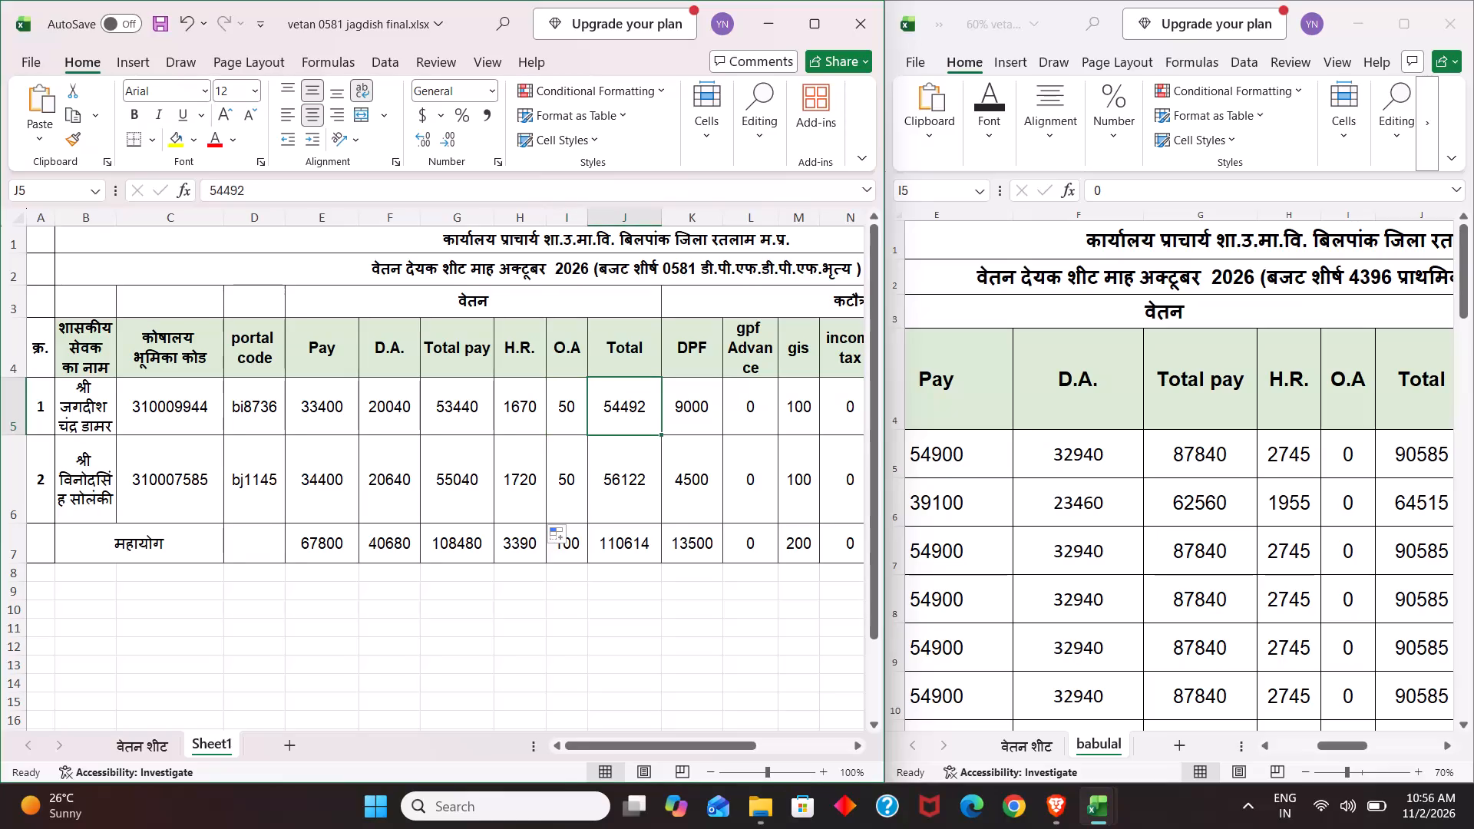
pyautogui.click(1404, 444)
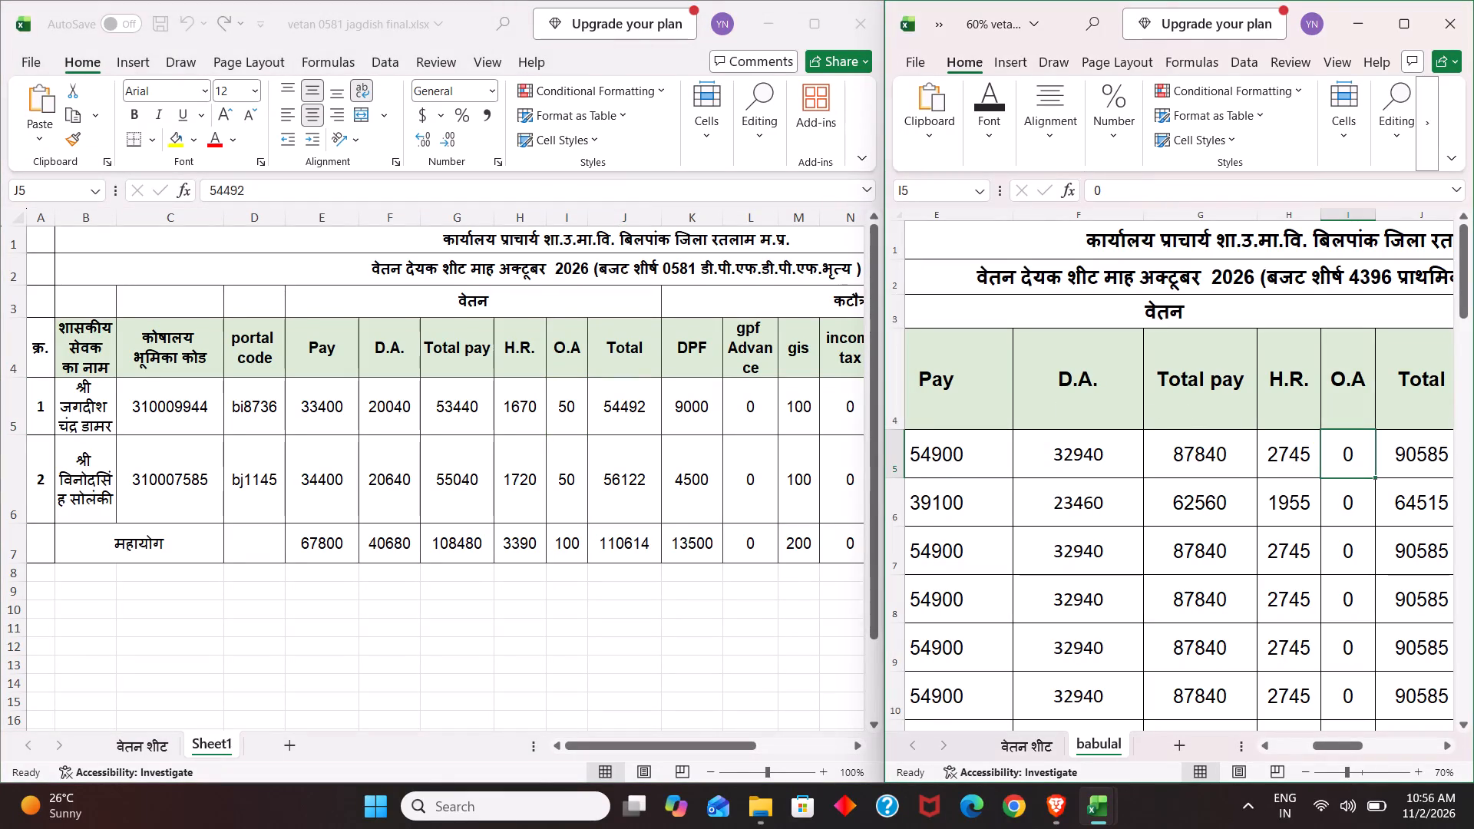
pyautogui.click(1416, 451)
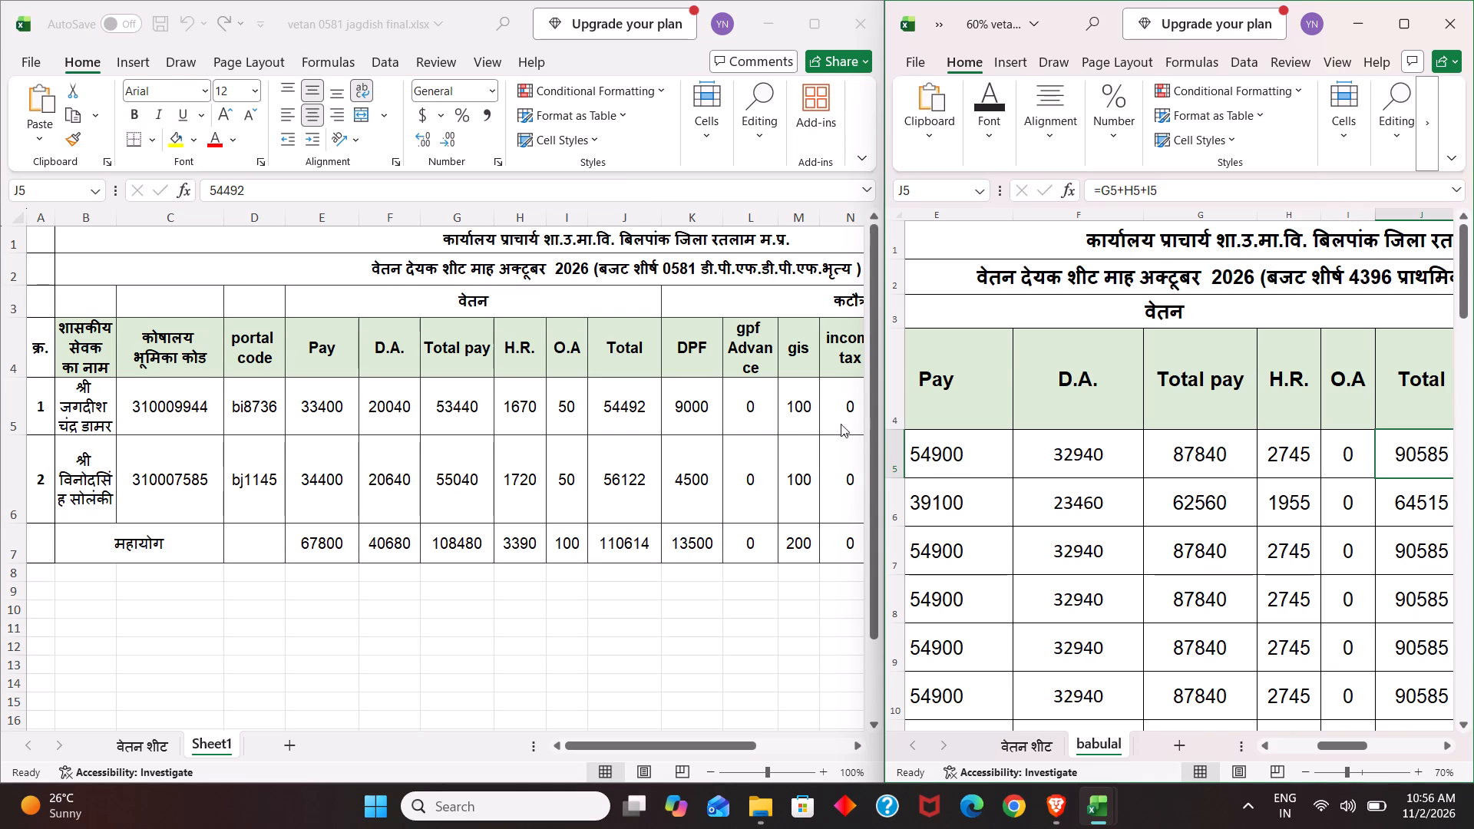
pyautogui.click(638, 397)
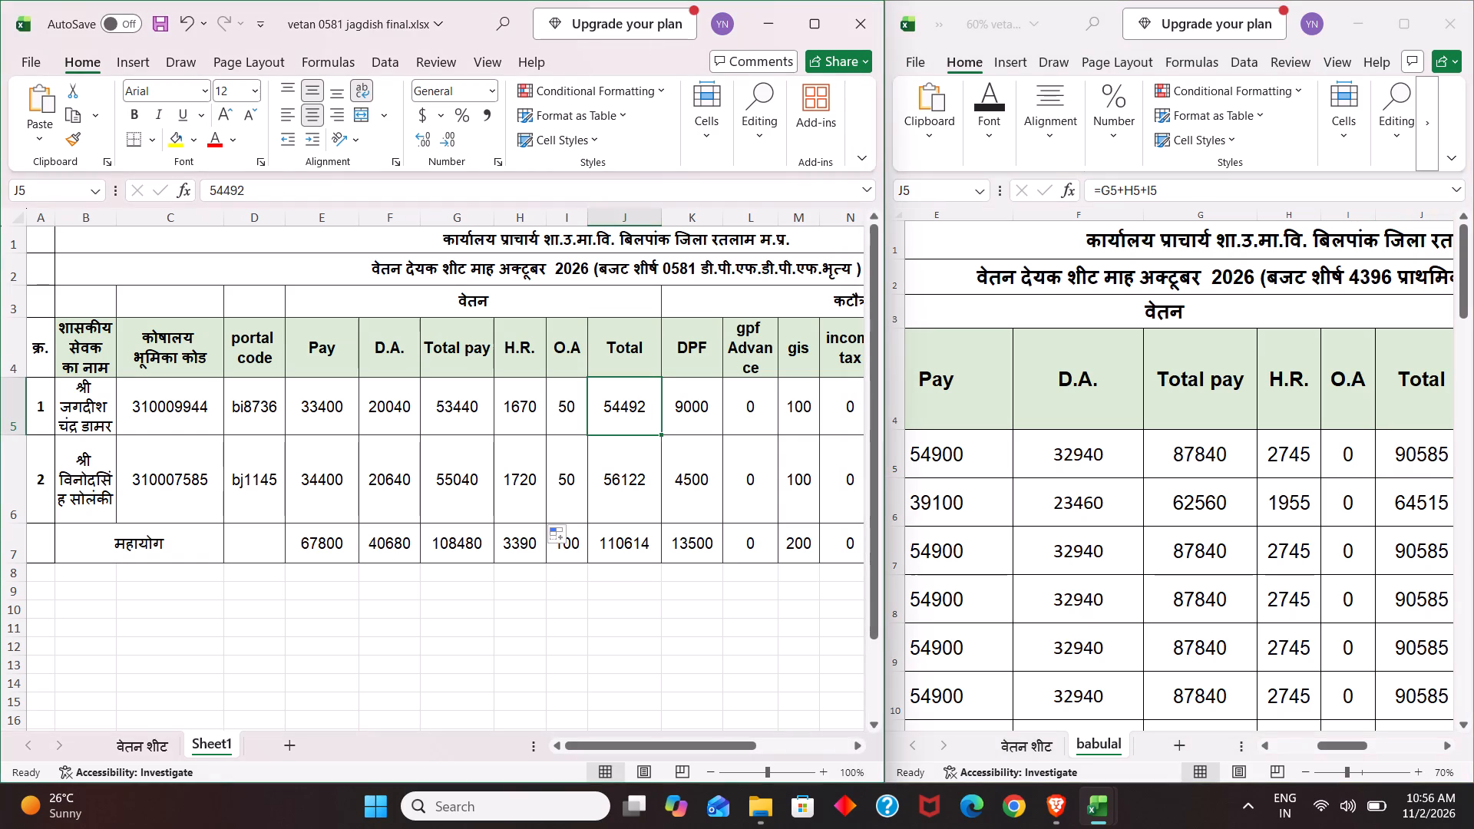
pyautogui.press('=')
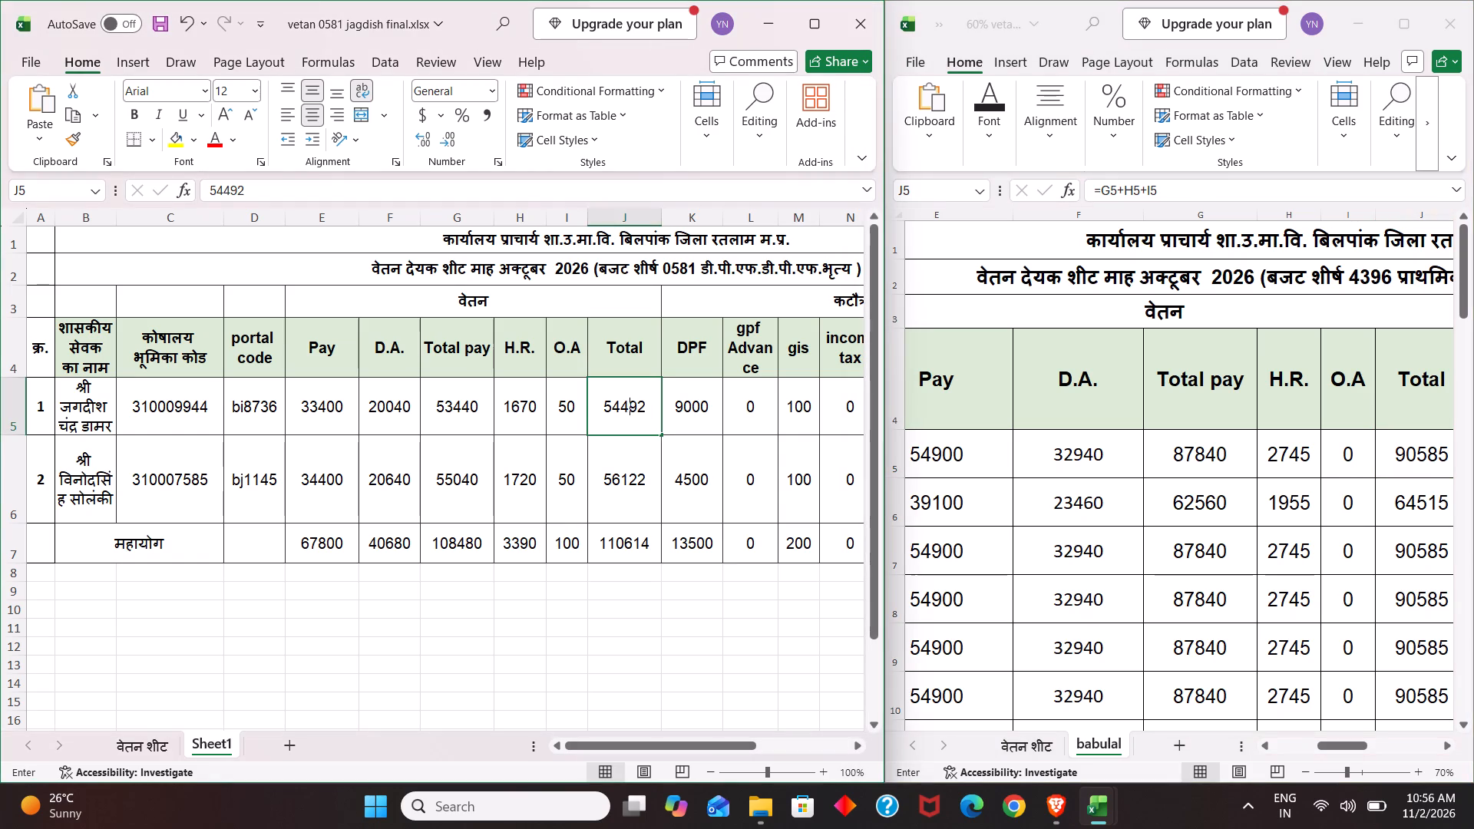
pyautogui.click(440, 404)
pyautogui.press('+')
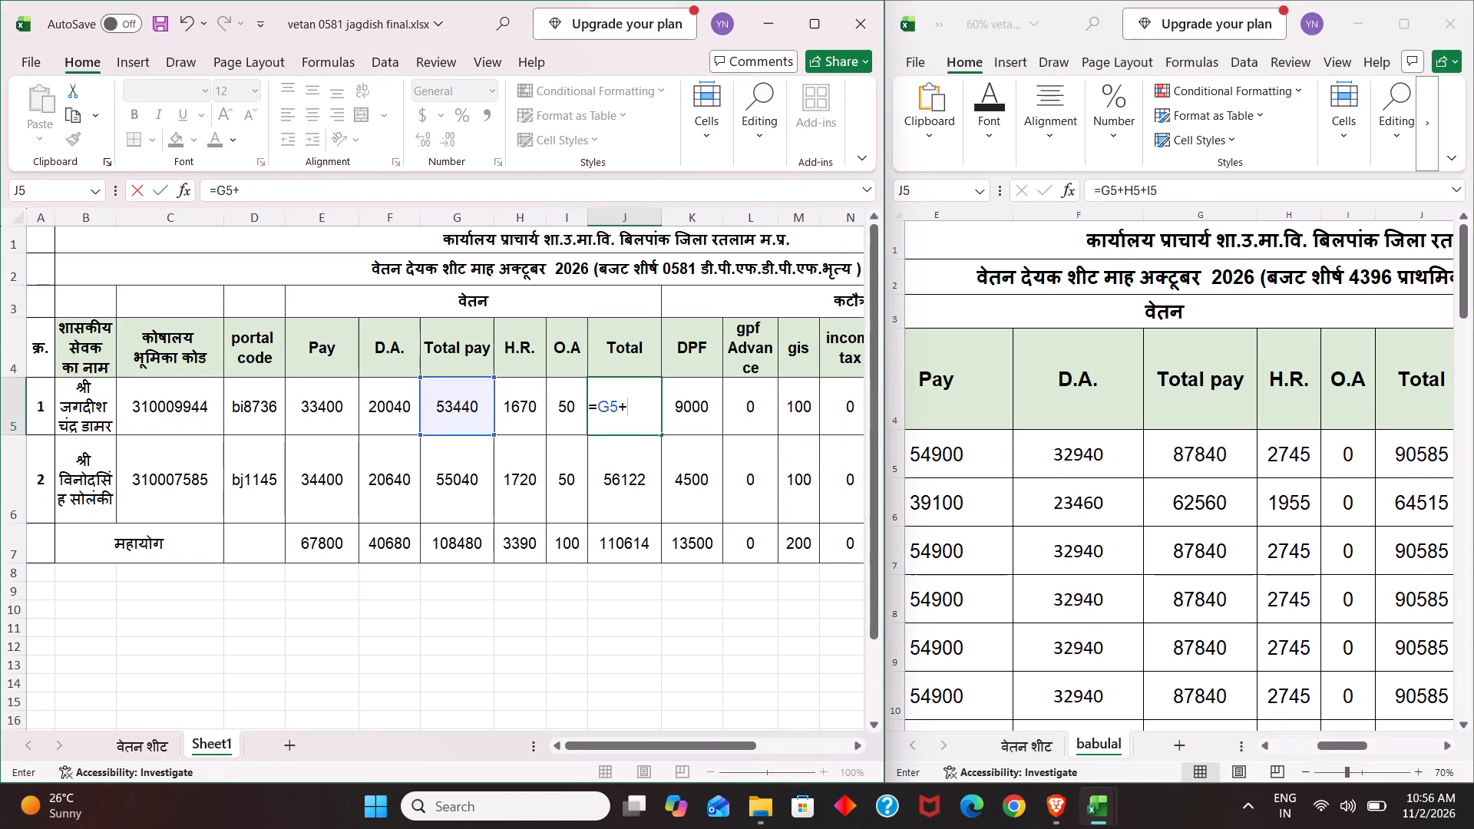
pyautogui.click(519, 406)
pyautogui.press('+')
pyautogui.click(577, 411)
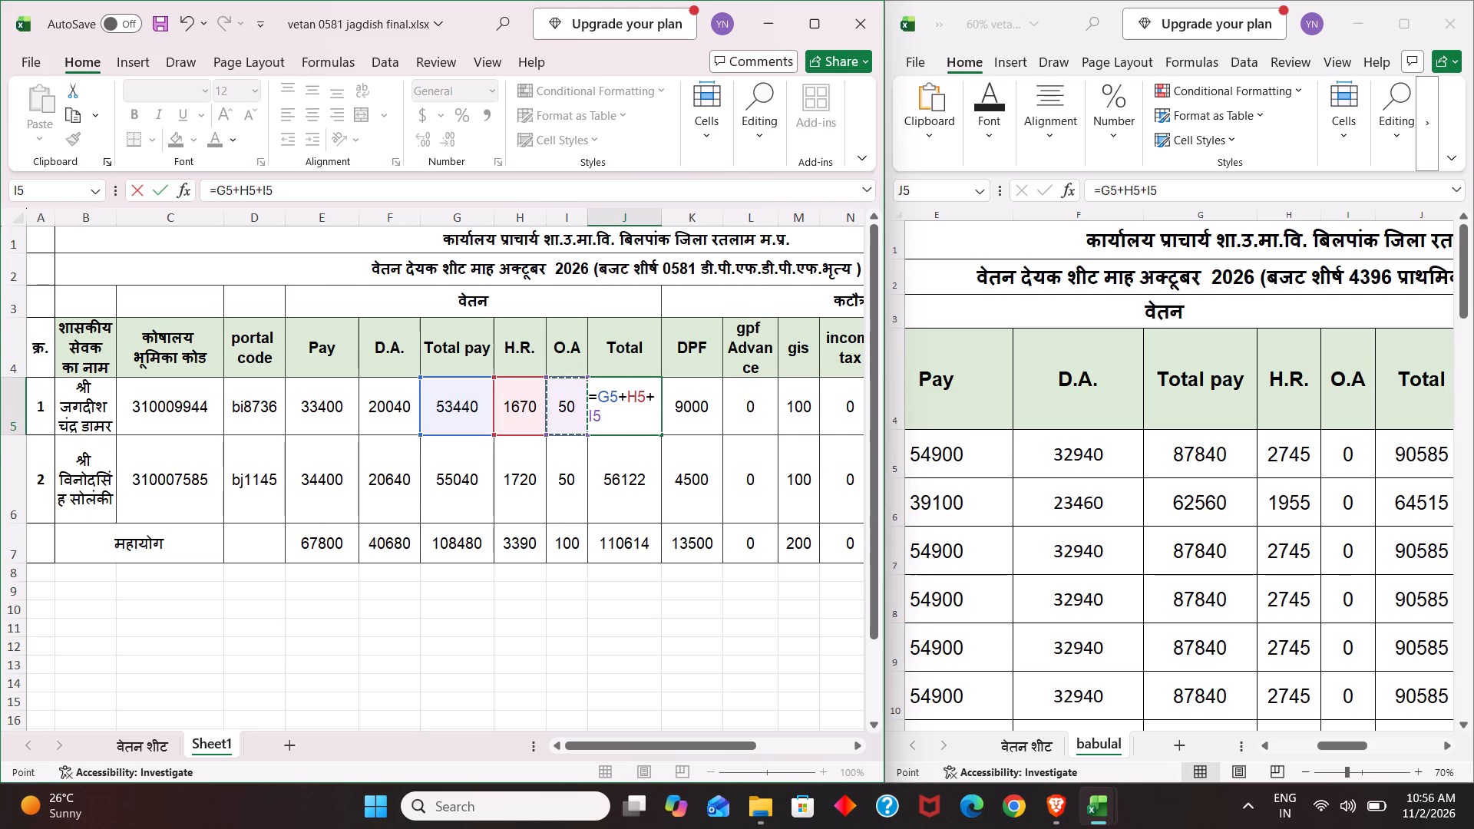
pyautogui.press('Return')
pyautogui.click(633, 412)
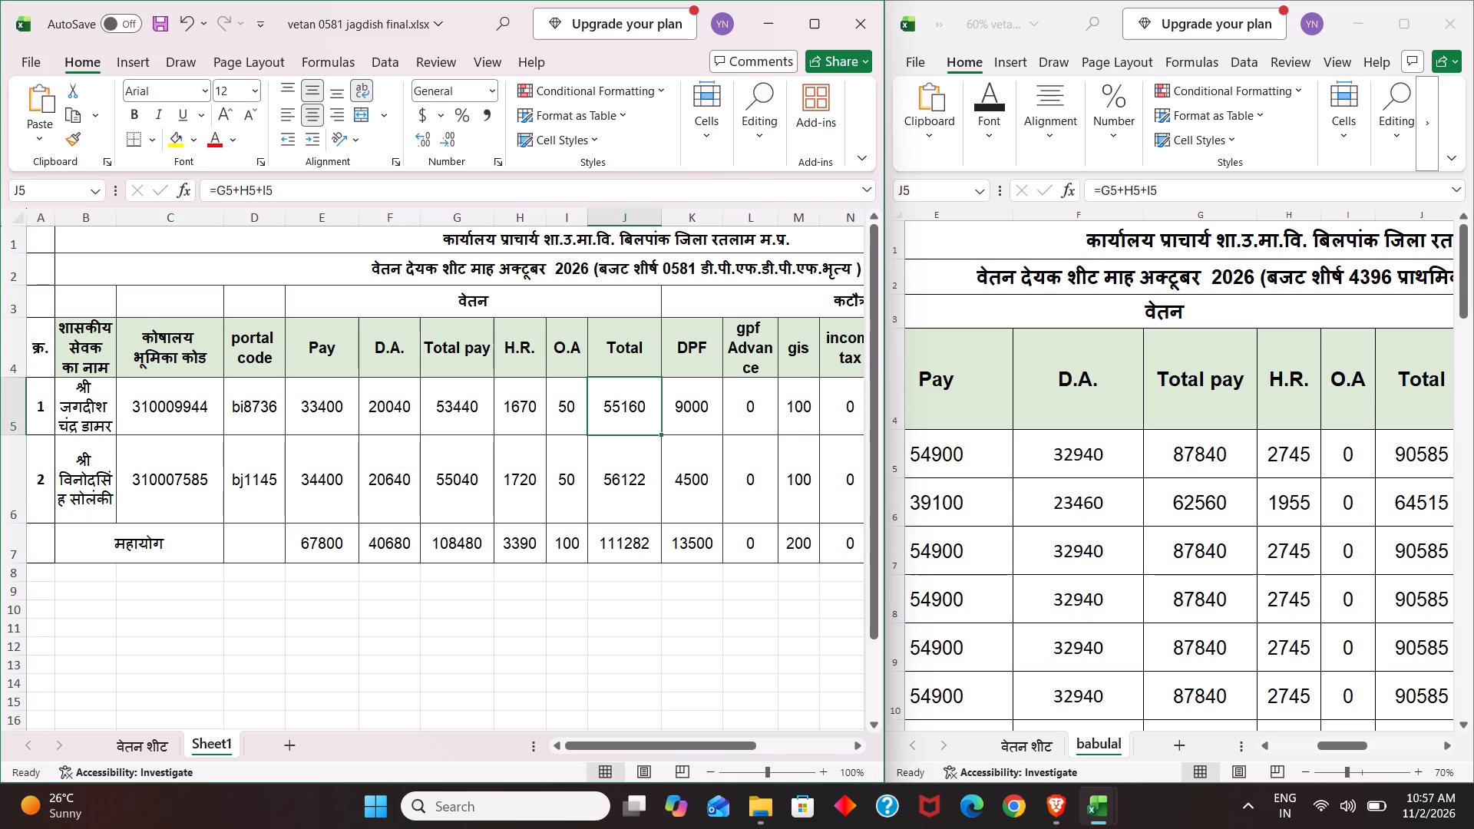
pyautogui.moveTo(660, 434); pyautogui.dragTo(655, 505)
# Compare the jagdish sheet's DPF cell with the babulal sheet's NPS formula in row 5, rechecking the Total formulas in both sheets.
pyautogui.click(686, 411)
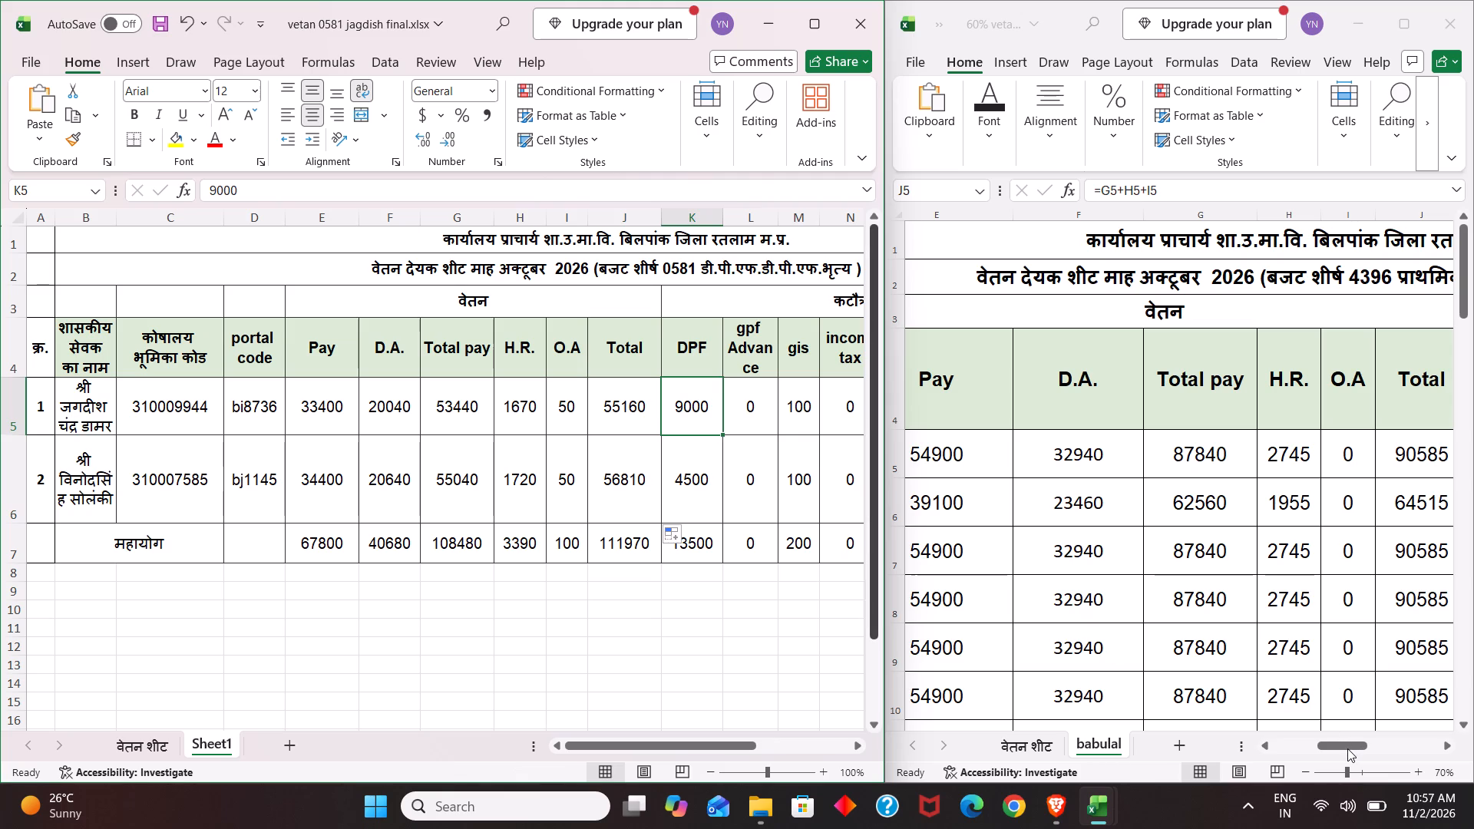
pyautogui.moveTo(1347, 748); pyautogui.dragTo(1350, 748)
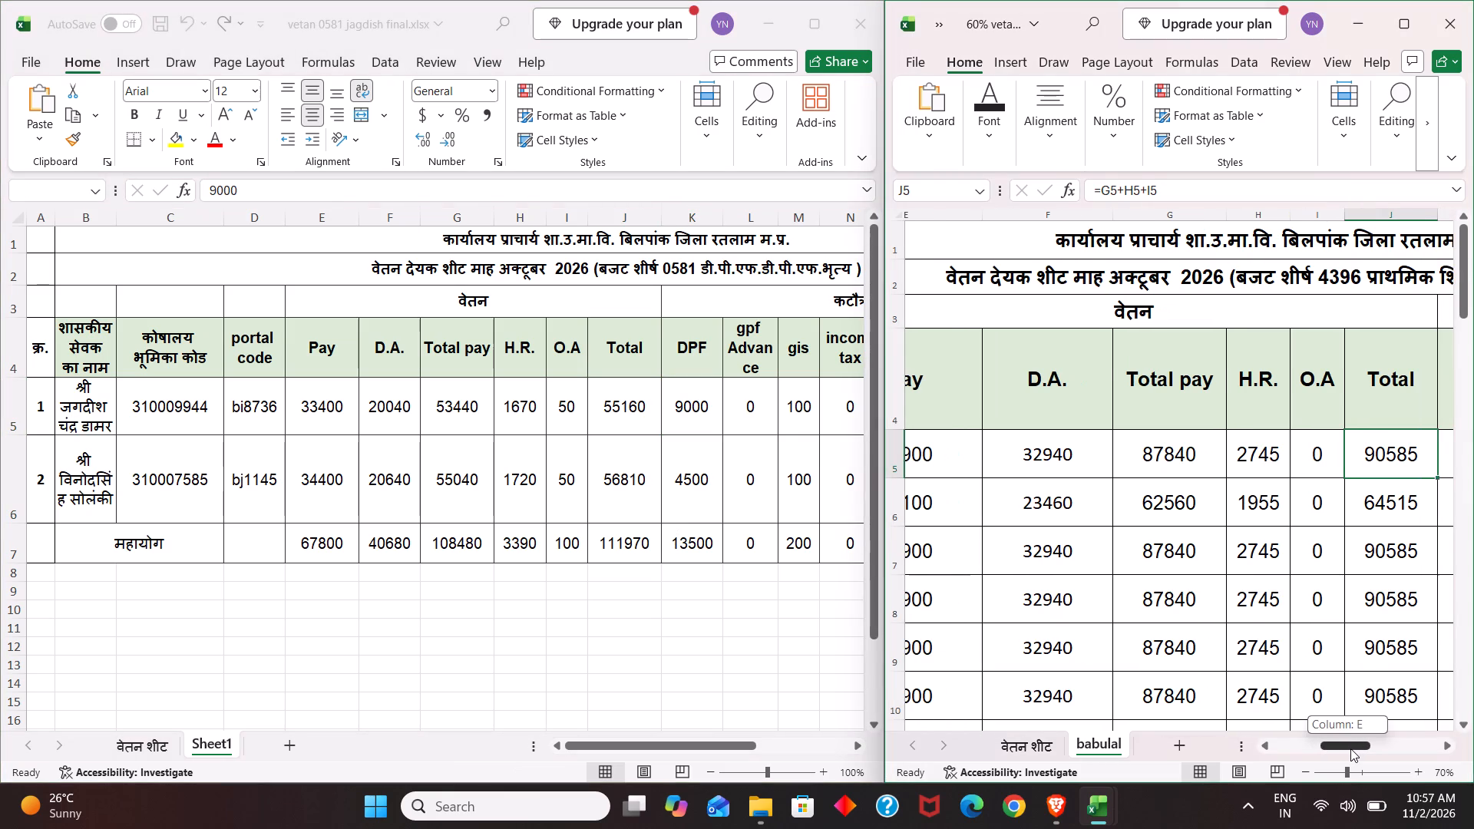
pyautogui.moveTo(1350, 748); pyautogui.dragTo(1384, 751)
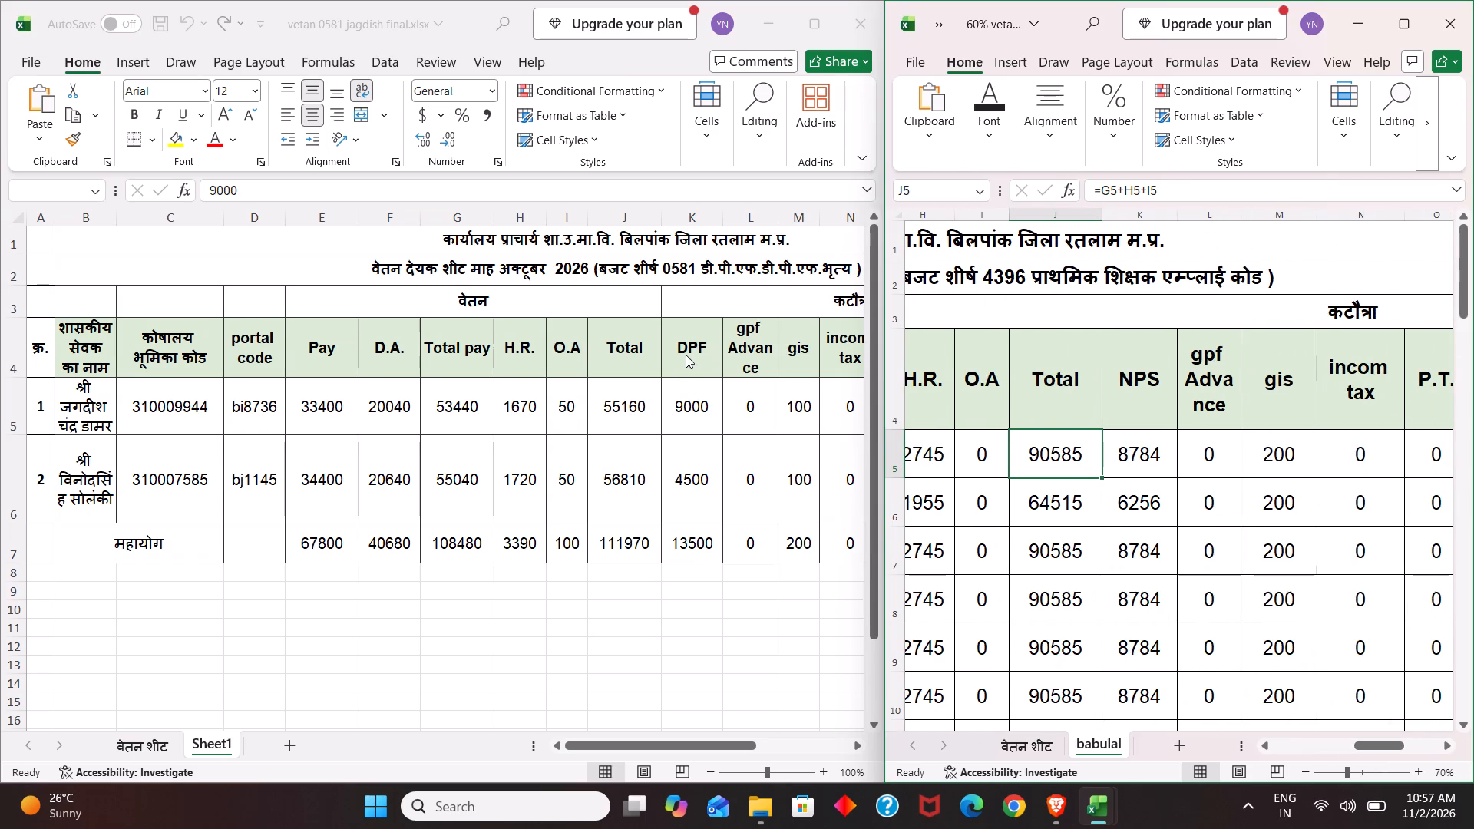
pyautogui.click(686, 355)
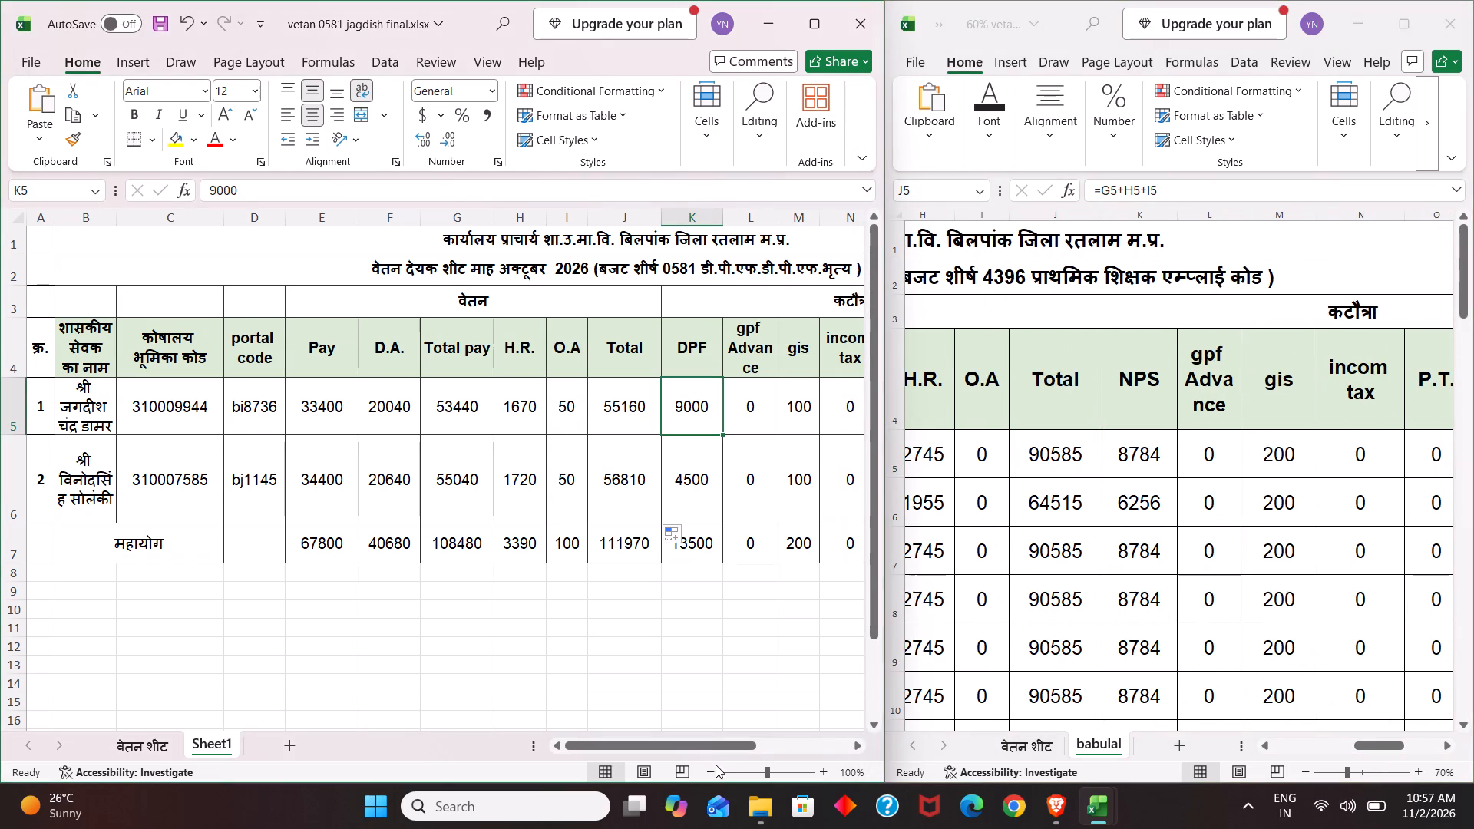
pyautogui.moveTo(717, 748); pyautogui.dragTo(762, 749)
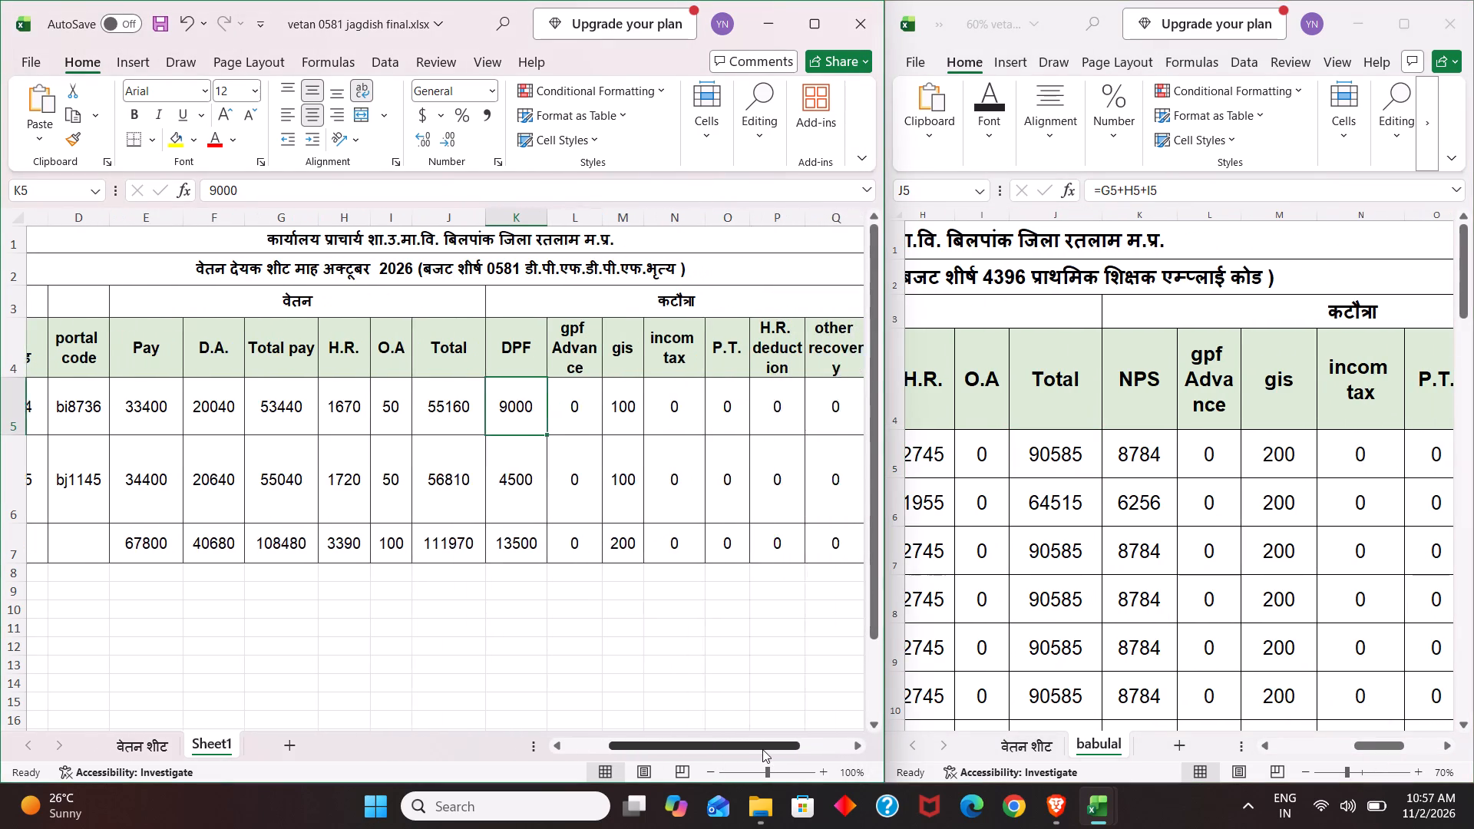
pyautogui.moveTo(762, 749); pyautogui.dragTo(822, 749)
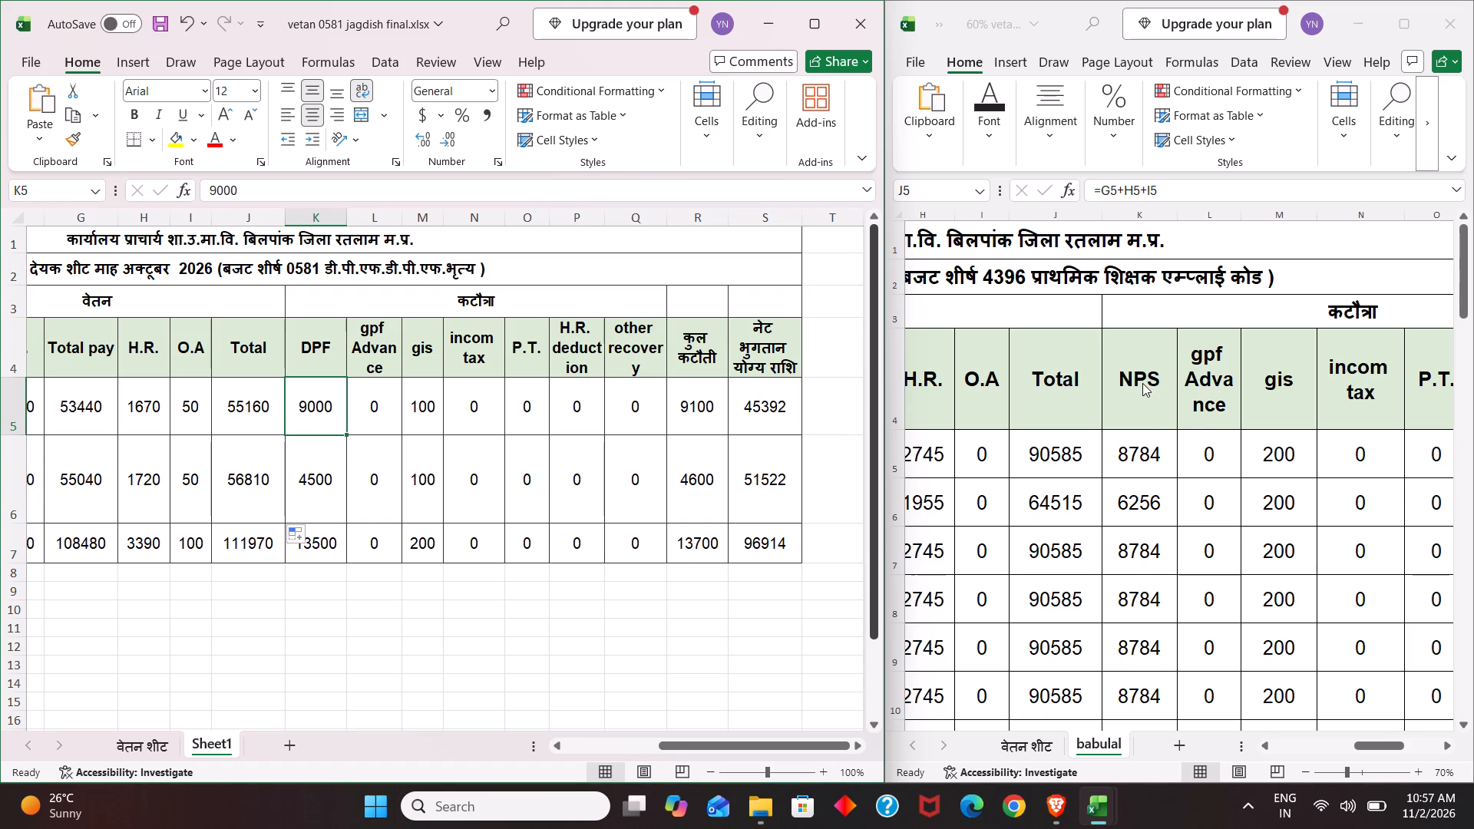
pyautogui.click(1043, 454)
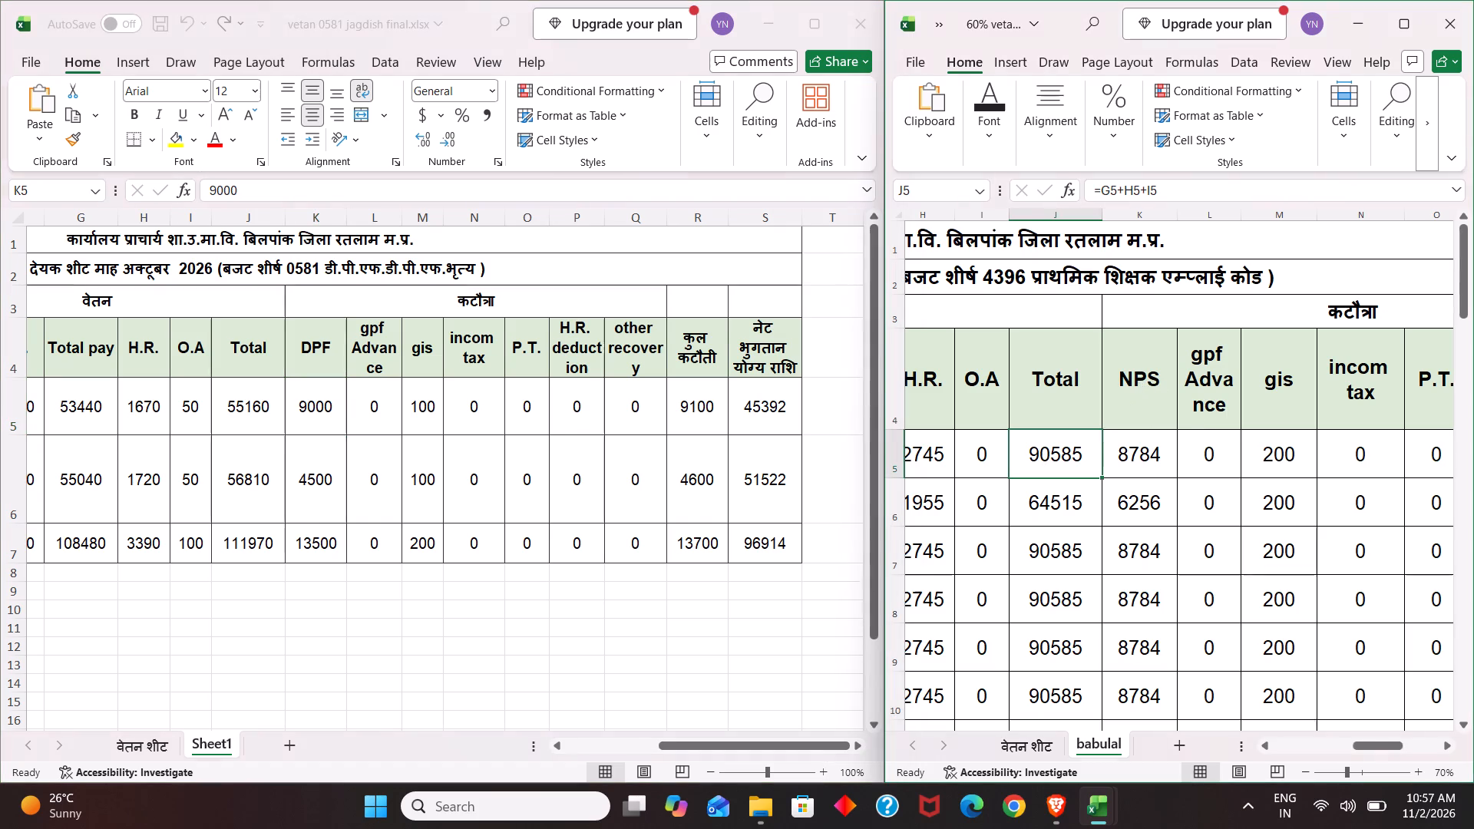
pyautogui.click(1069, 457)
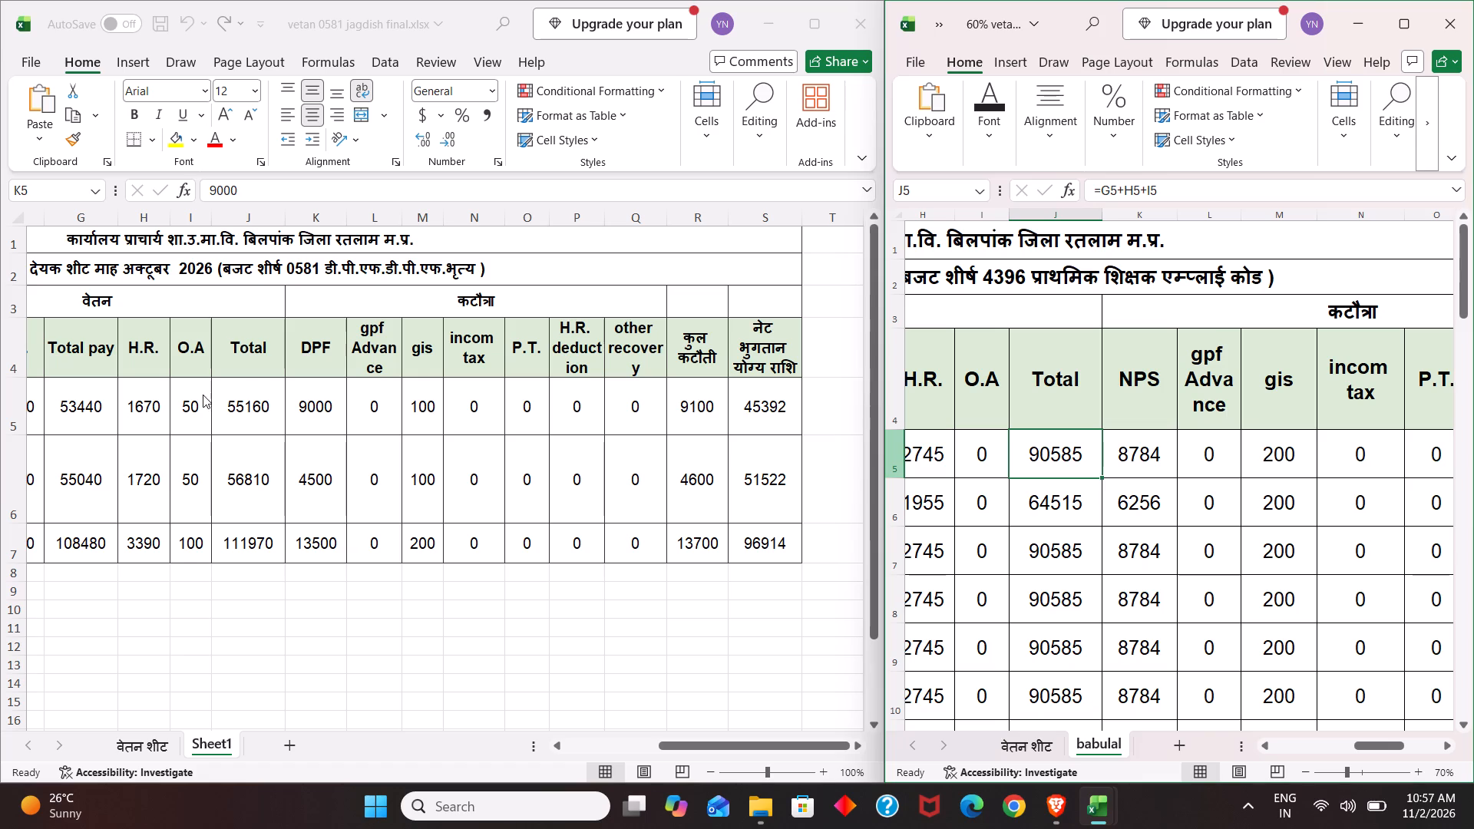
pyautogui.click(241, 406)
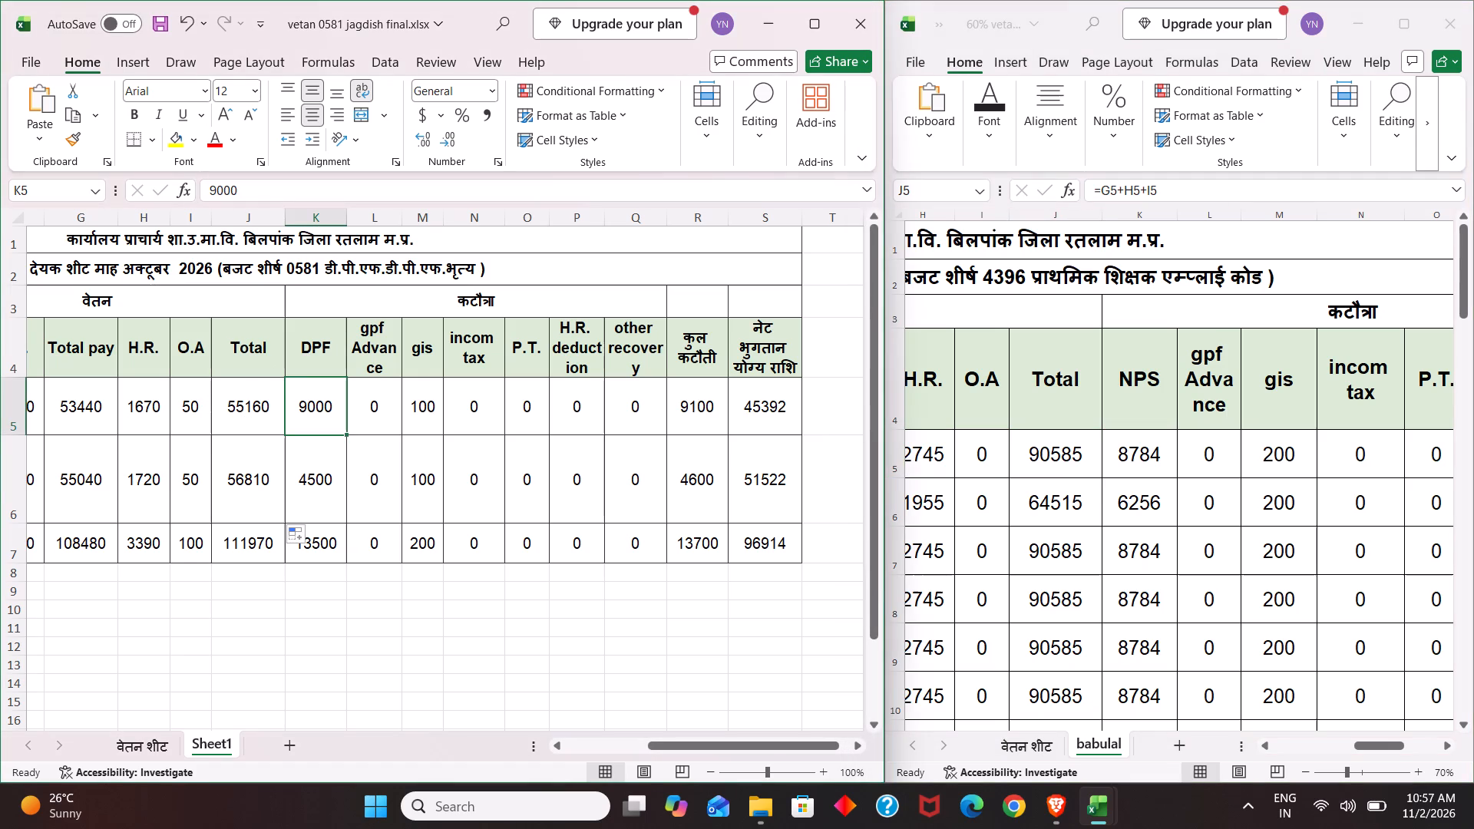
pyautogui.click(241, 406)
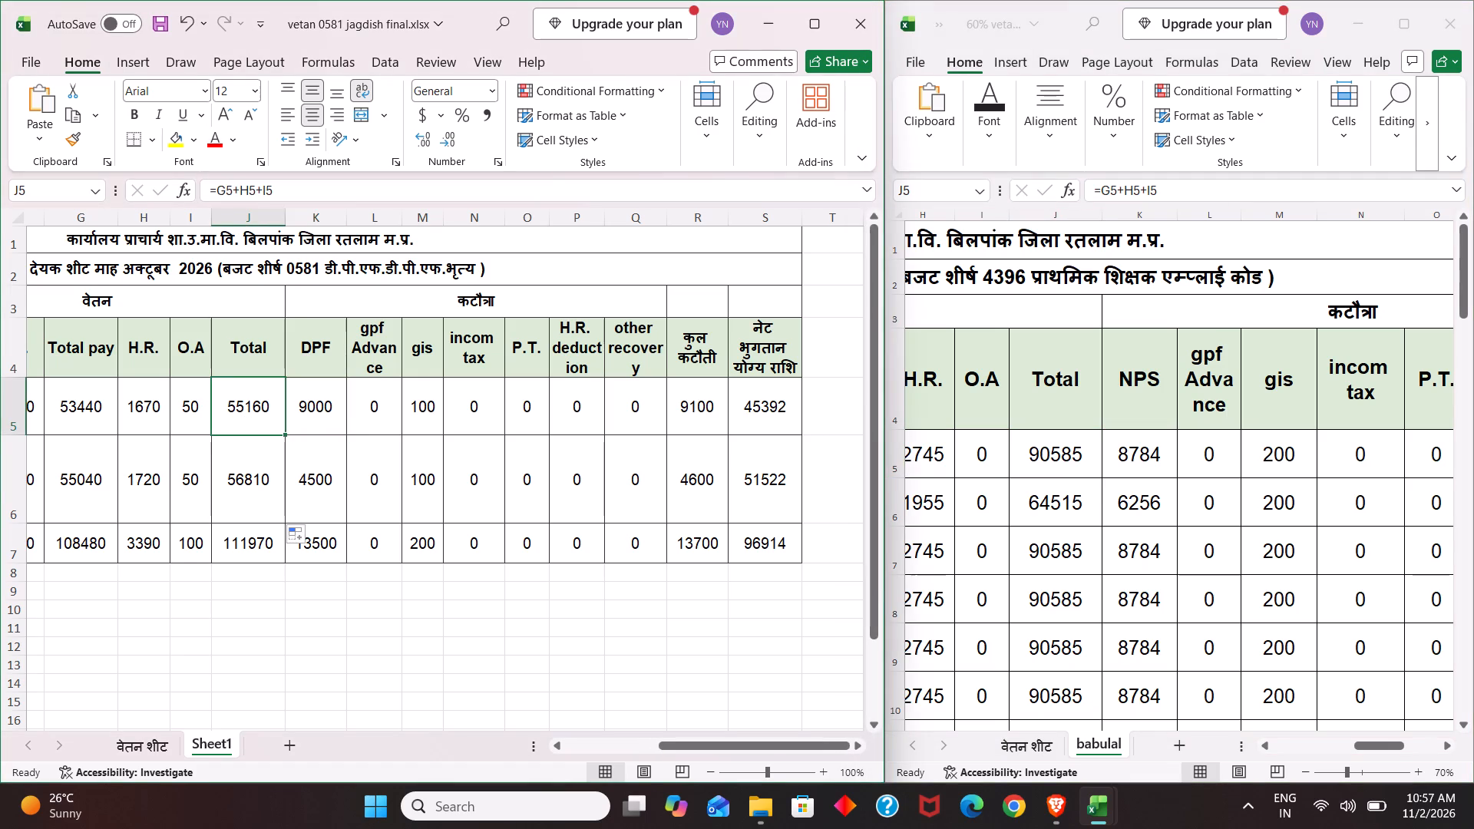
pyautogui.click(326, 411)
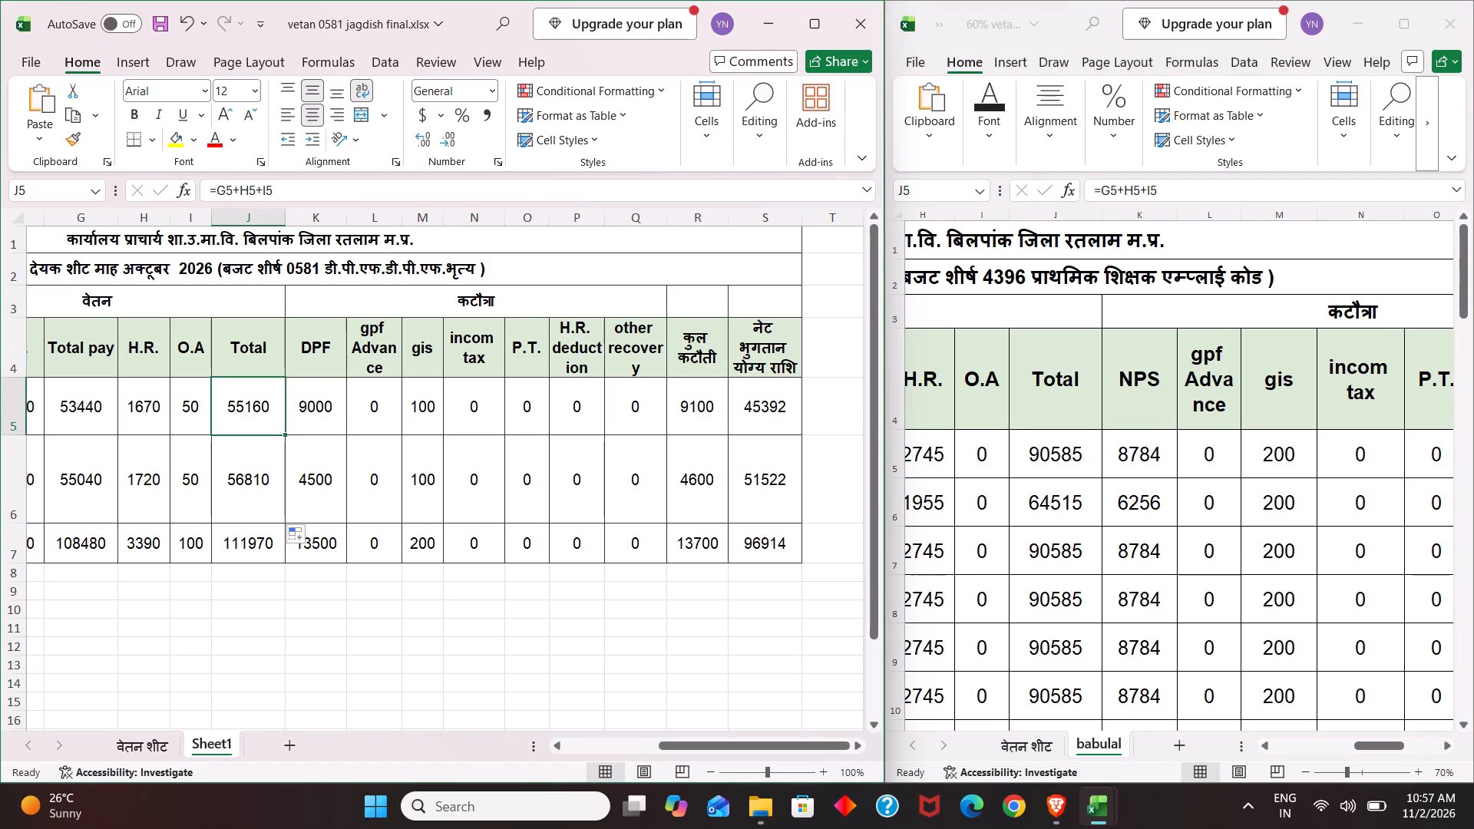
pyautogui.click(326, 407)
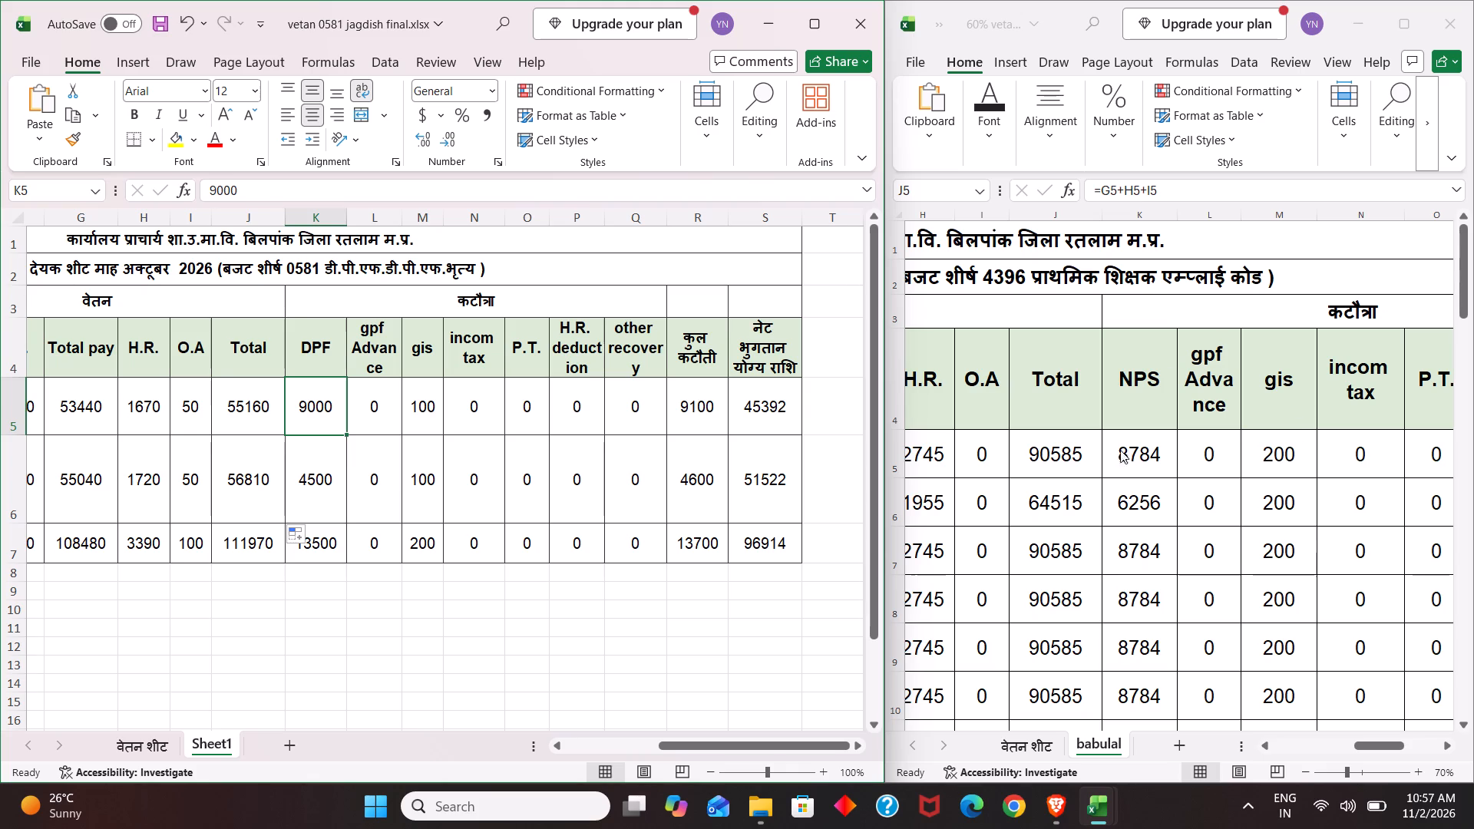
pyautogui.click(1141, 450)
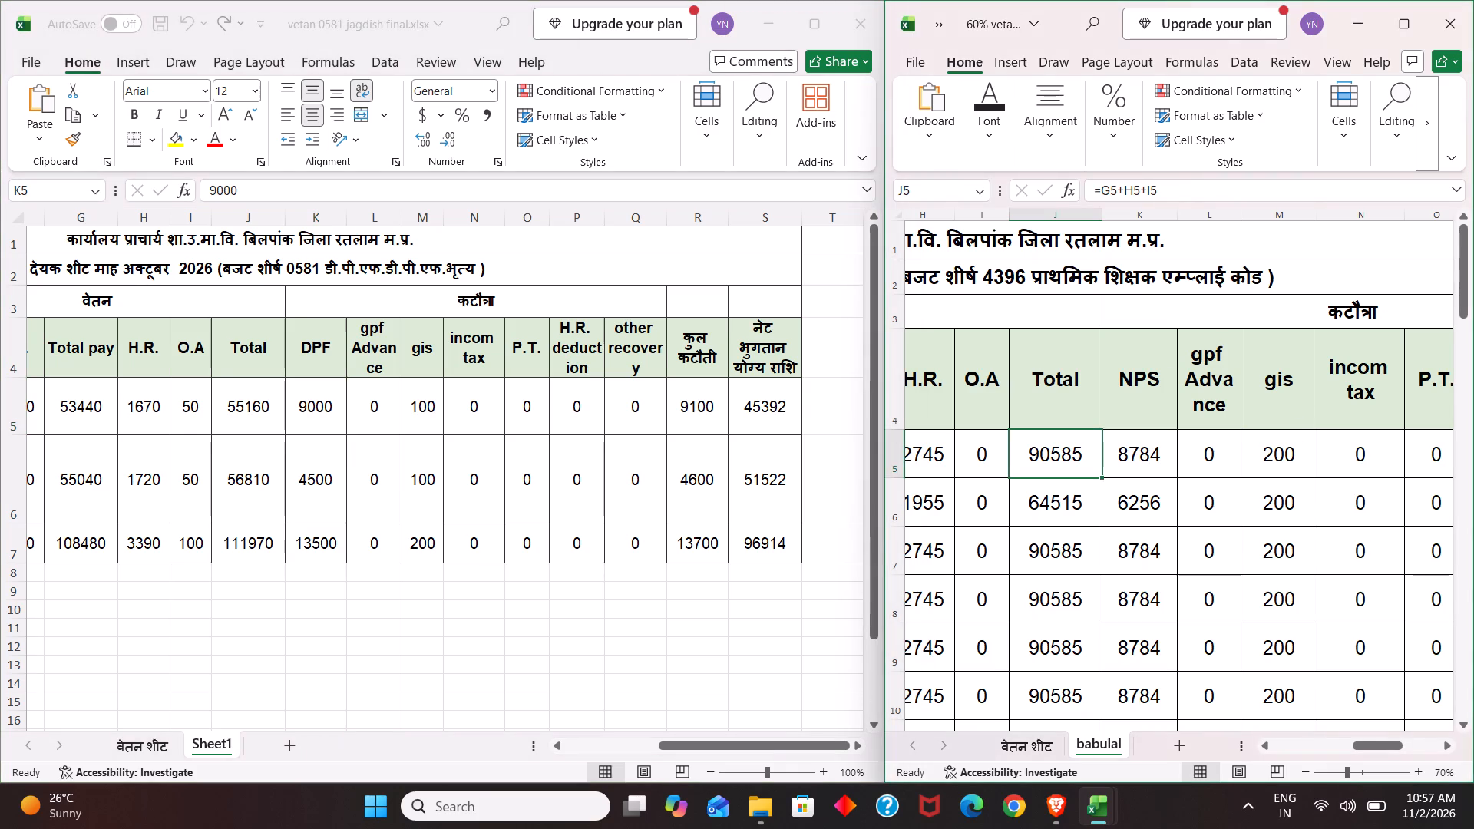
pyautogui.click(1141, 450)
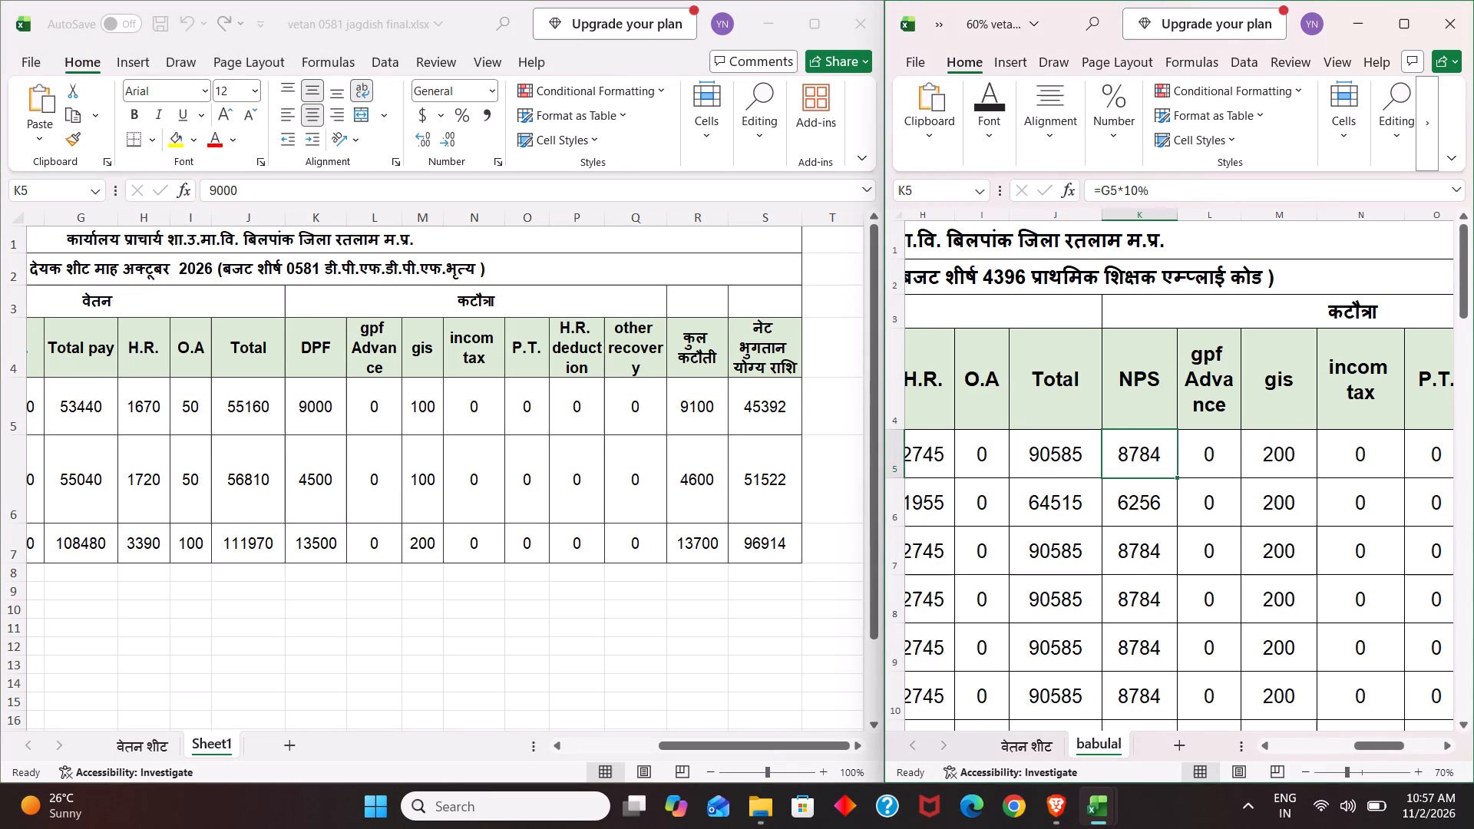
pyautogui.click(1066, 452)
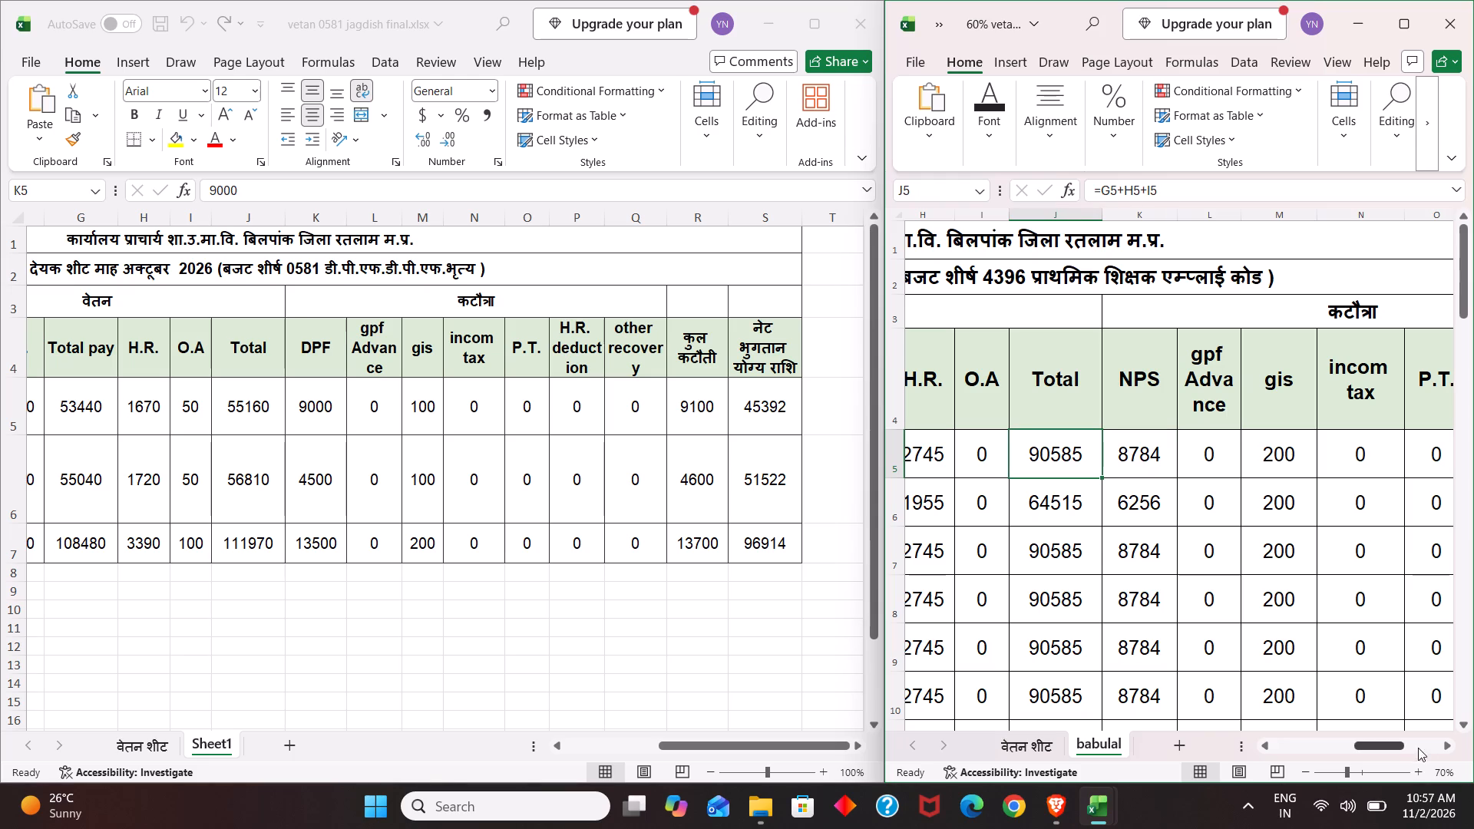
pyautogui.click(1151, 470)
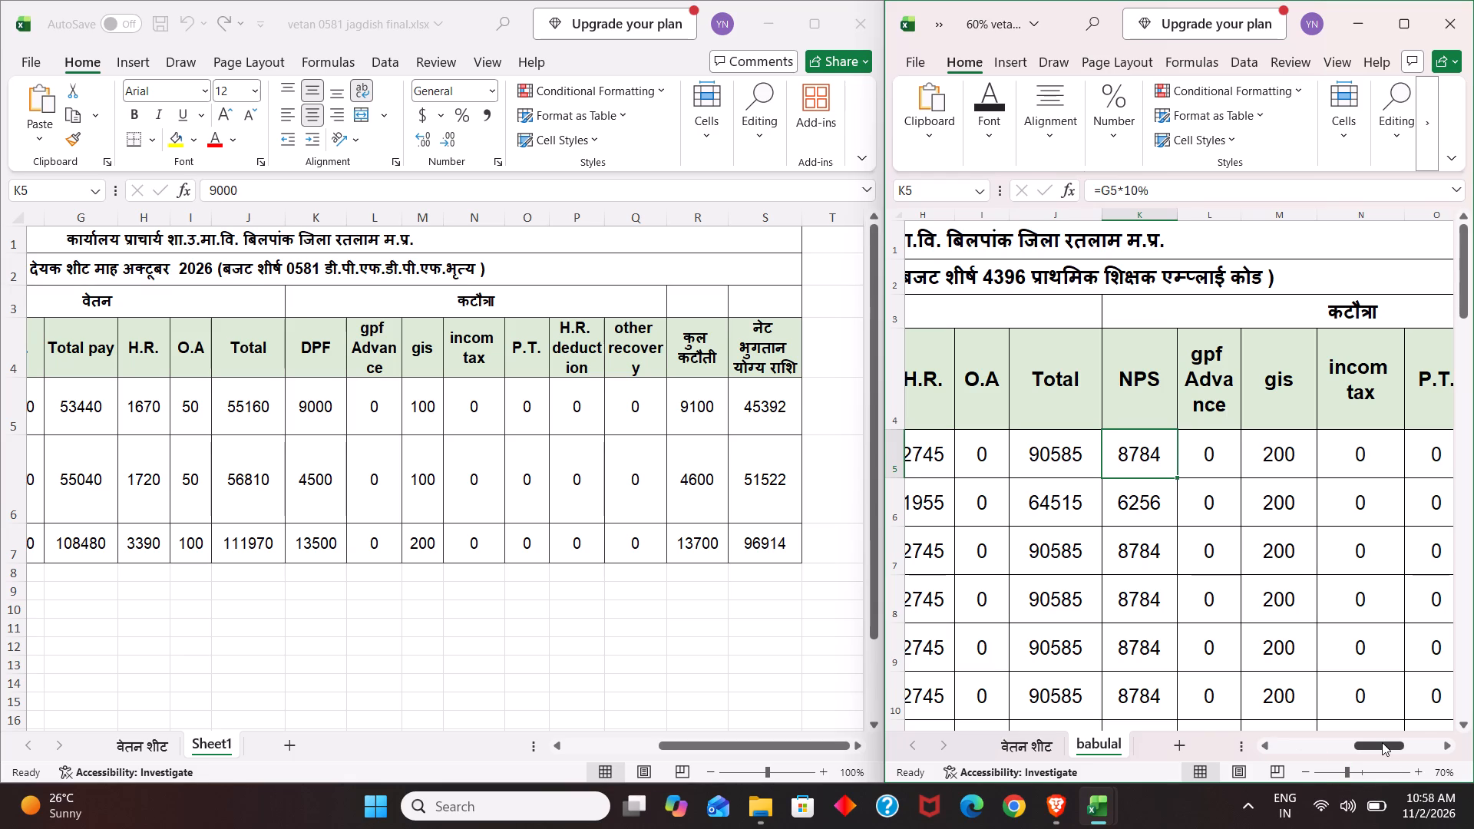
pyautogui.moveTo(1382, 742); pyautogui.dragTo(1373, 744)
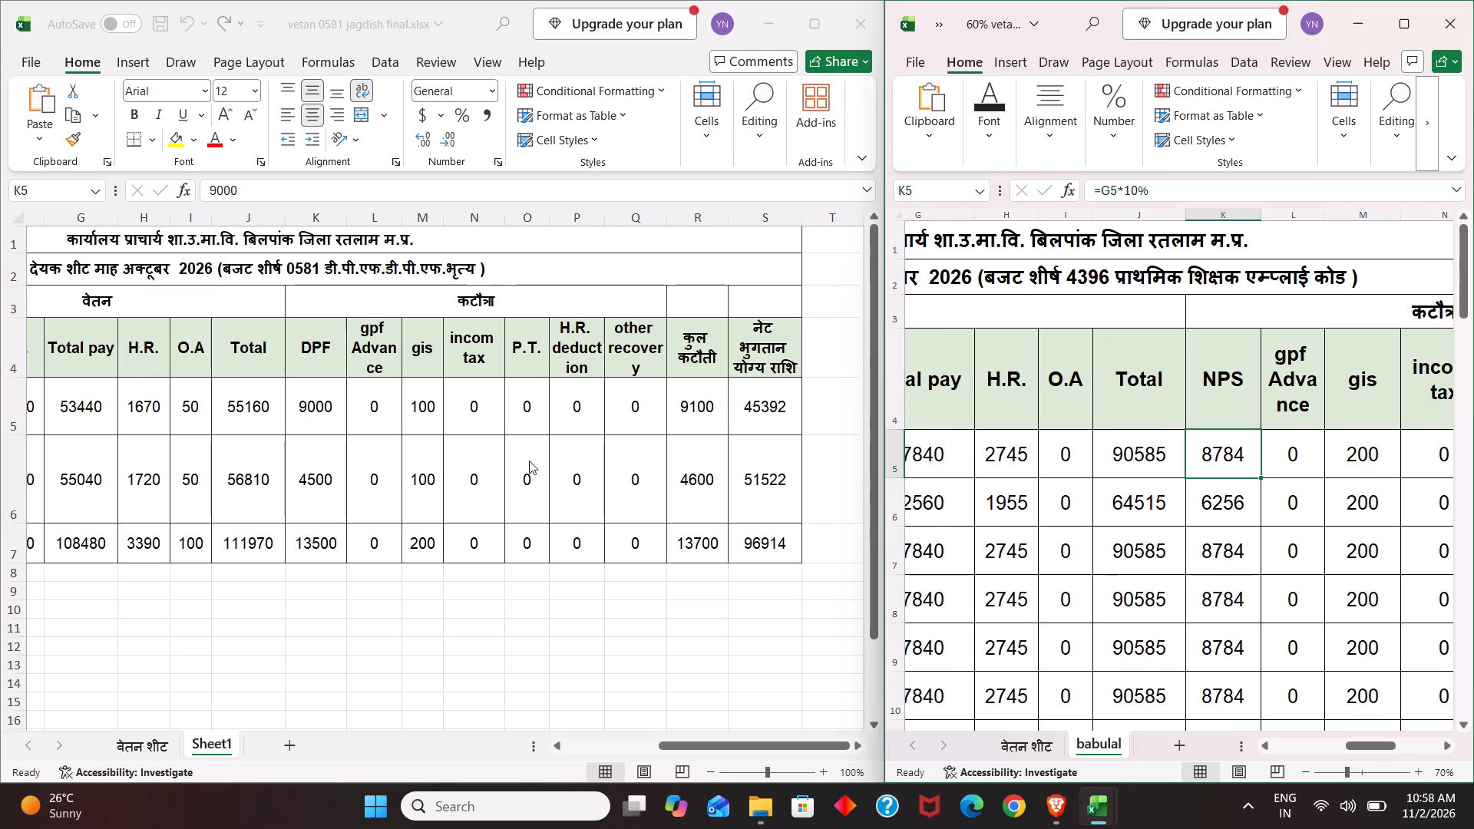
pyautogui.click(99, 406)
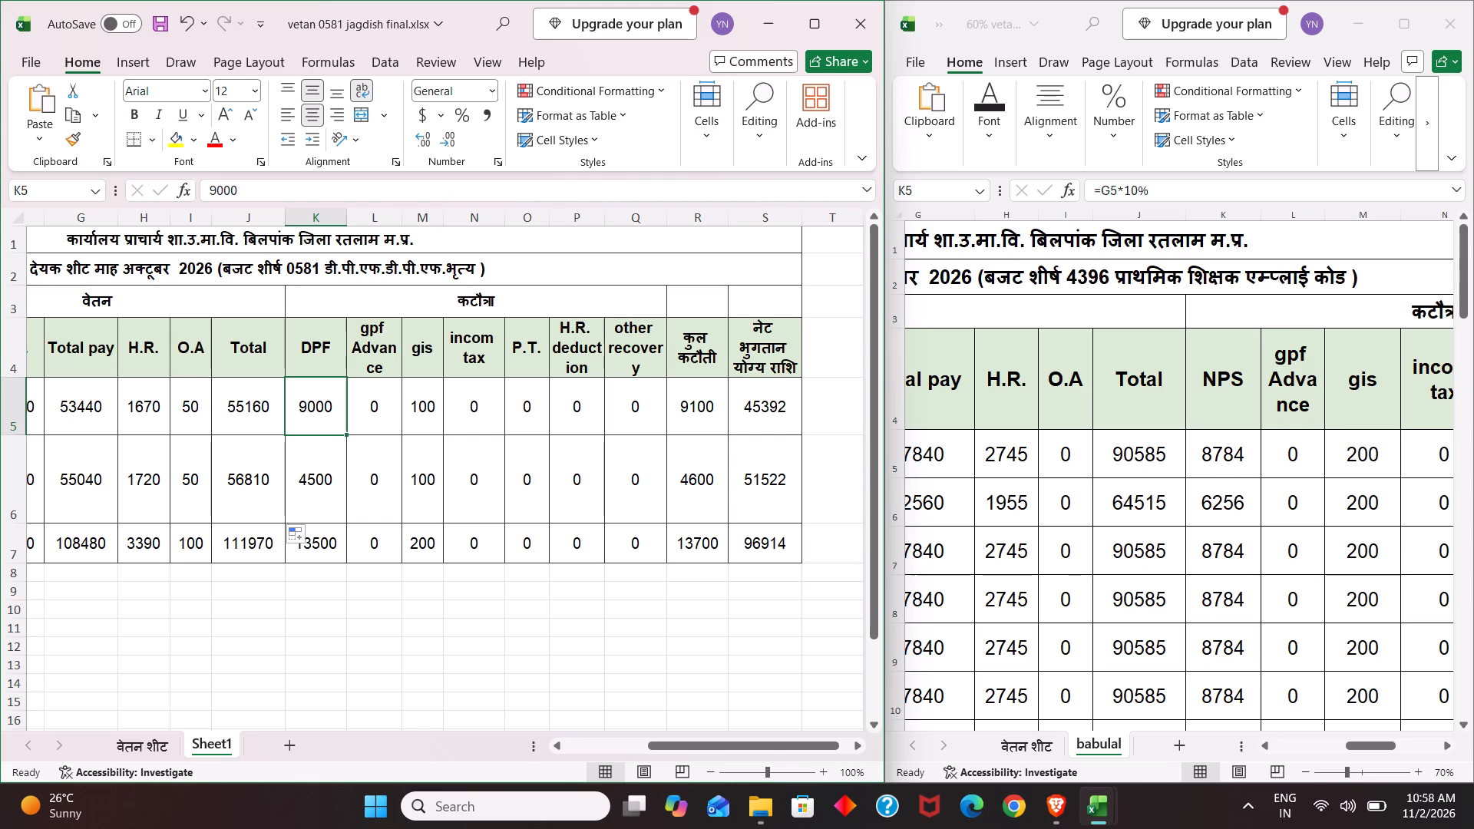
pyautogui.press('Print')
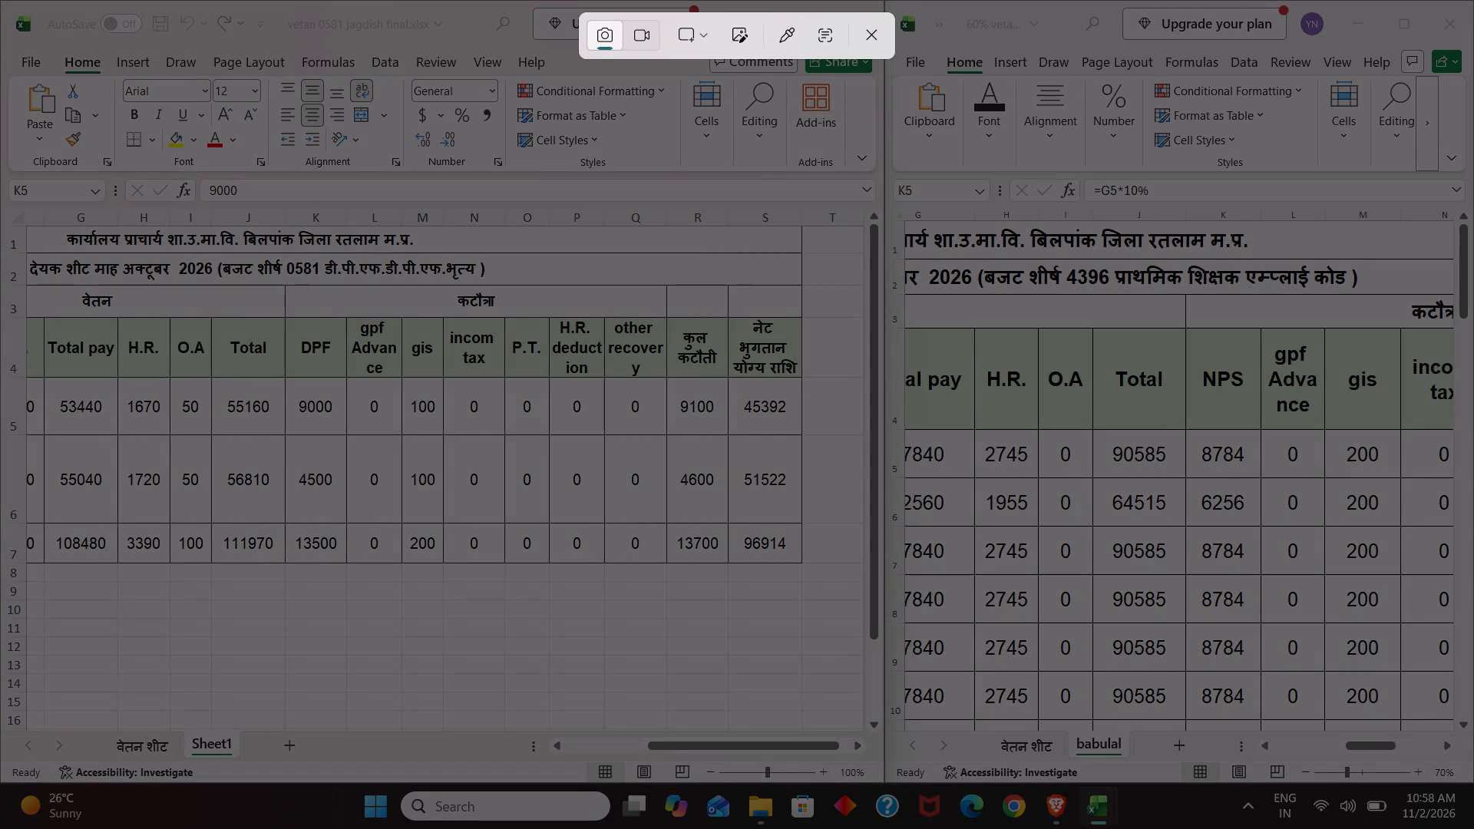
pyautogui.moveTo(35, 282); pyautogui.dragTo(41, 567)
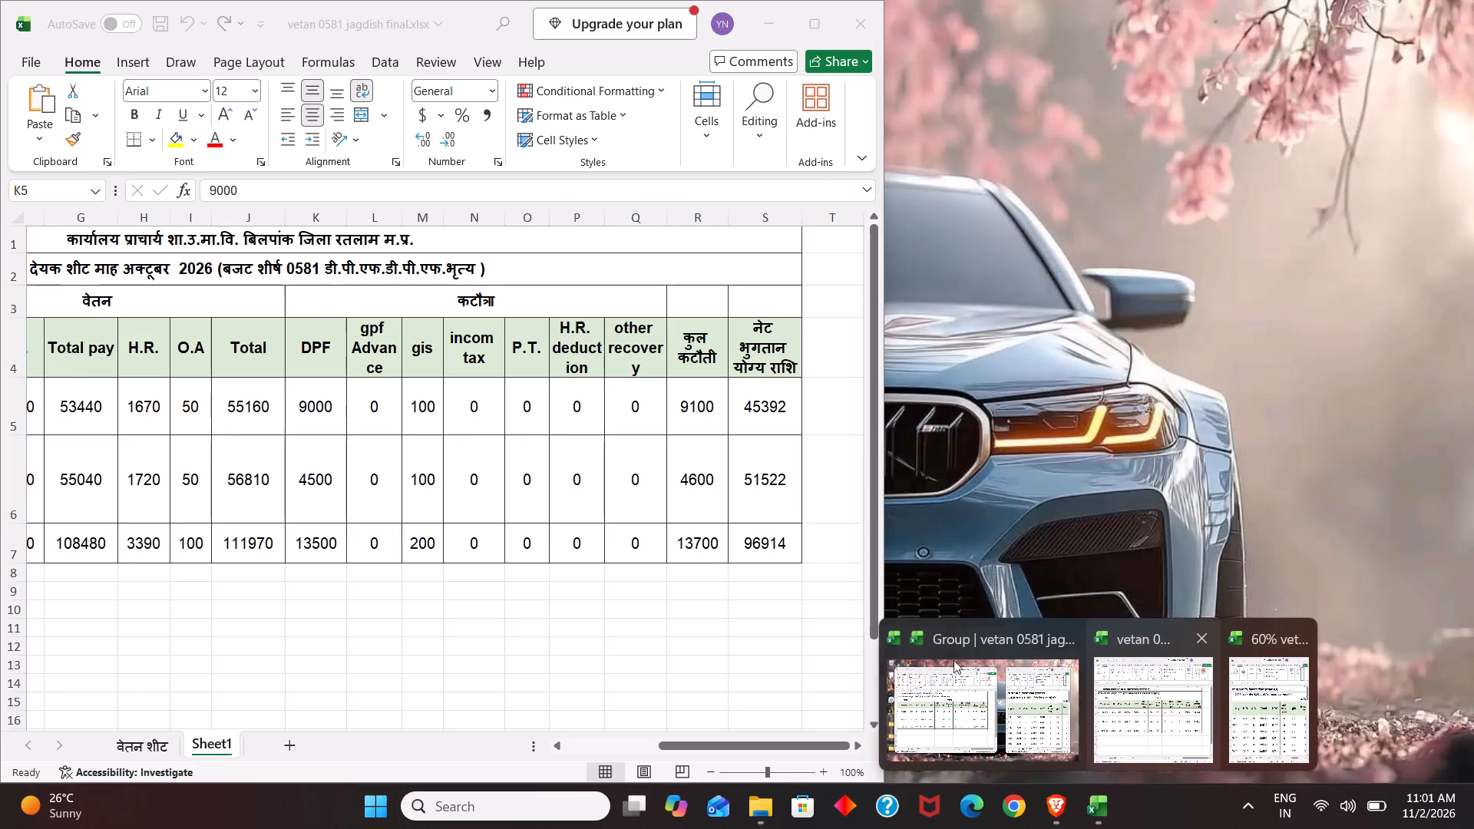
pyautogui.click(1146, 695)
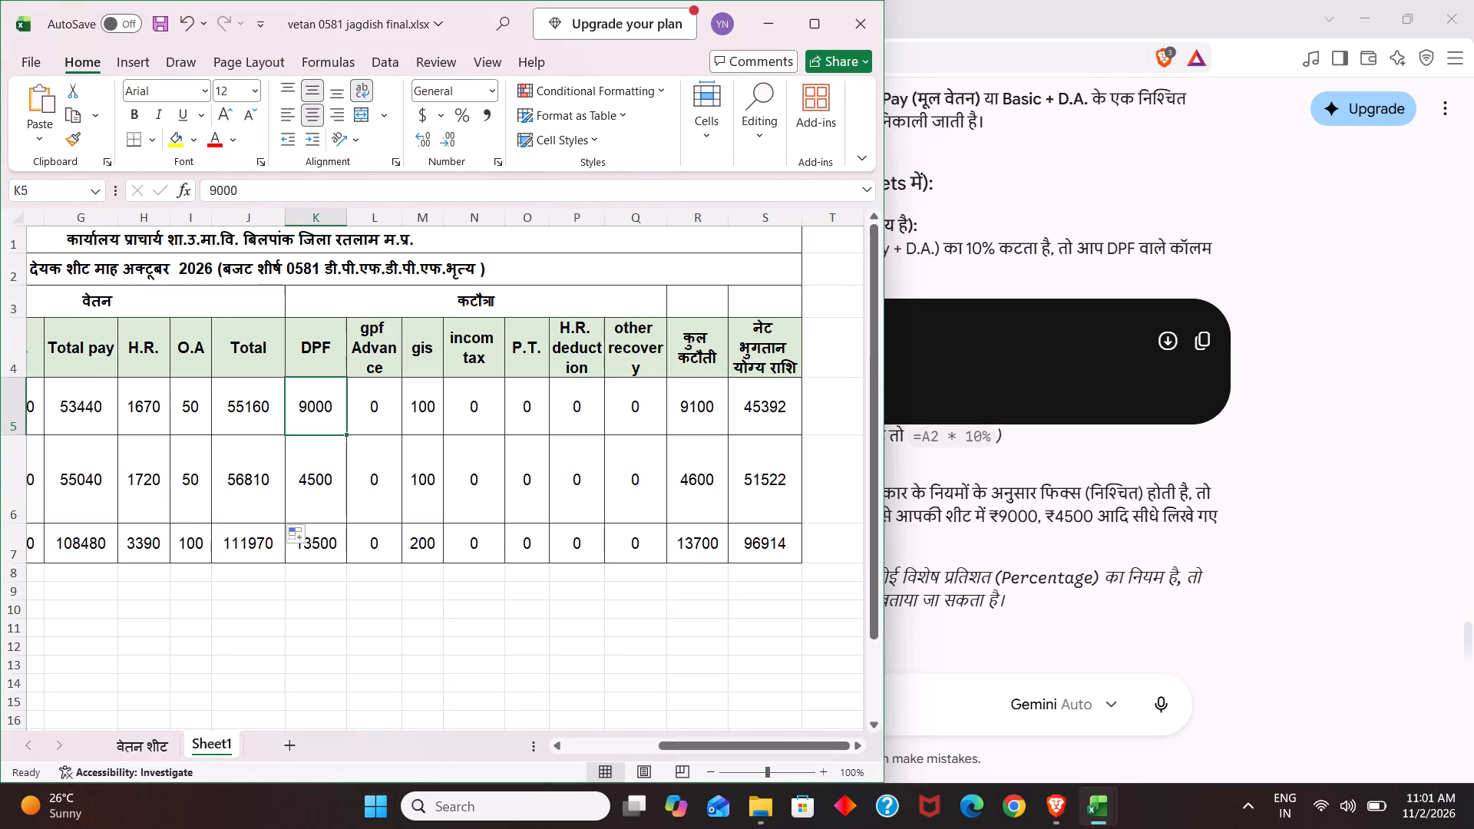
pyautogui.click(329, 424)
pyautogui.click(319, 461)
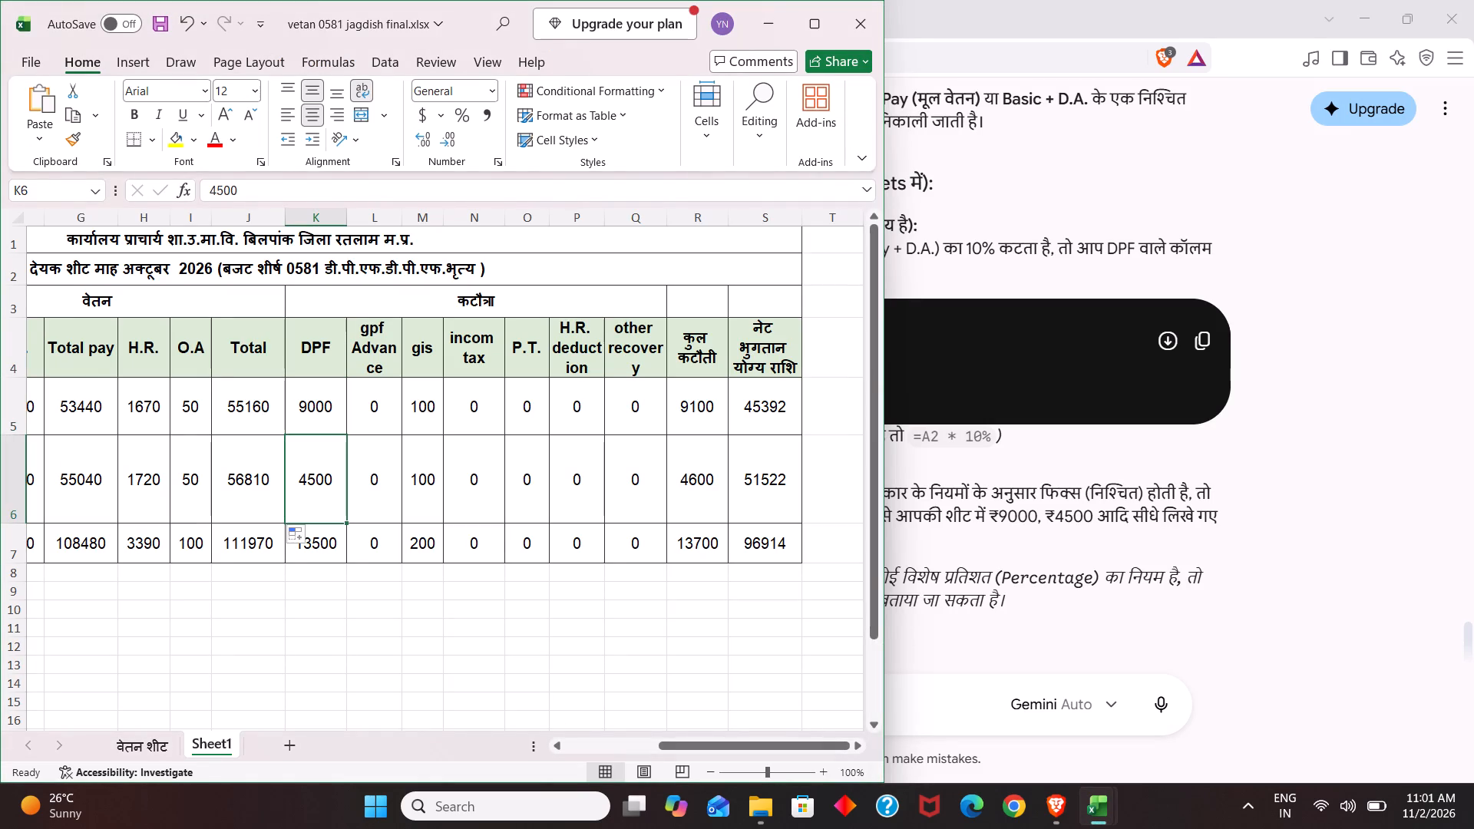
pyautogui.click(330, 549)
pyautogui.click(321, 497)
pyautogui.click(313, 411)
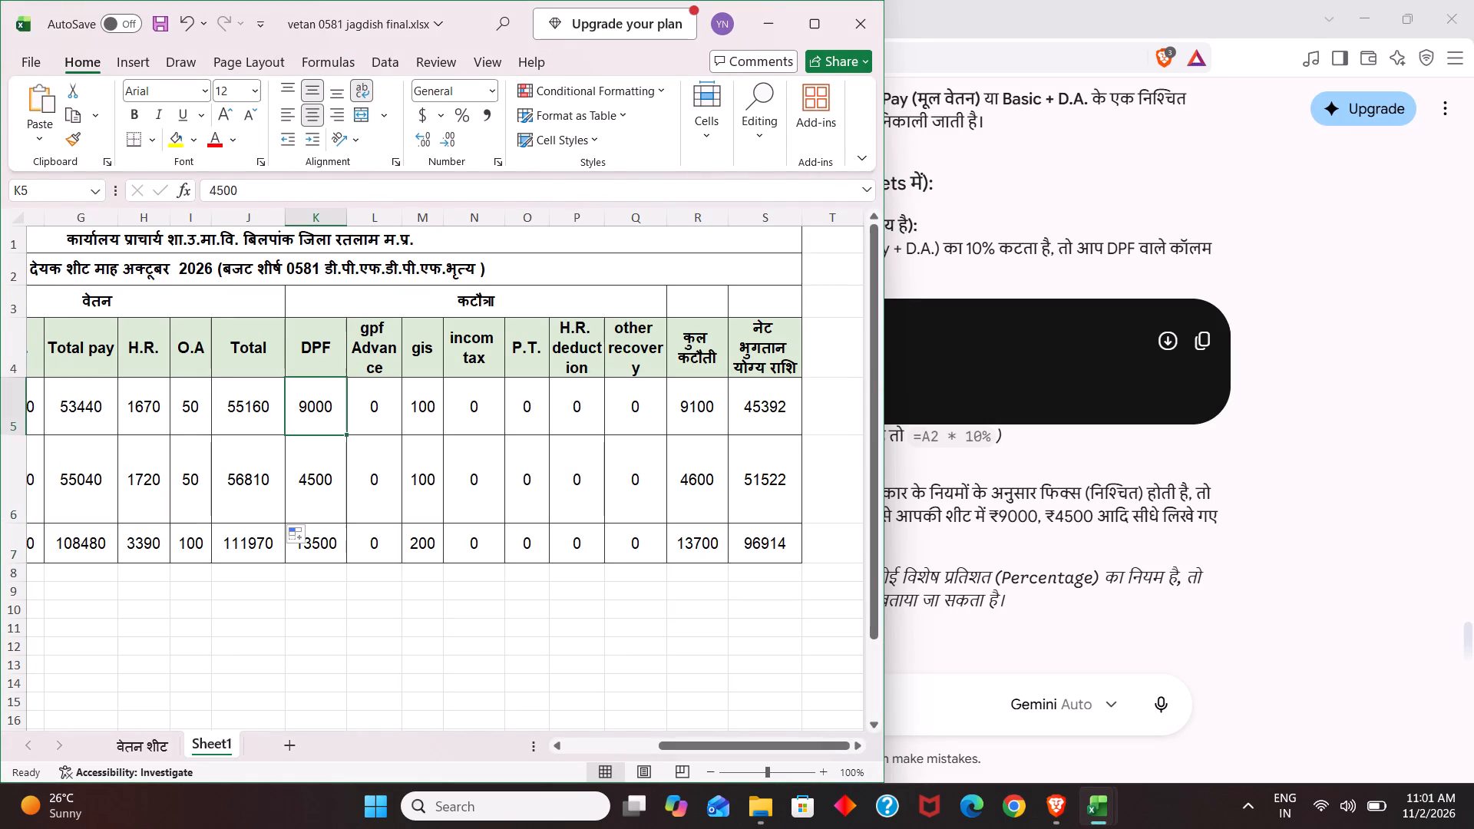
pyautogui.click(322, 464)
pyautogui.click(333, 547)
pyautogui.click(313, 415)
pyautogui.click(317, 471)
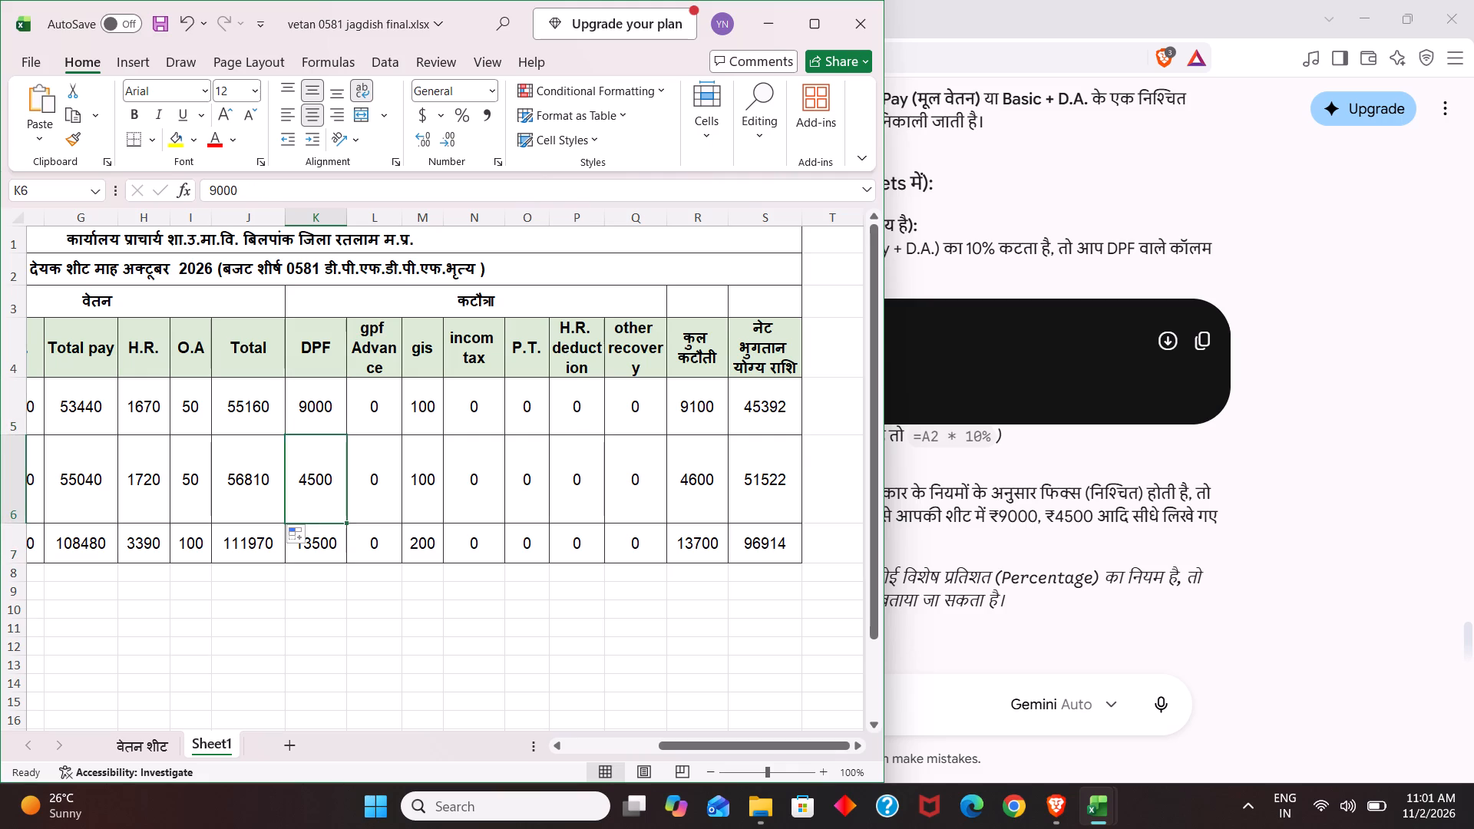
pyautogui.click(326, 541)
pyautogui.click(317, 384)
pyautogui.click(322, 469)
pyautogui.click(323, 540)
pyautogui.click(316, 408)
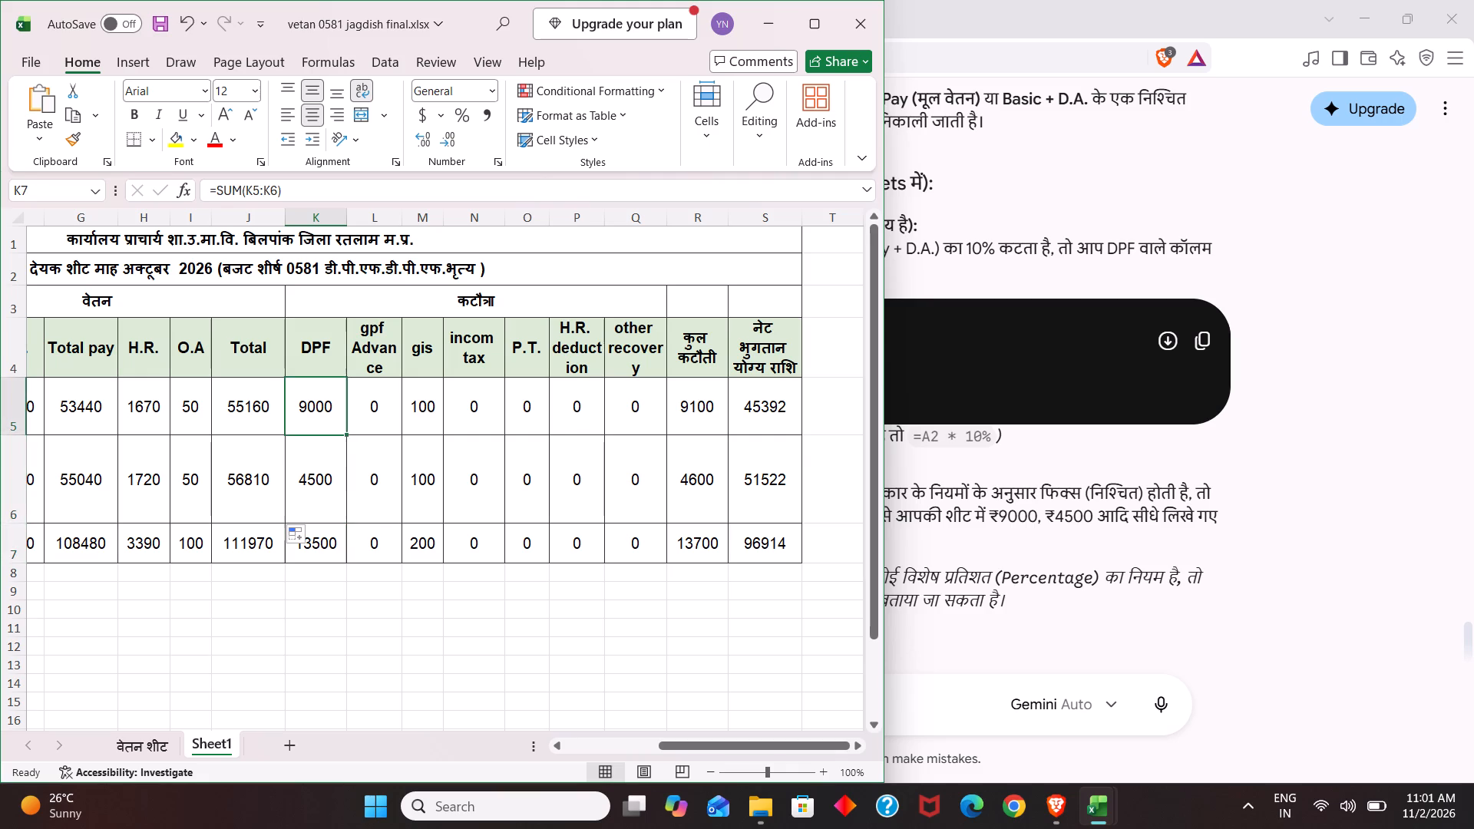
pyautogui.click(325, 473)
pyautogui.click(323, 536)
pyautogui.click(319, 405)
pyautogui.click(325, 456)
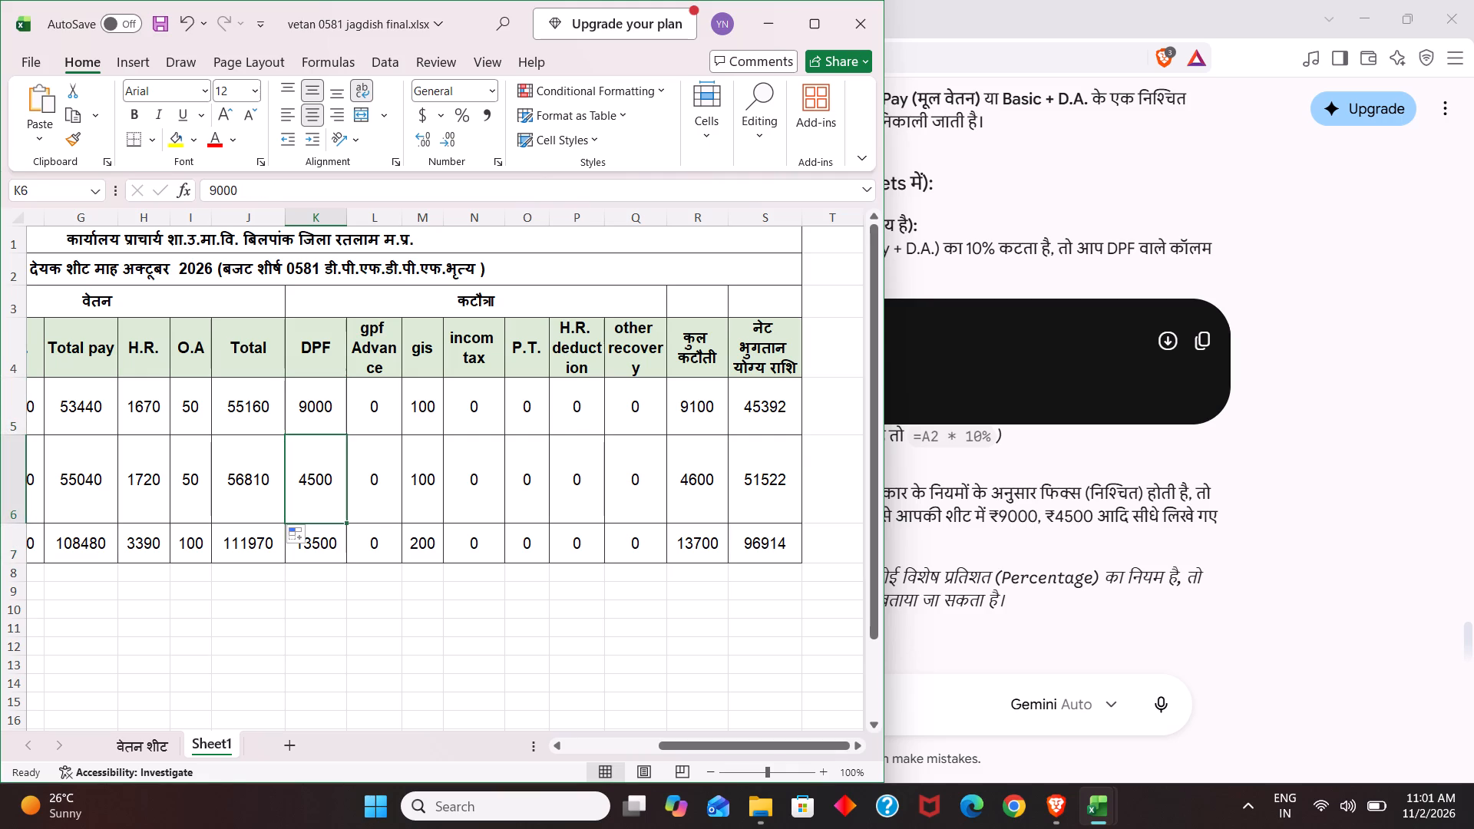
pyautogui.click(323, 397)
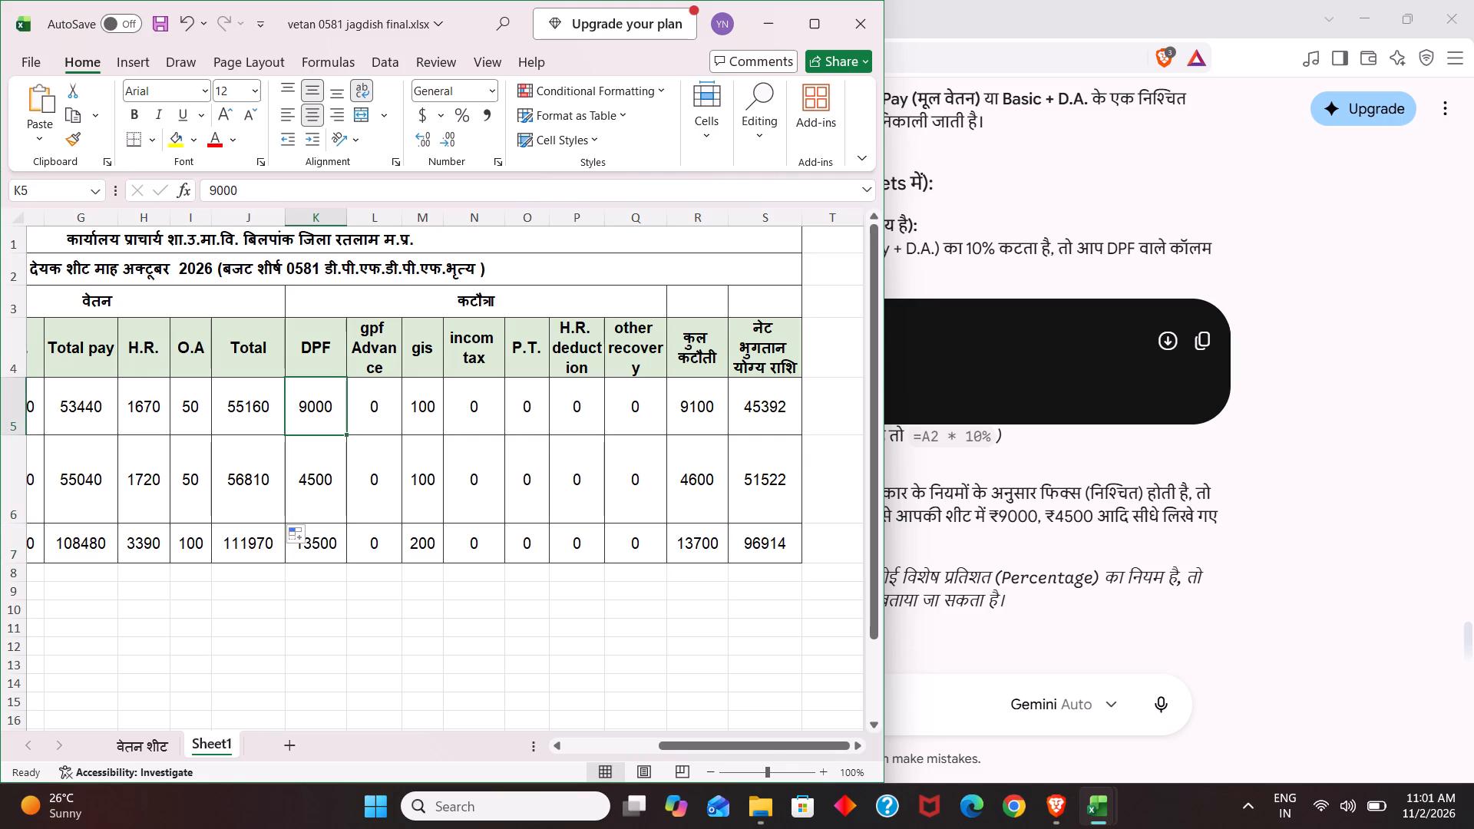
pyautogui.click(229, 403)
pyautogui.click(237, 474)
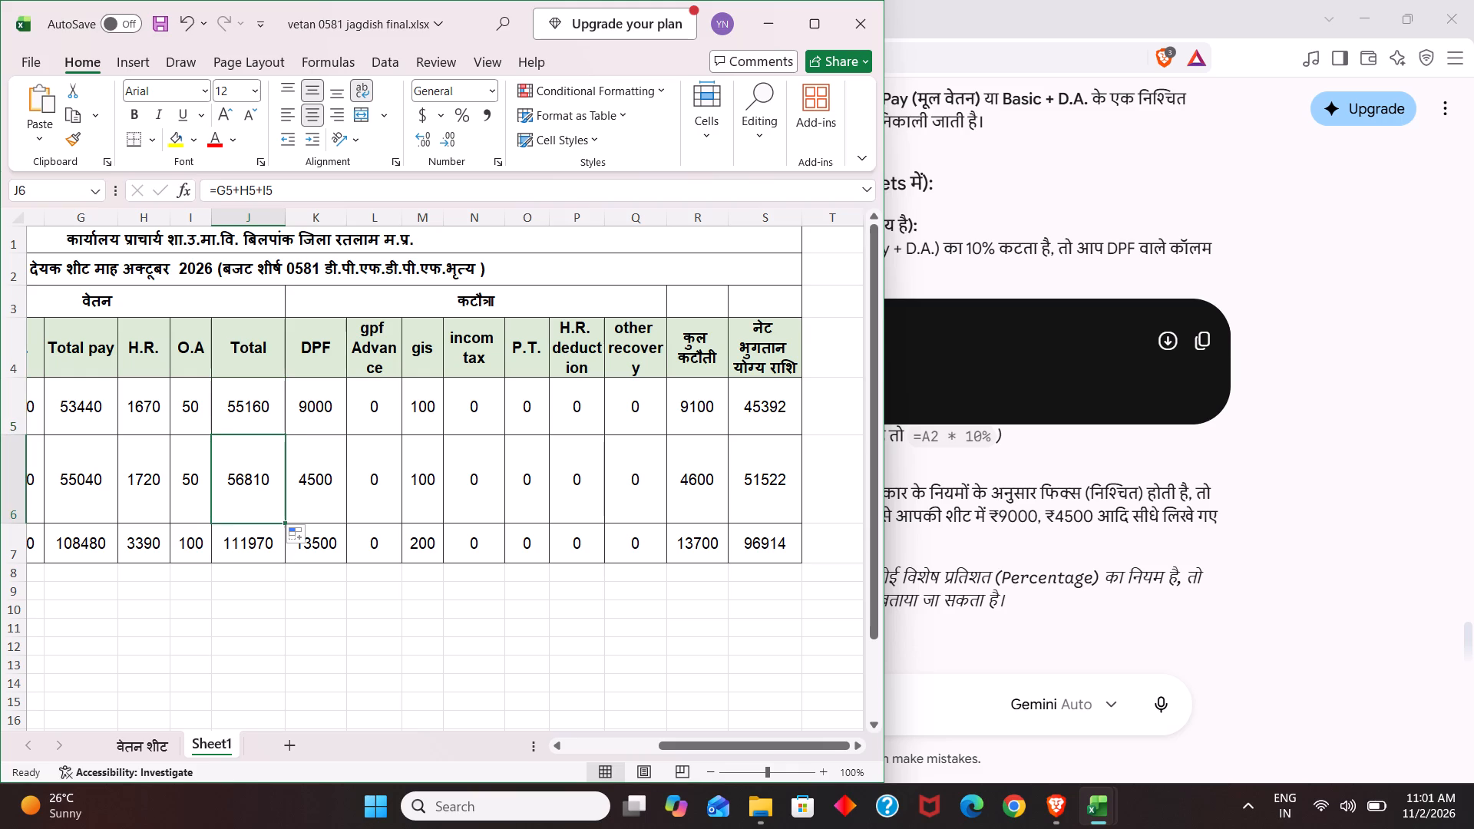
pyautogui.click(240, 393)
pyautogui.click(248, 467)
pyautogui.click(256, 547)
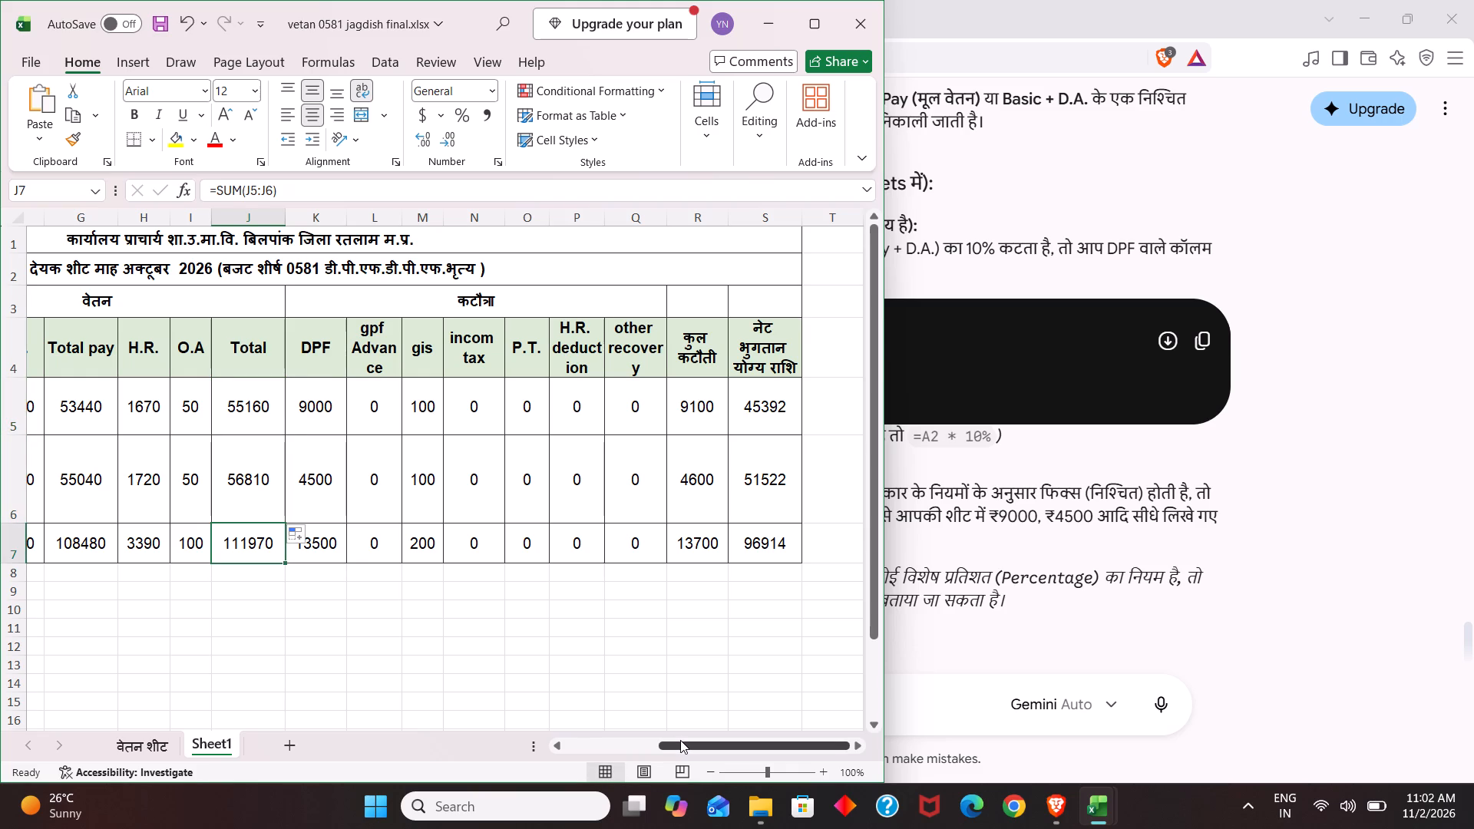
# Replace the Pay column's formula in total row cell E7 with =SUM(E5+E6).
pyautogui.moveTo(680, 740); pyautogui.dragTo(440, 731)
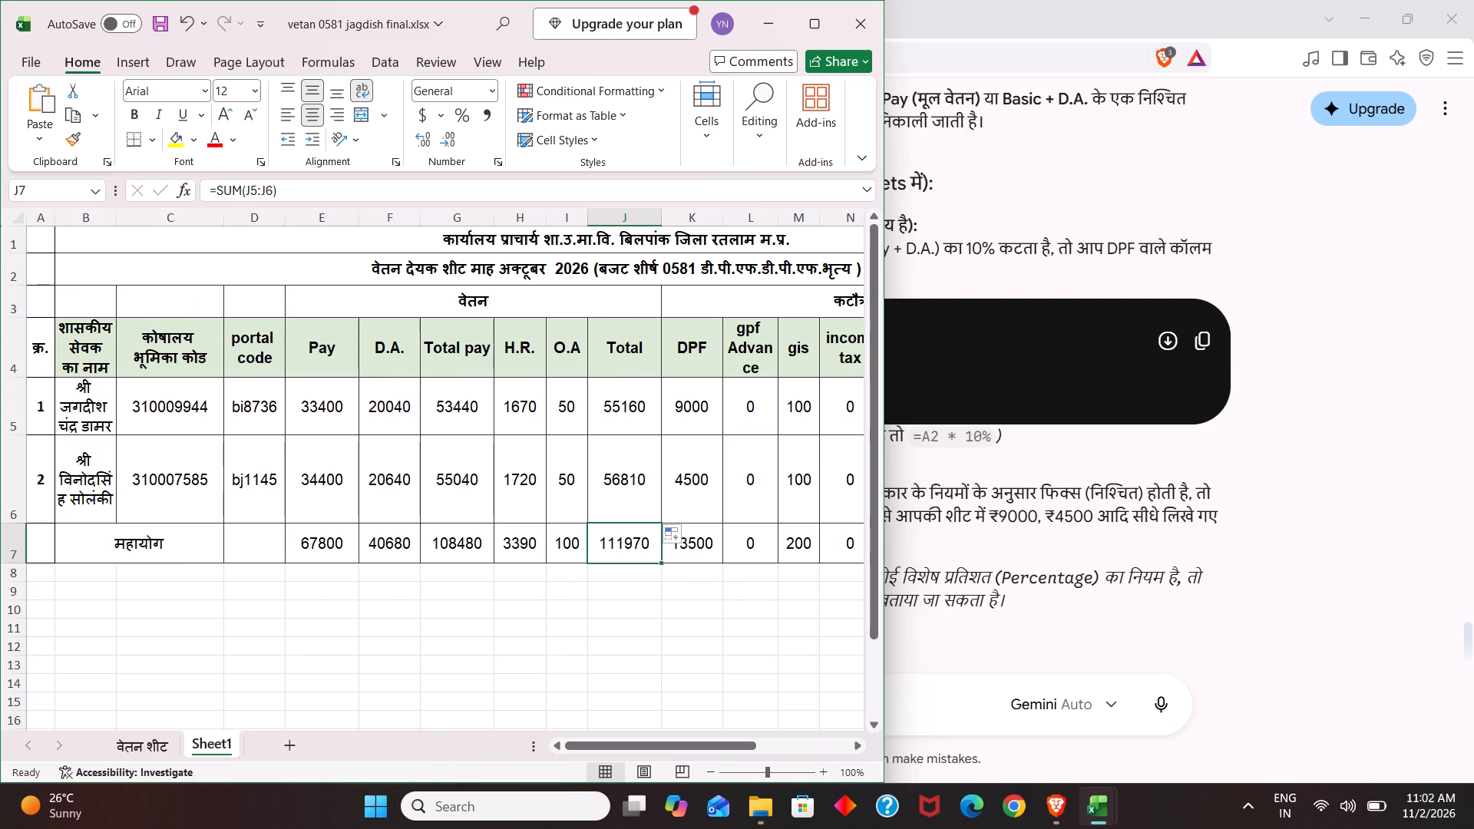
pyautogui.click(326, 547)
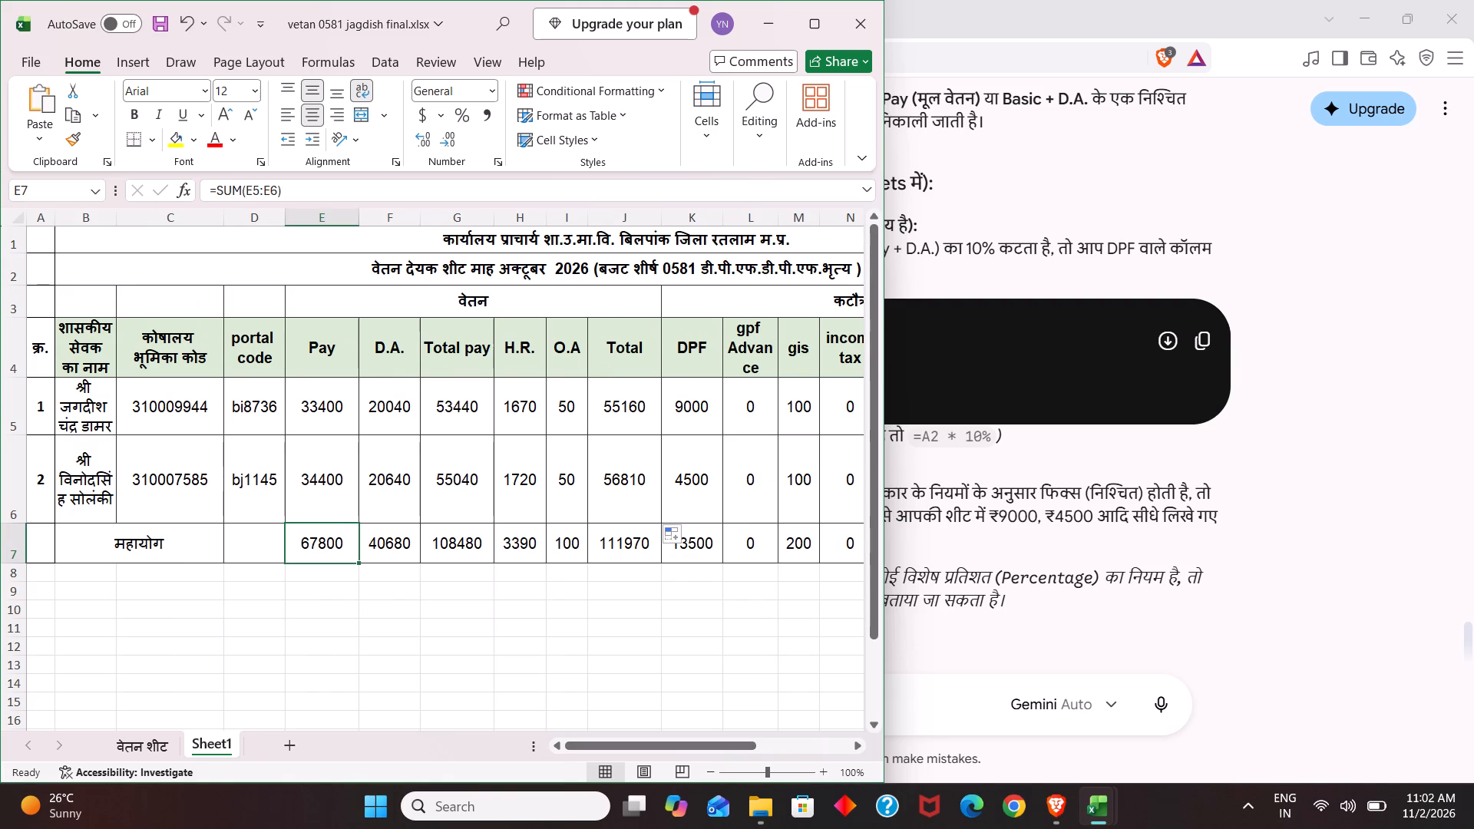
pyautogui.press('=')
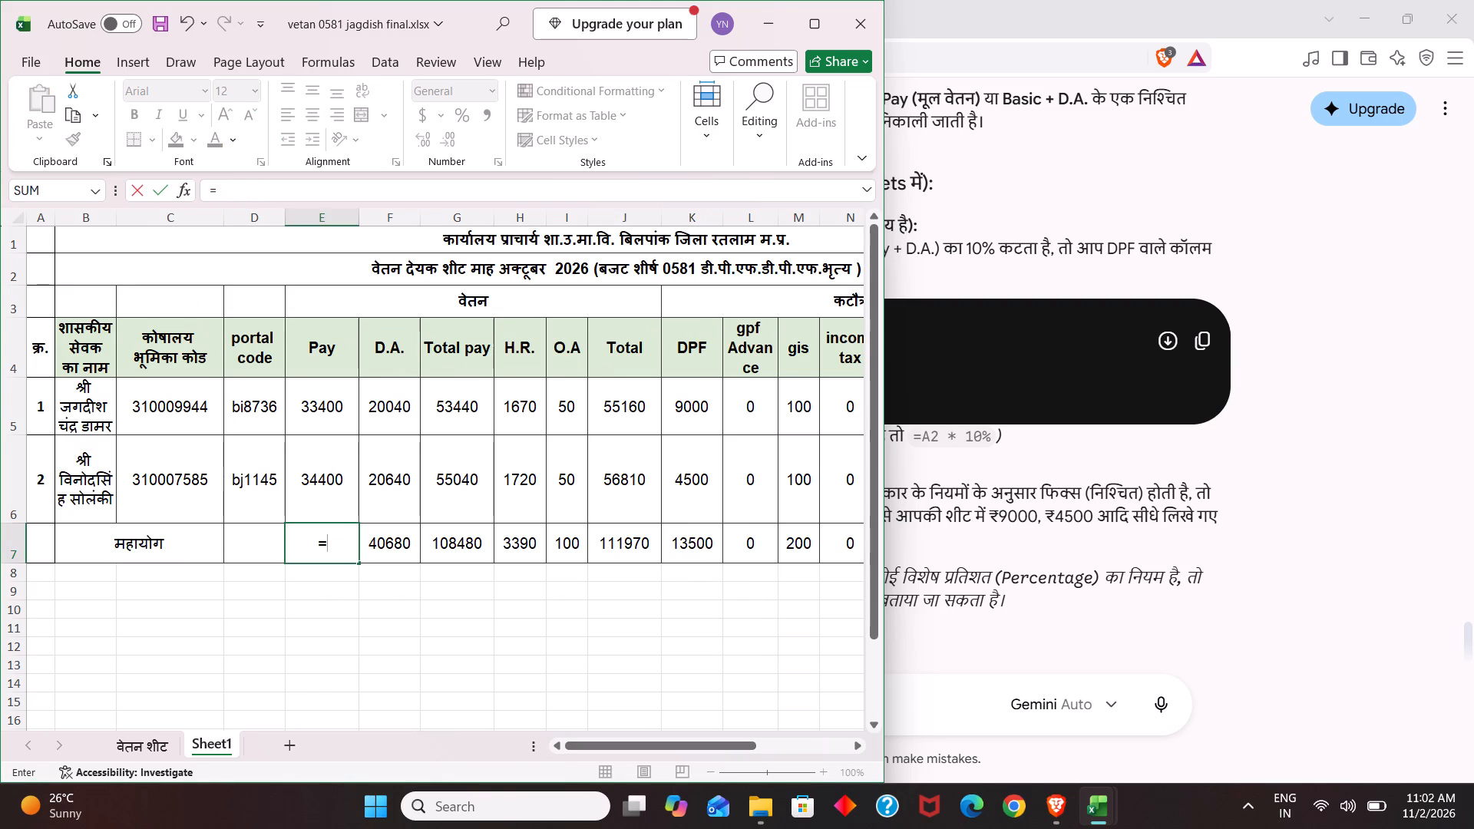
pyautogui.write('sum')
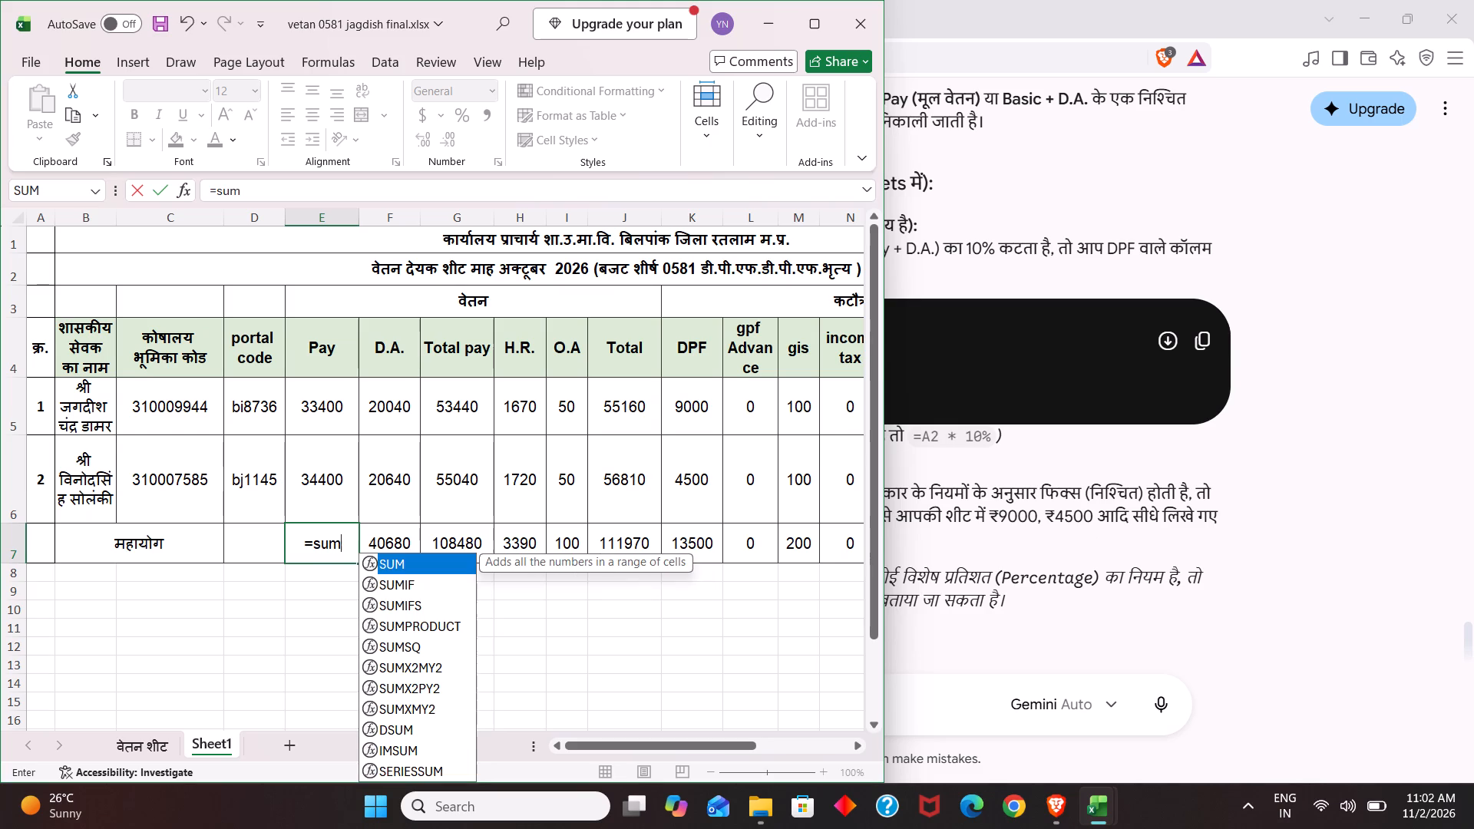
pyautogui.hotkey('shift', '(')
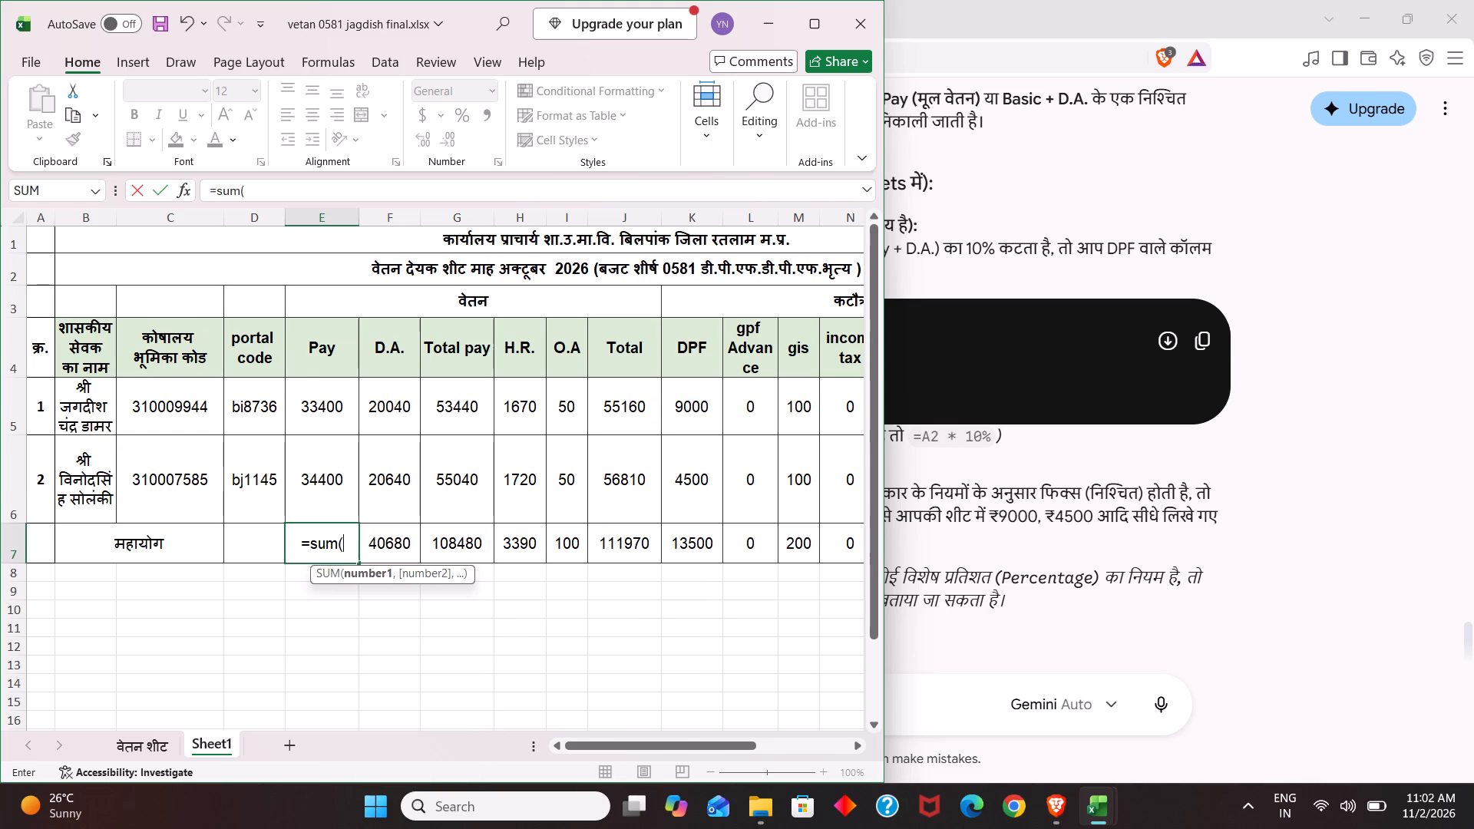
pyautogui.click(326, 413)
pyautogui.click(329, 473)
pyautogui.click(333, 390)
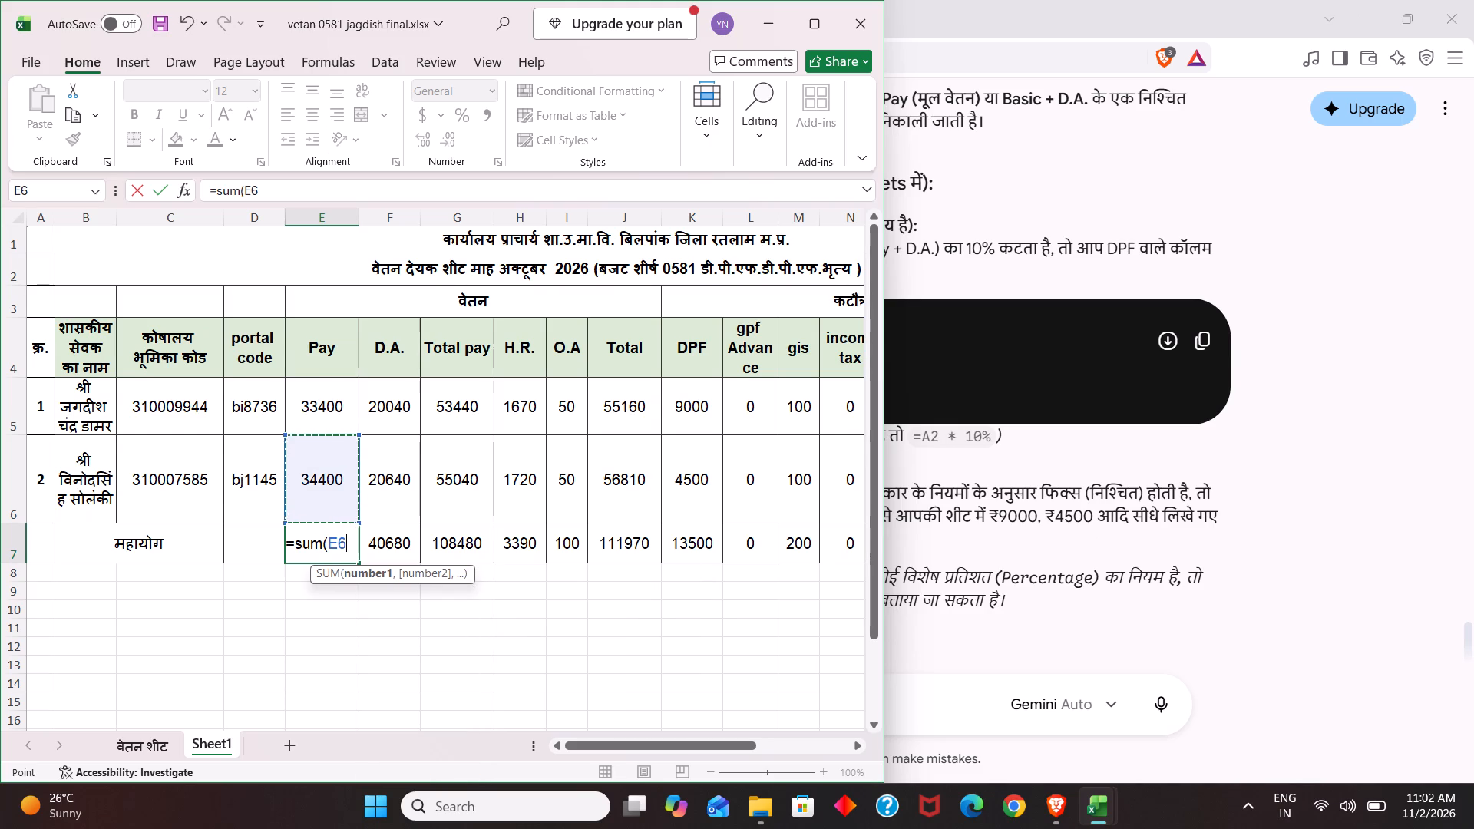
pyautogui.press('+')
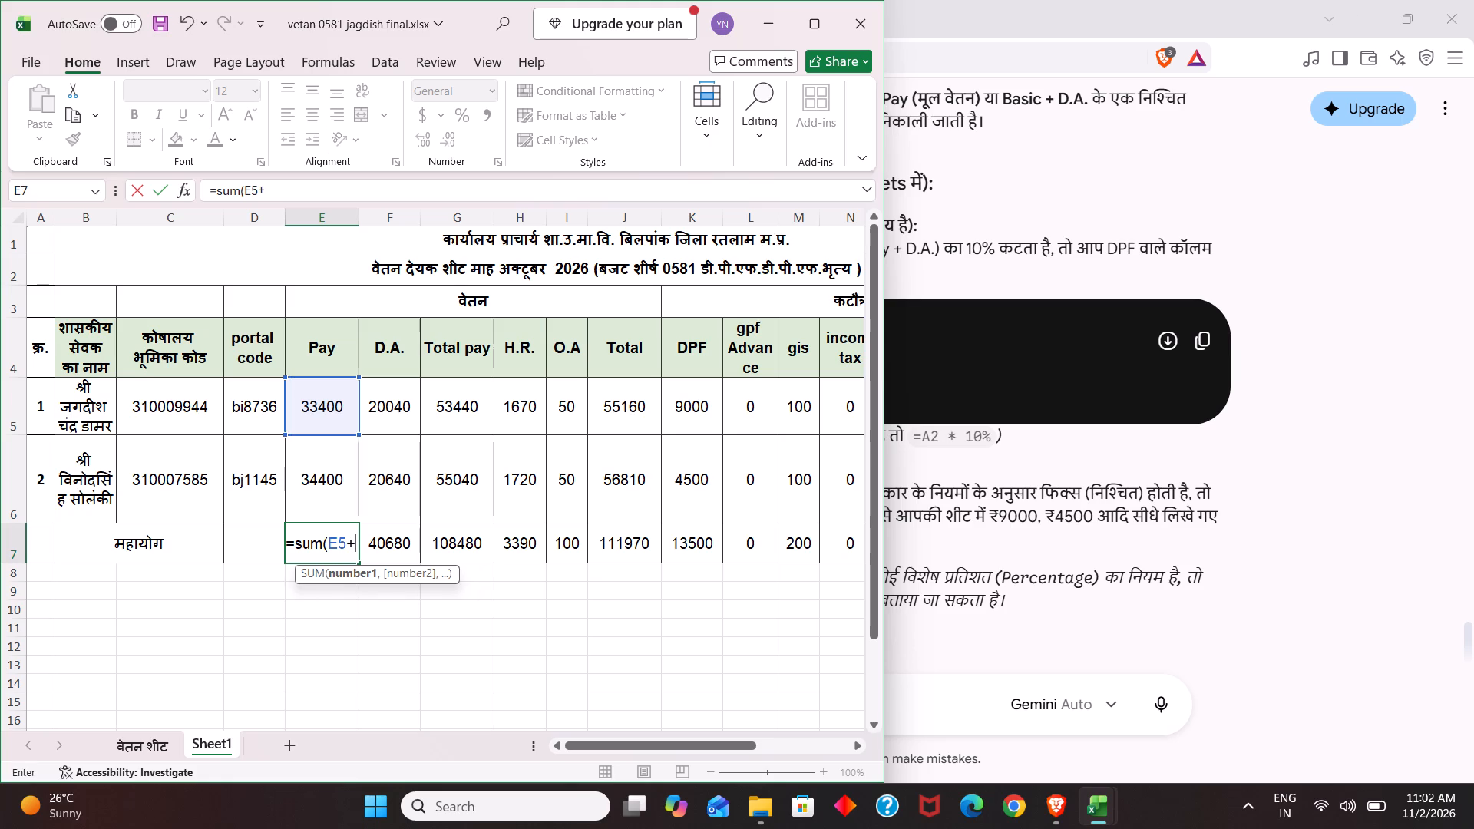
pyautogui.click(331, 505)
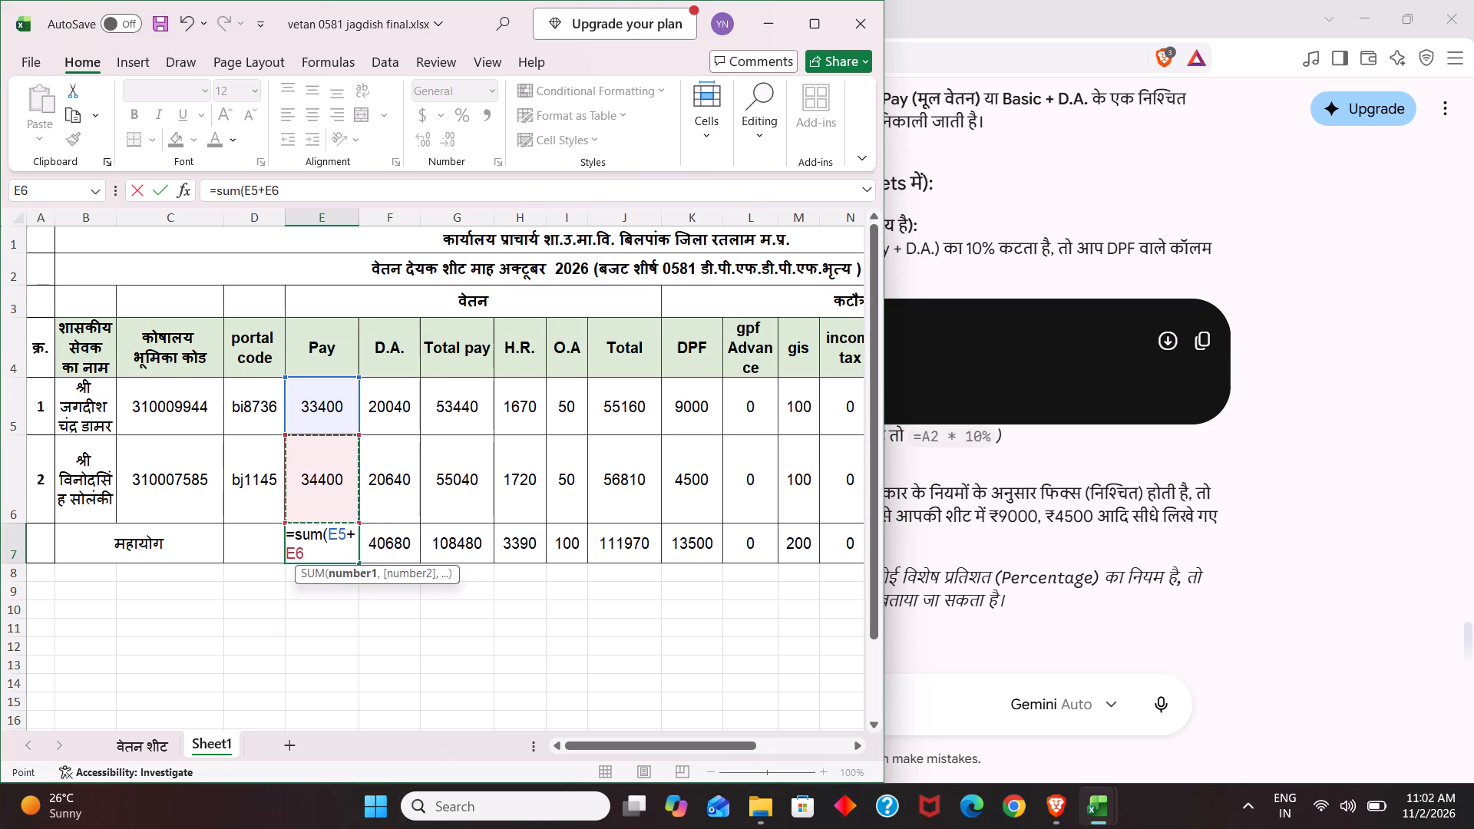
pyautogui.press('Return')
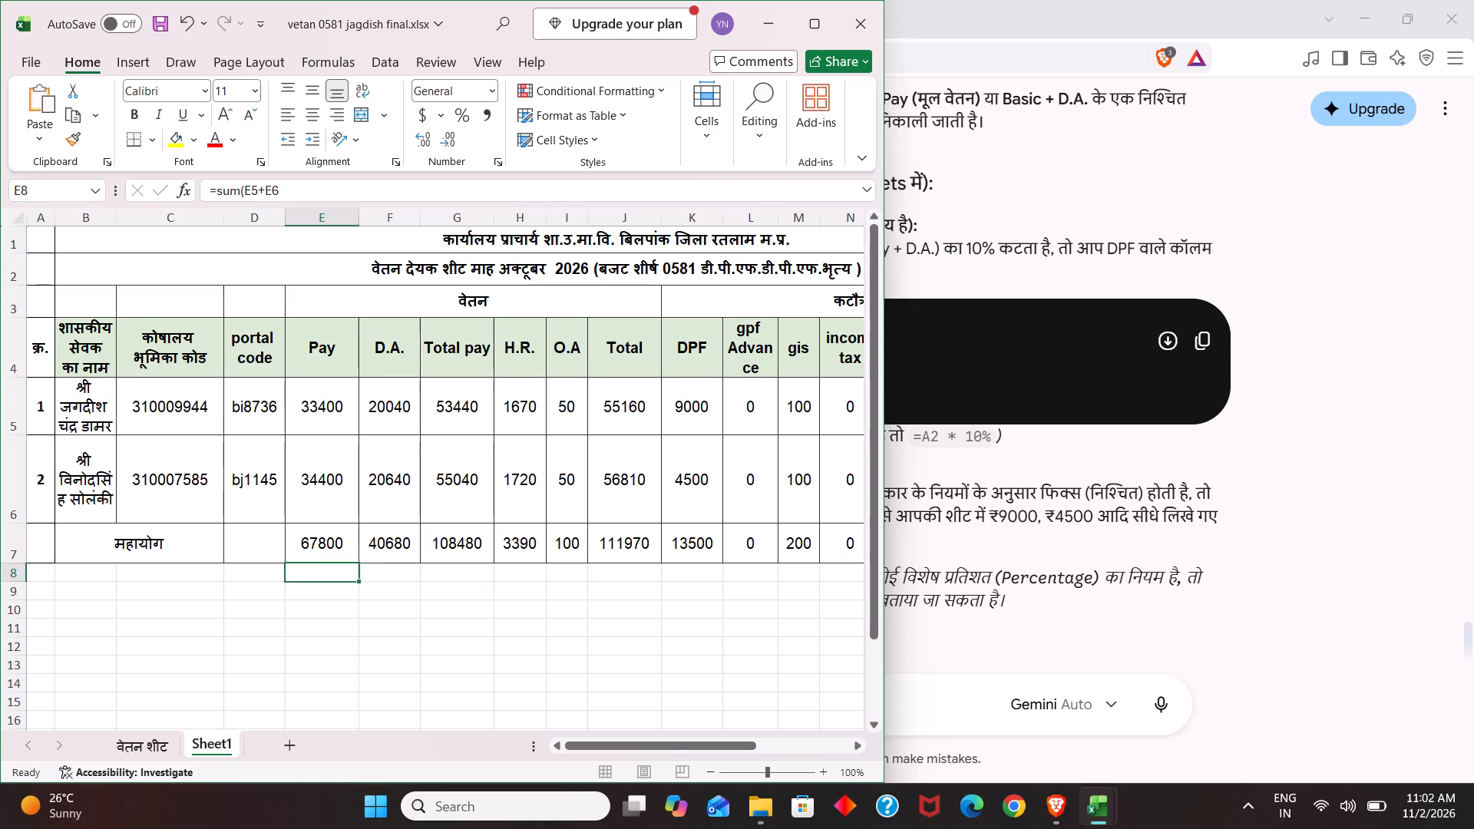
# Fill the E7 formula across the total row through the net payable column, cell S7.
pyautogui.click(338, 541)
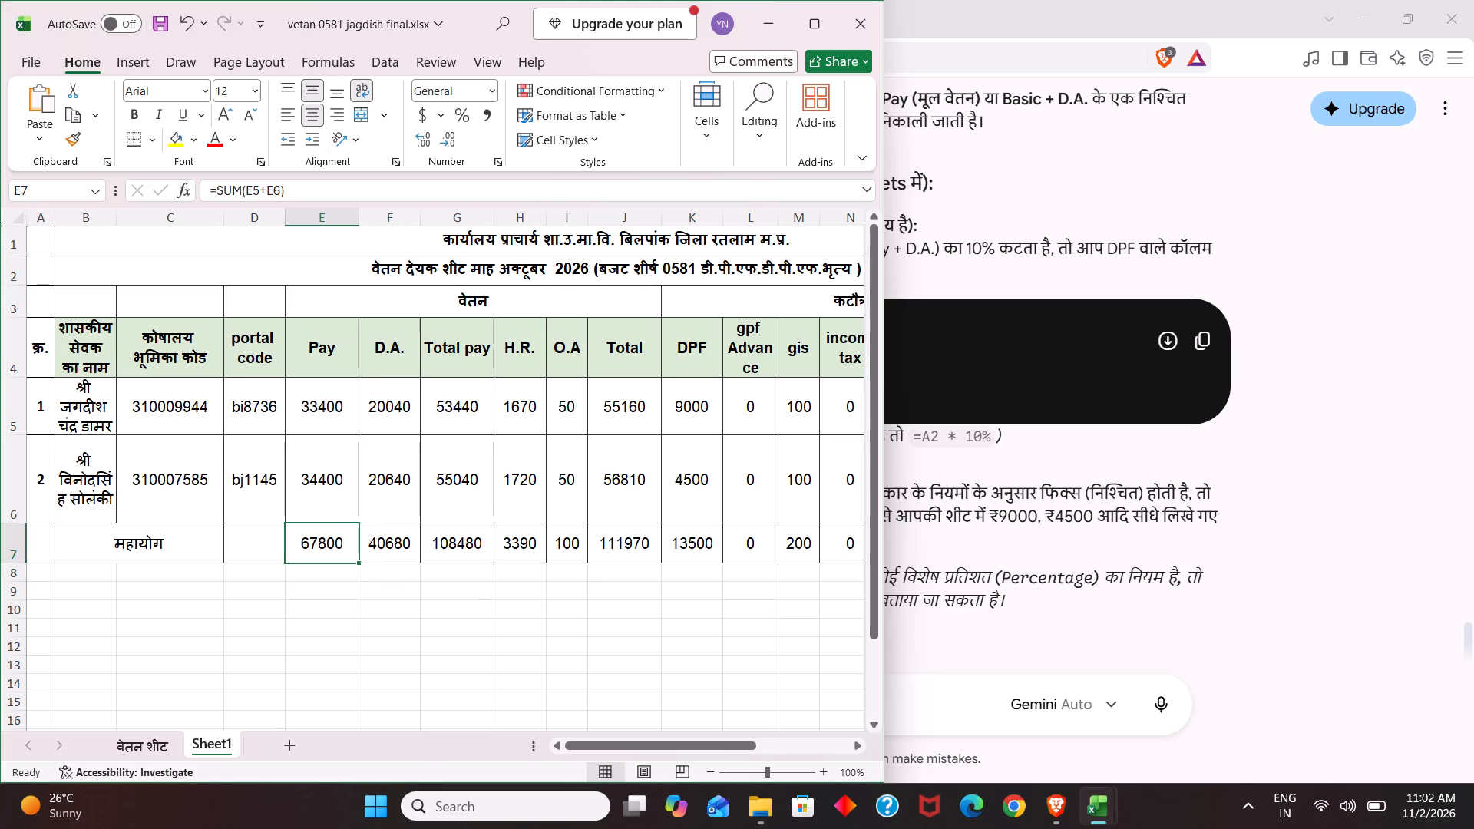
pyautogui.click(353, 563)
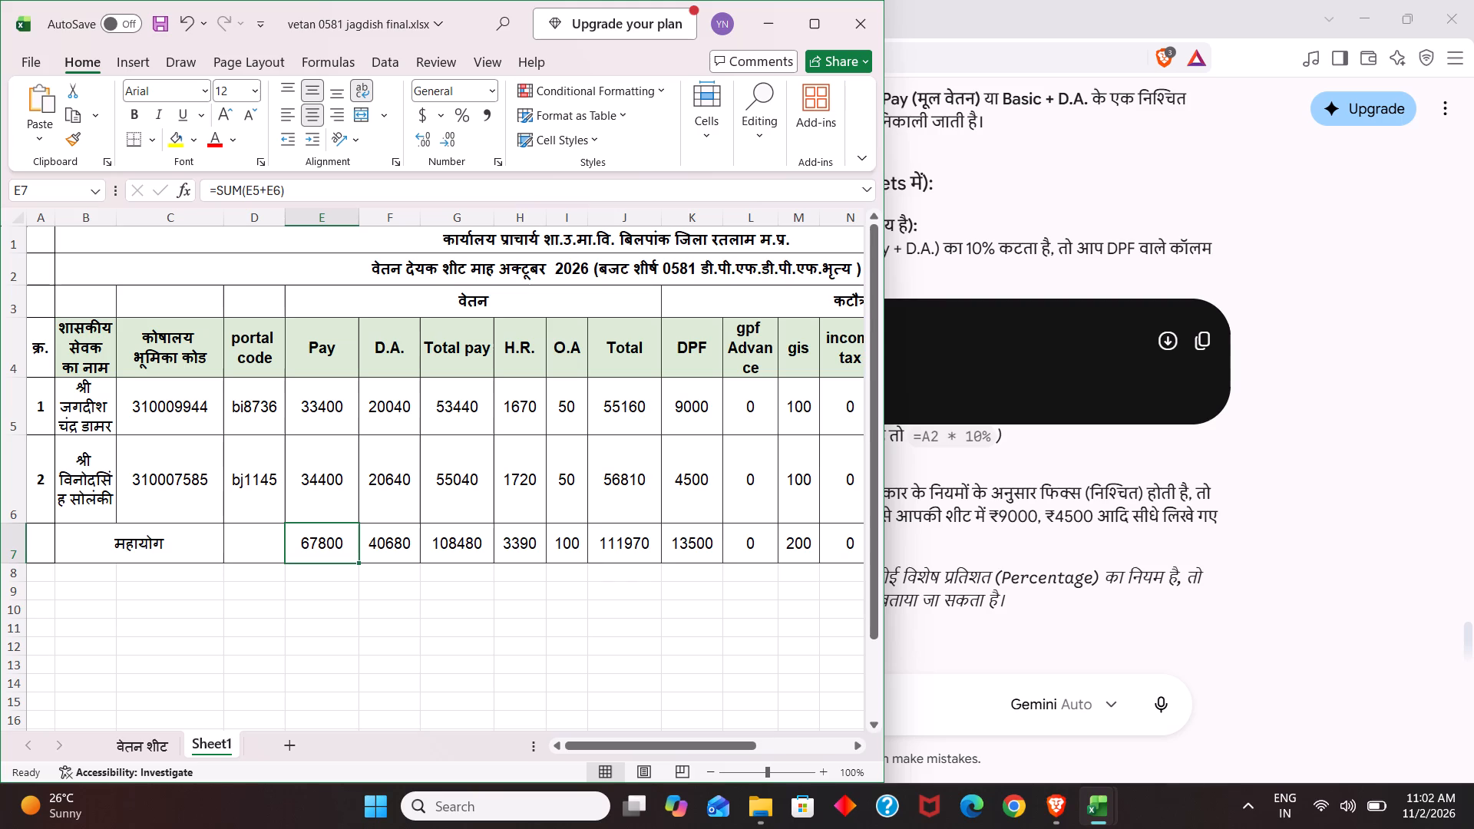
pyautogui.moveTo(359, 562); pyautogui.dragTo(970, 587)
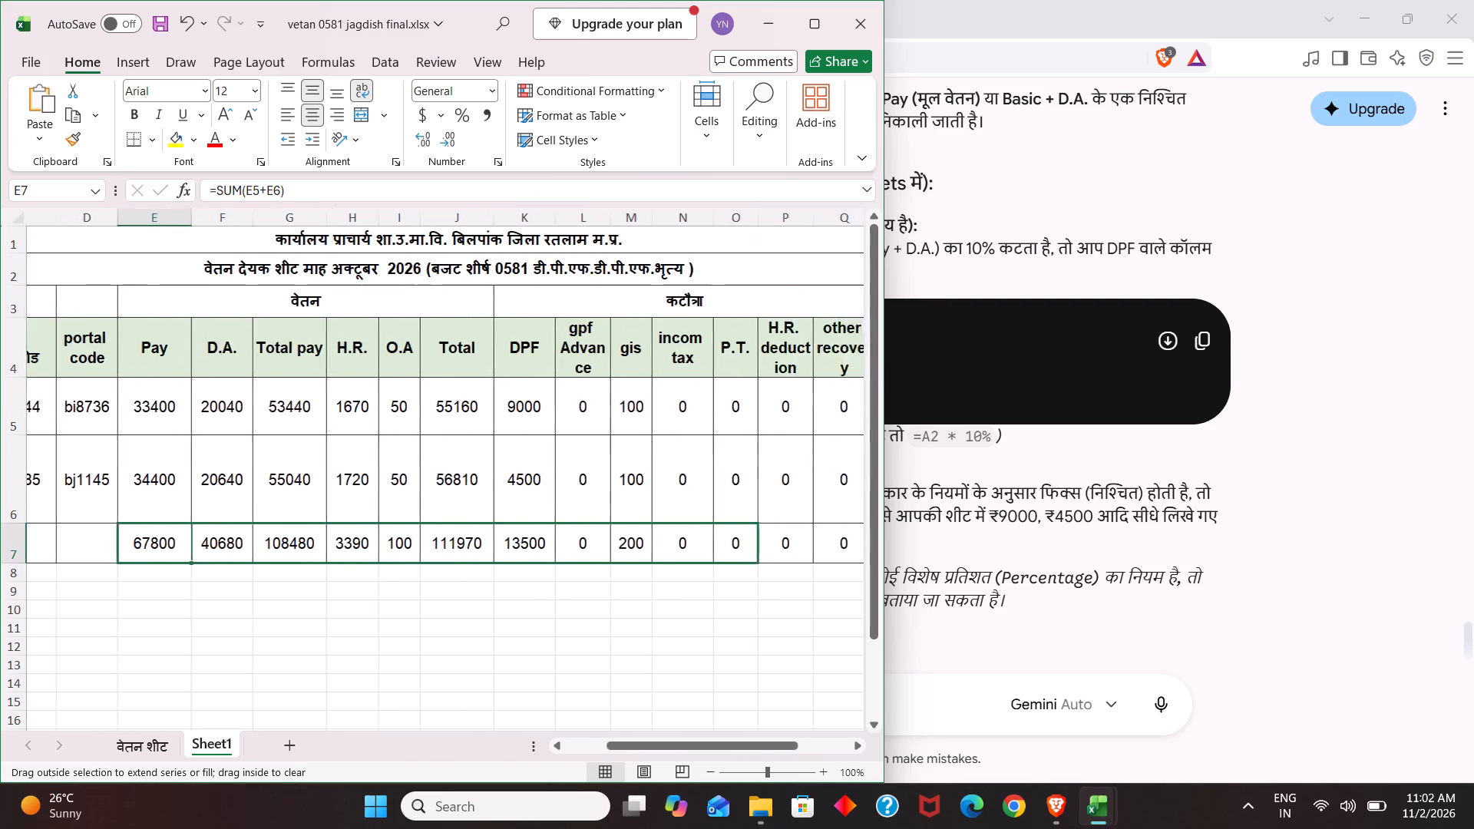
pyautogui.moveTo(970, 587); pyautogui.dragTo(693, 569)
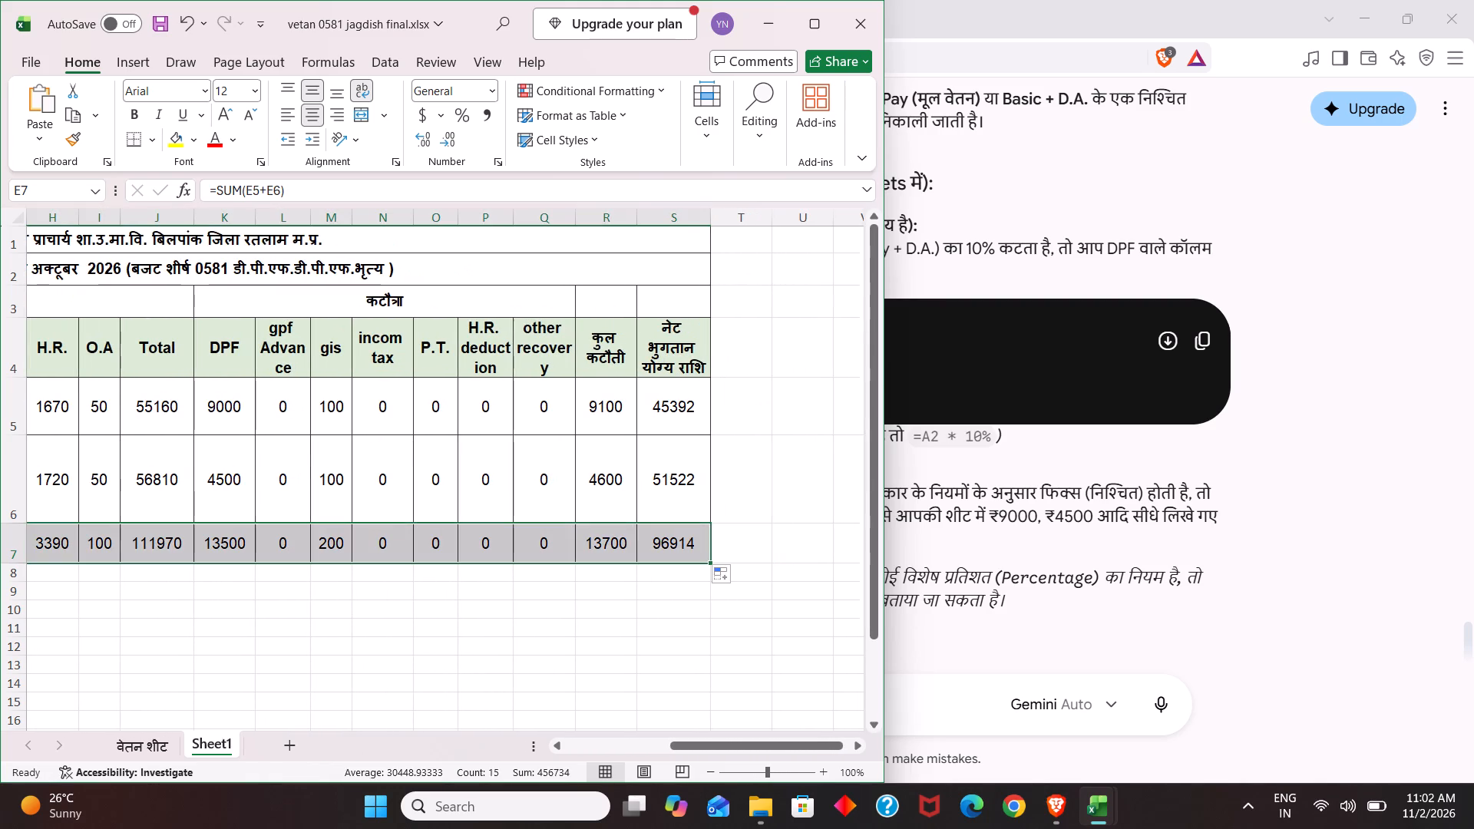
pyautogui.click(538, 605)
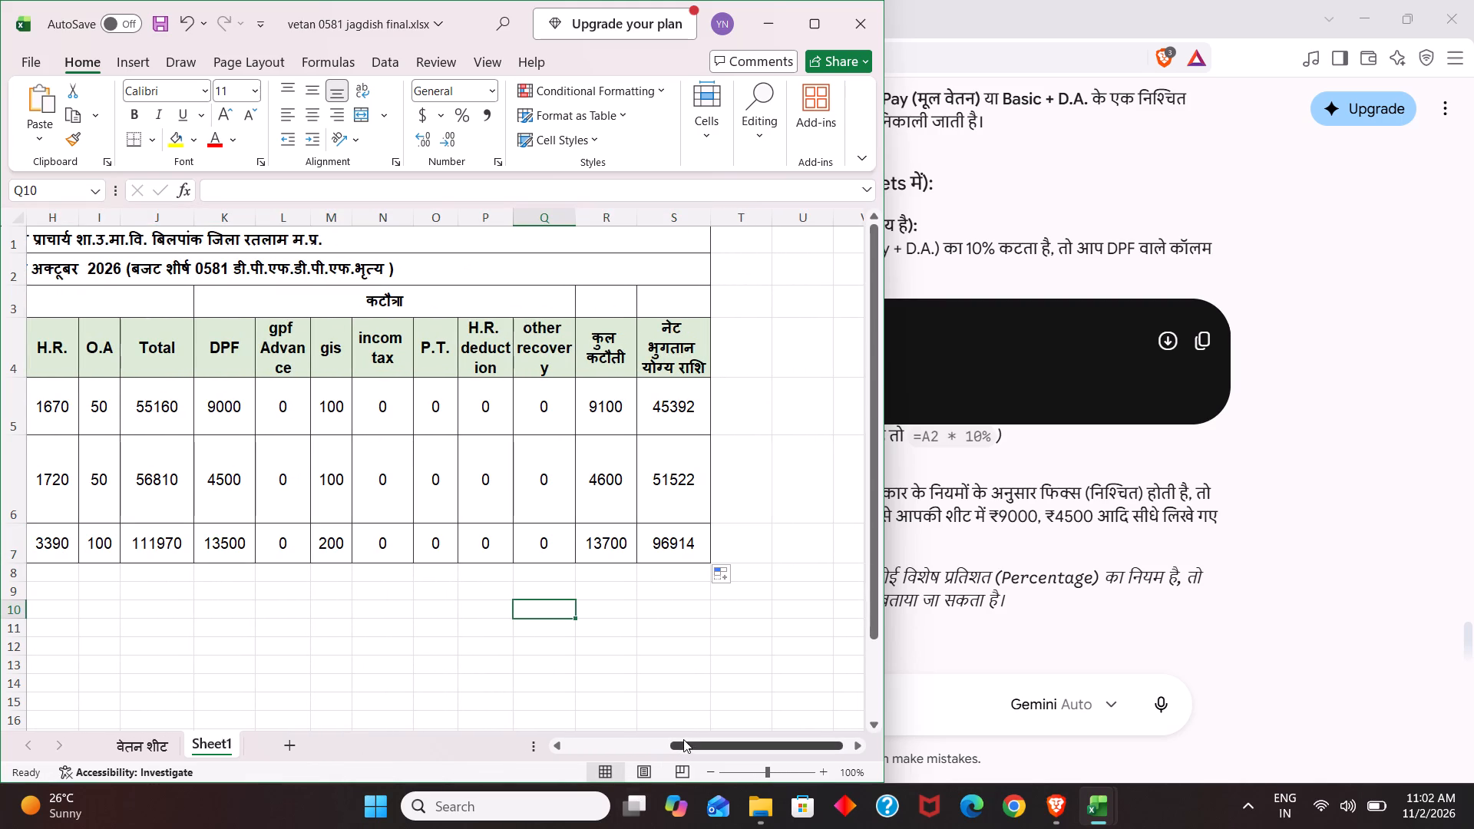
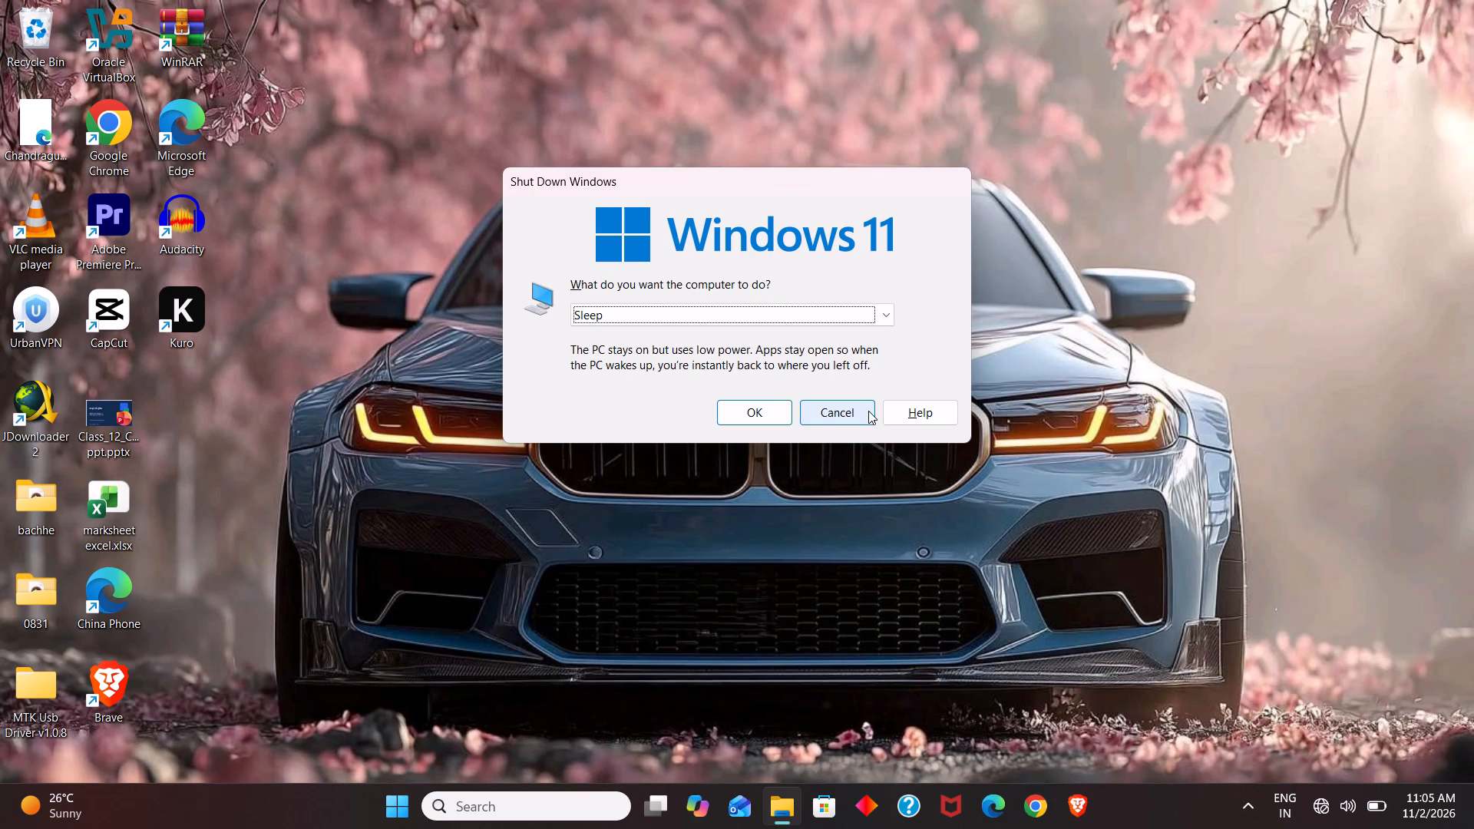
pyautogui.press('Return')
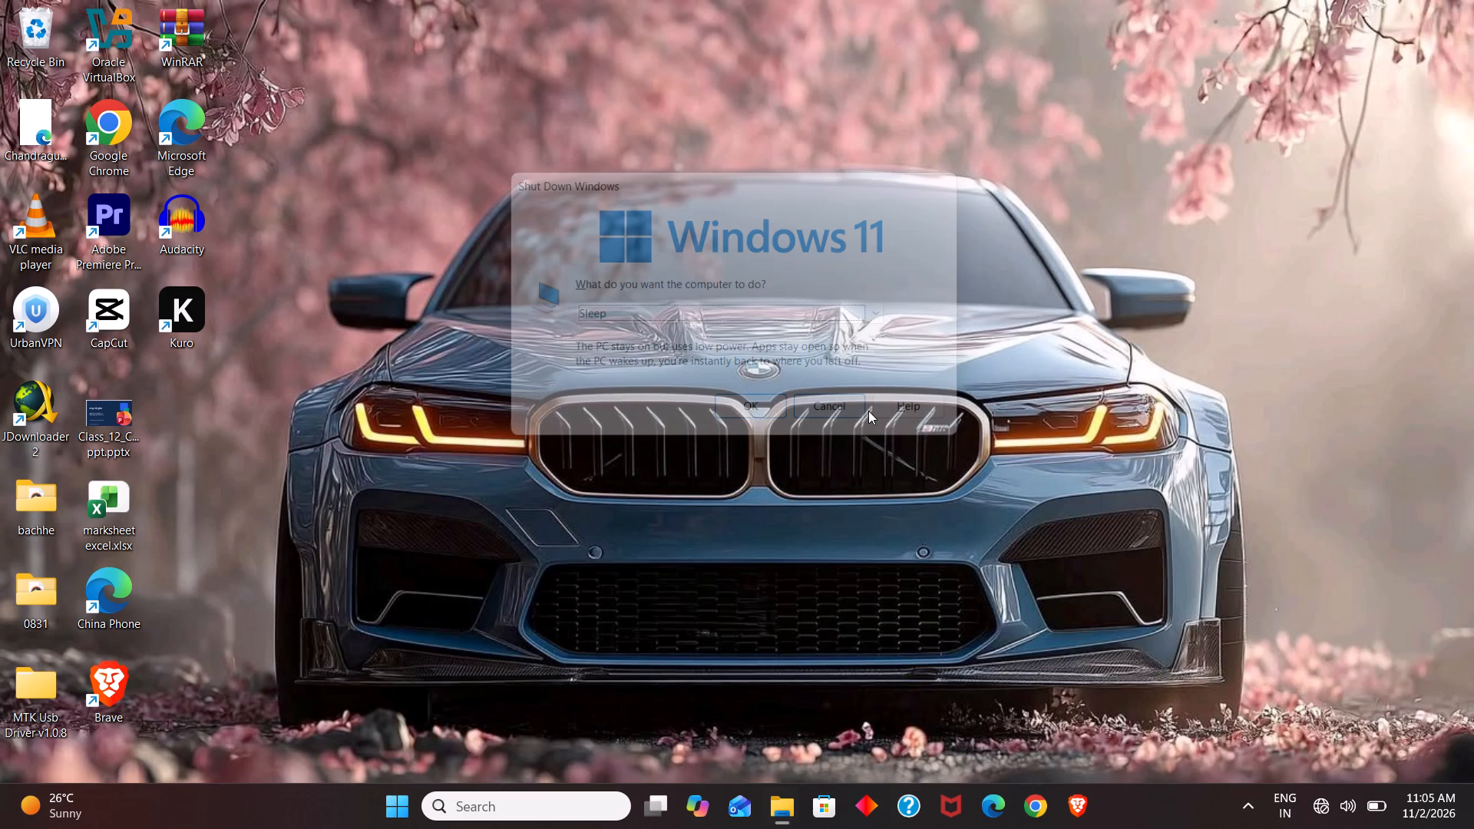